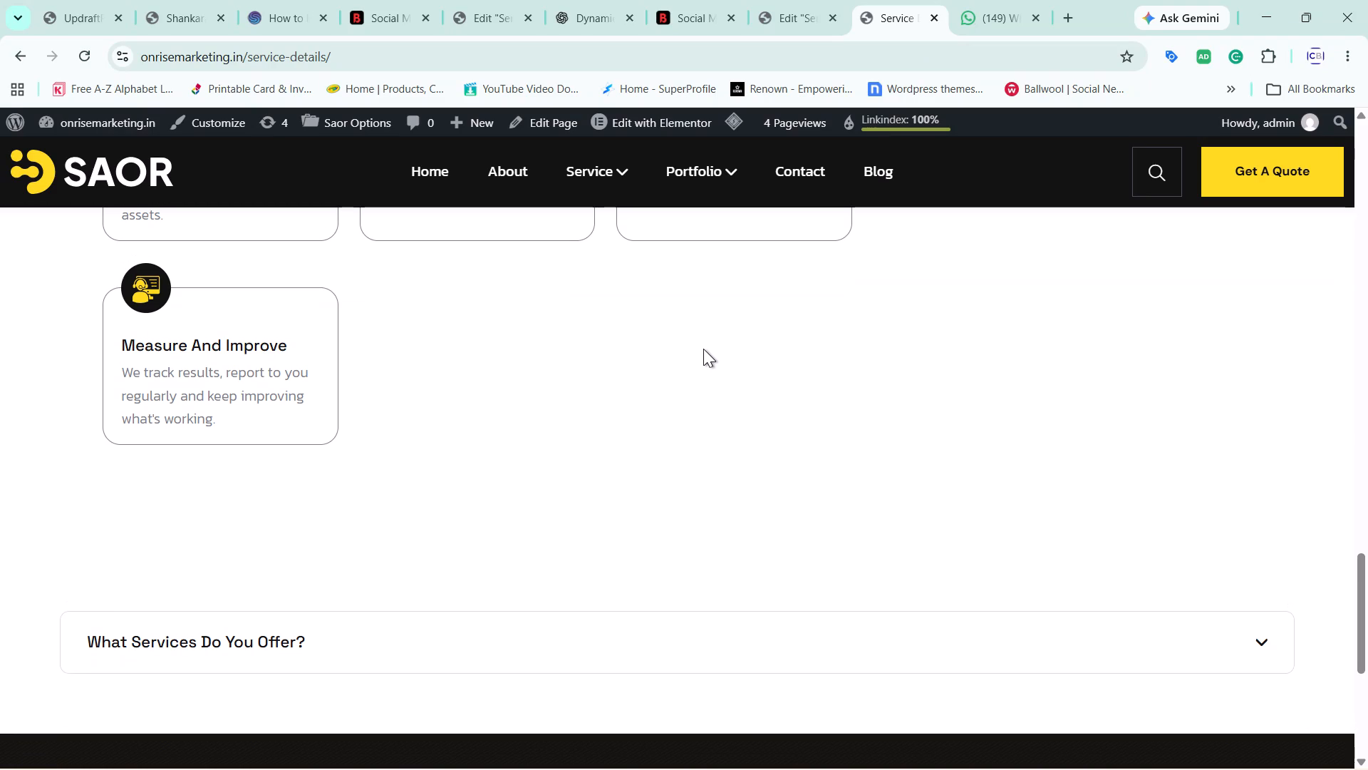
Reload the service details page and examine its lower part, from the How we work cards to the FAQ section above the footer.
scroll(703, 349, up, 2)
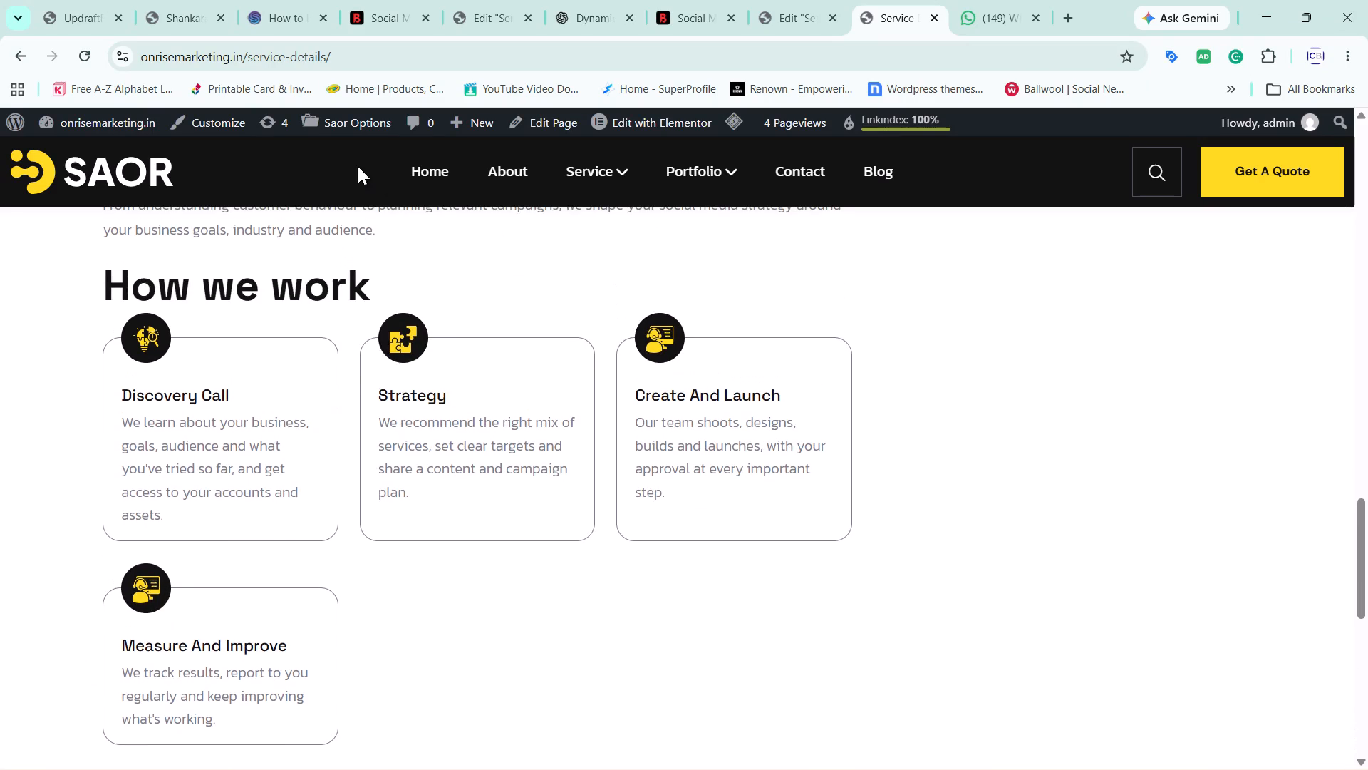
click(84, 48)
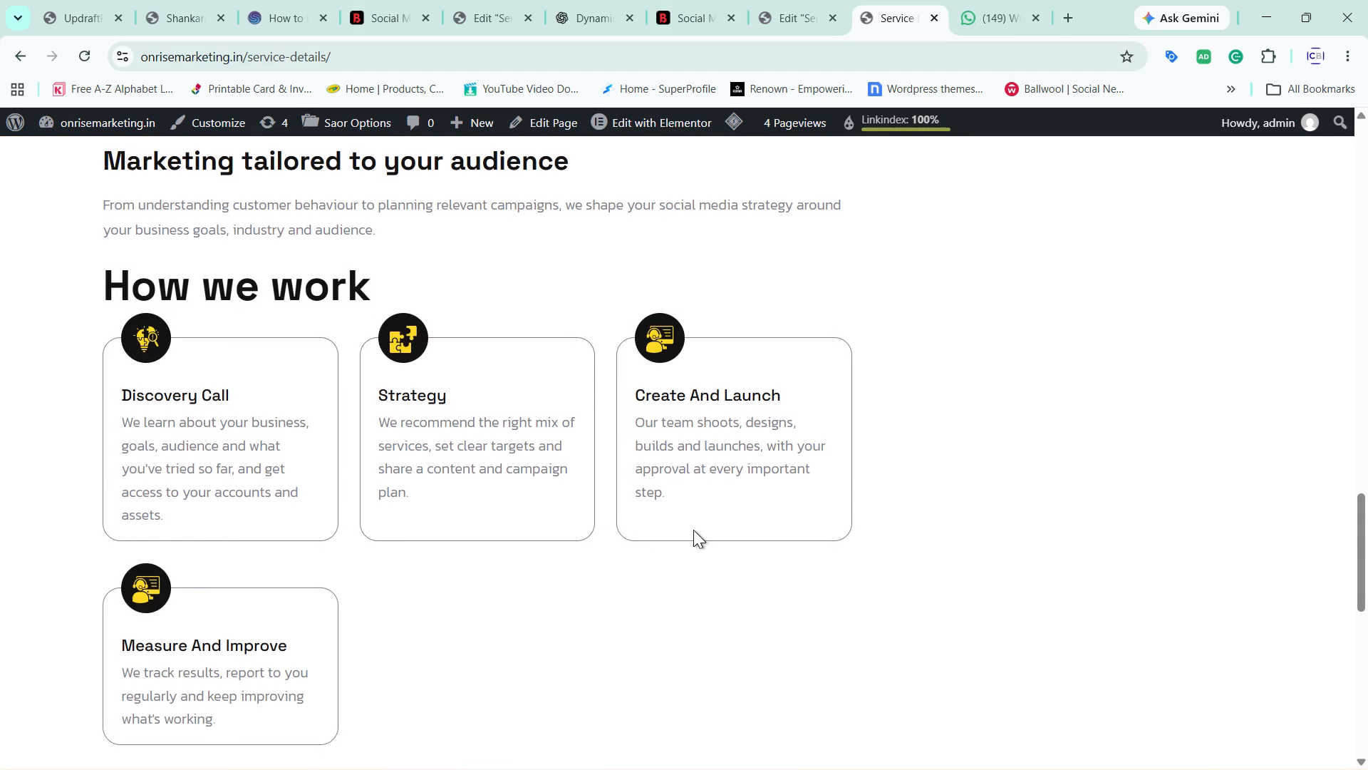
scroll(693, 530, down, 4)
scroll(693, 530, up, 1)
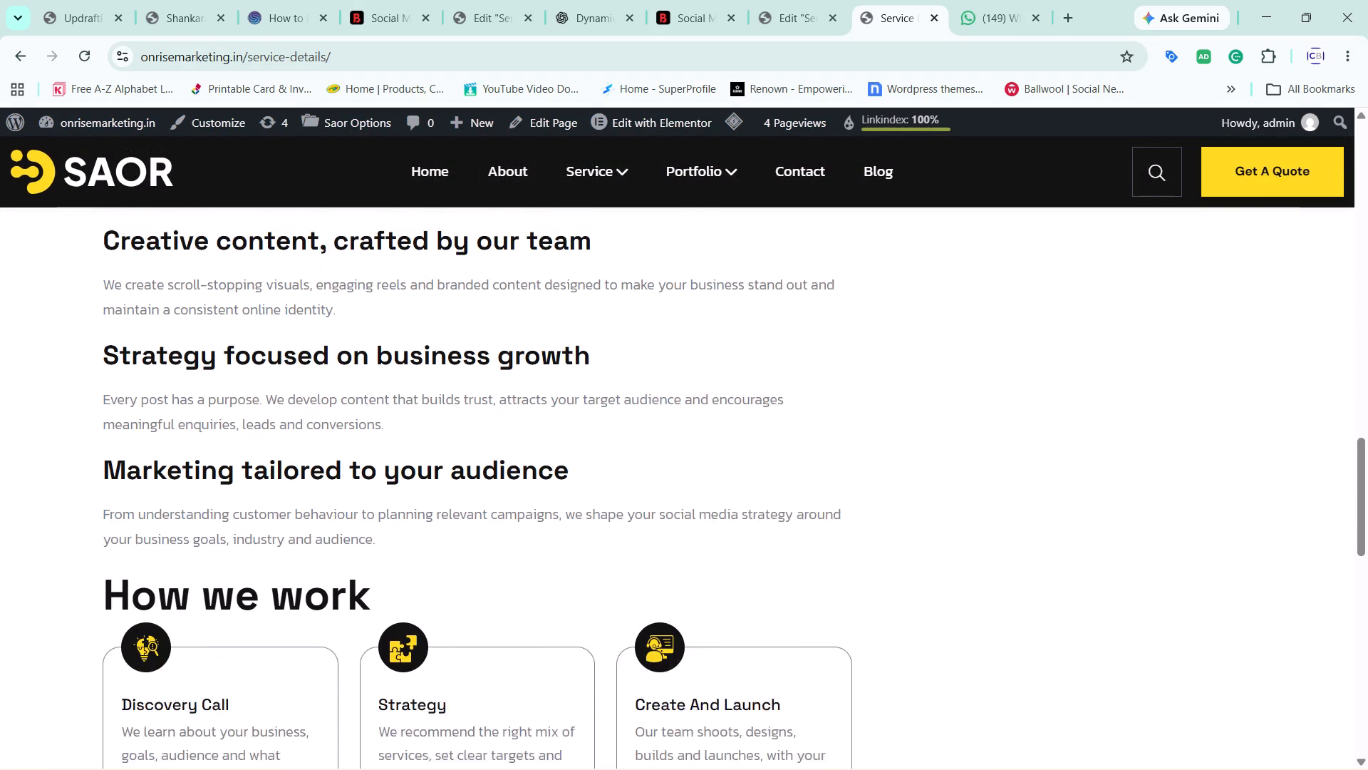
scroll(693, 530, down, 5)
scroll(693, 530, up, 1)
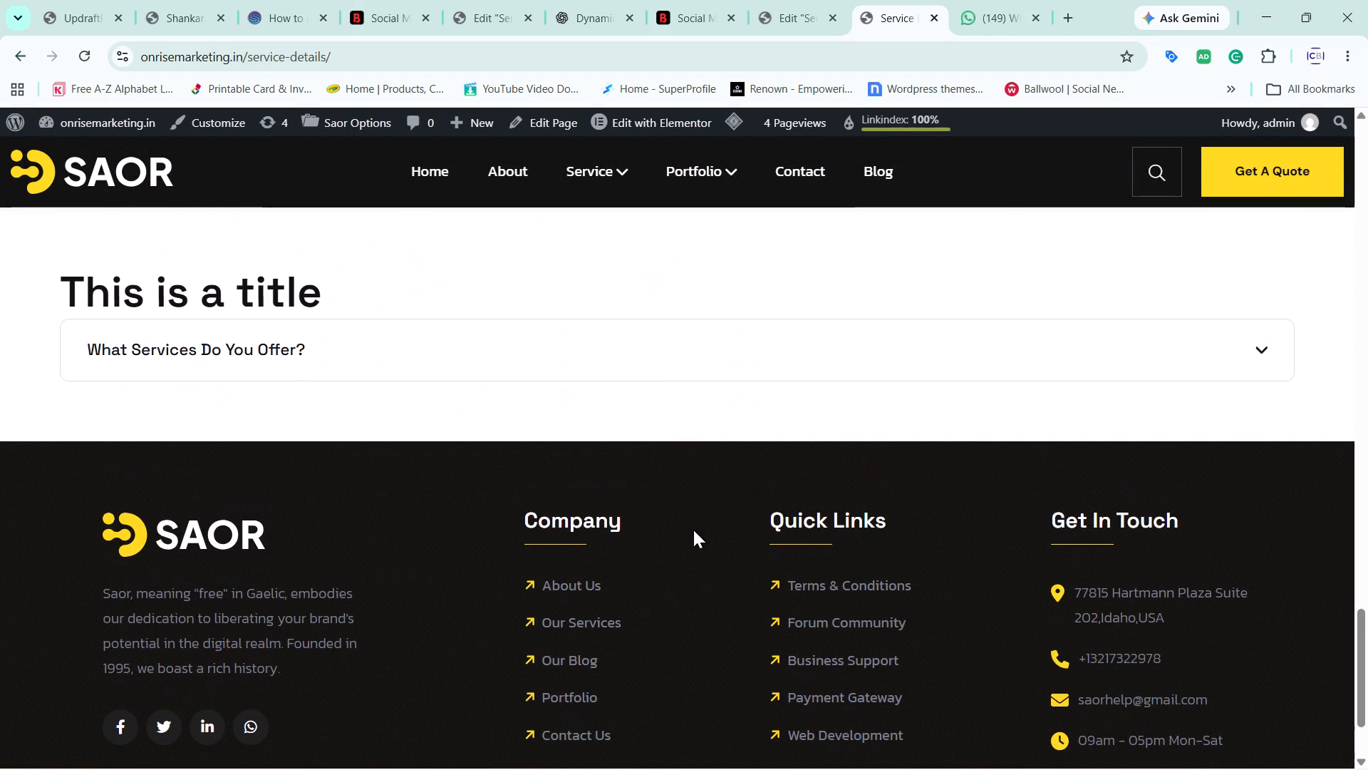
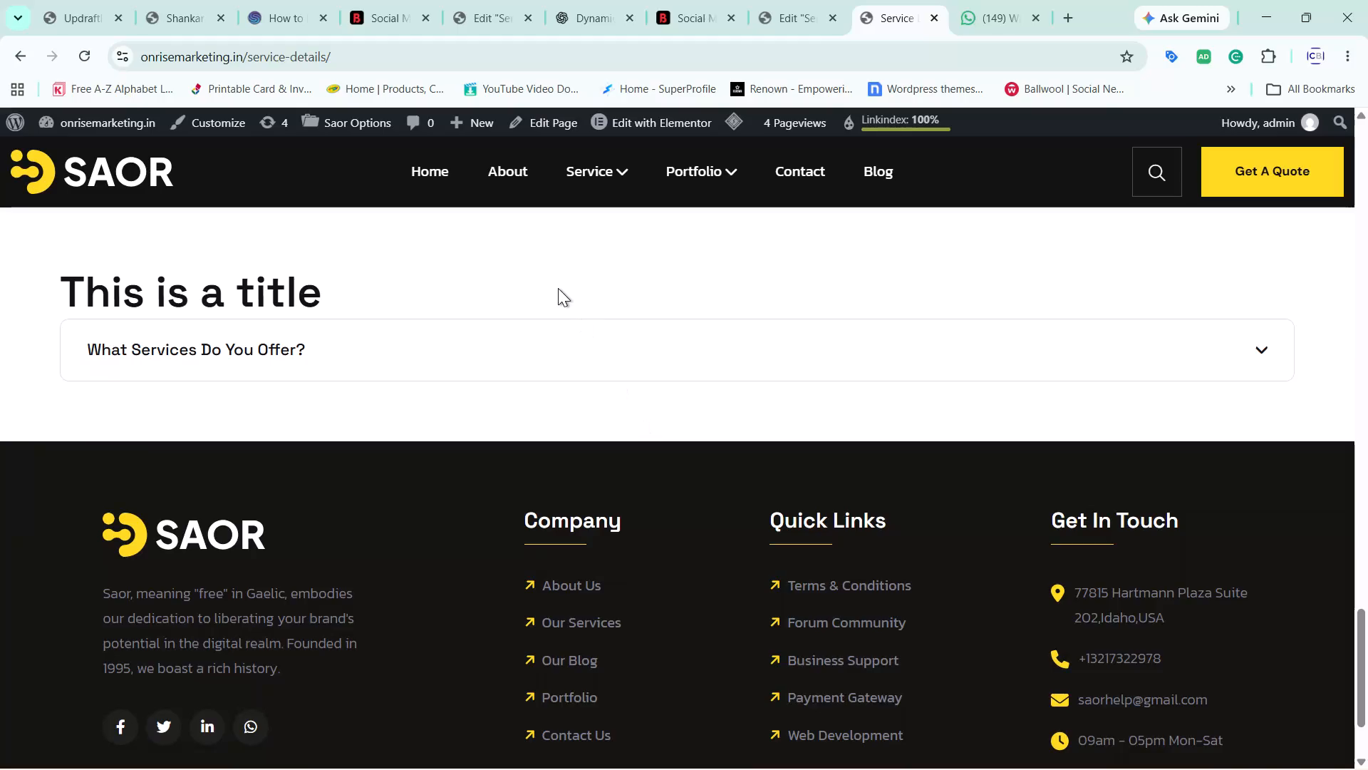
Return to the Elementor editor and examine the general, style and interactions settings of the flexbox holding the FAQ section.
click(789, 0)
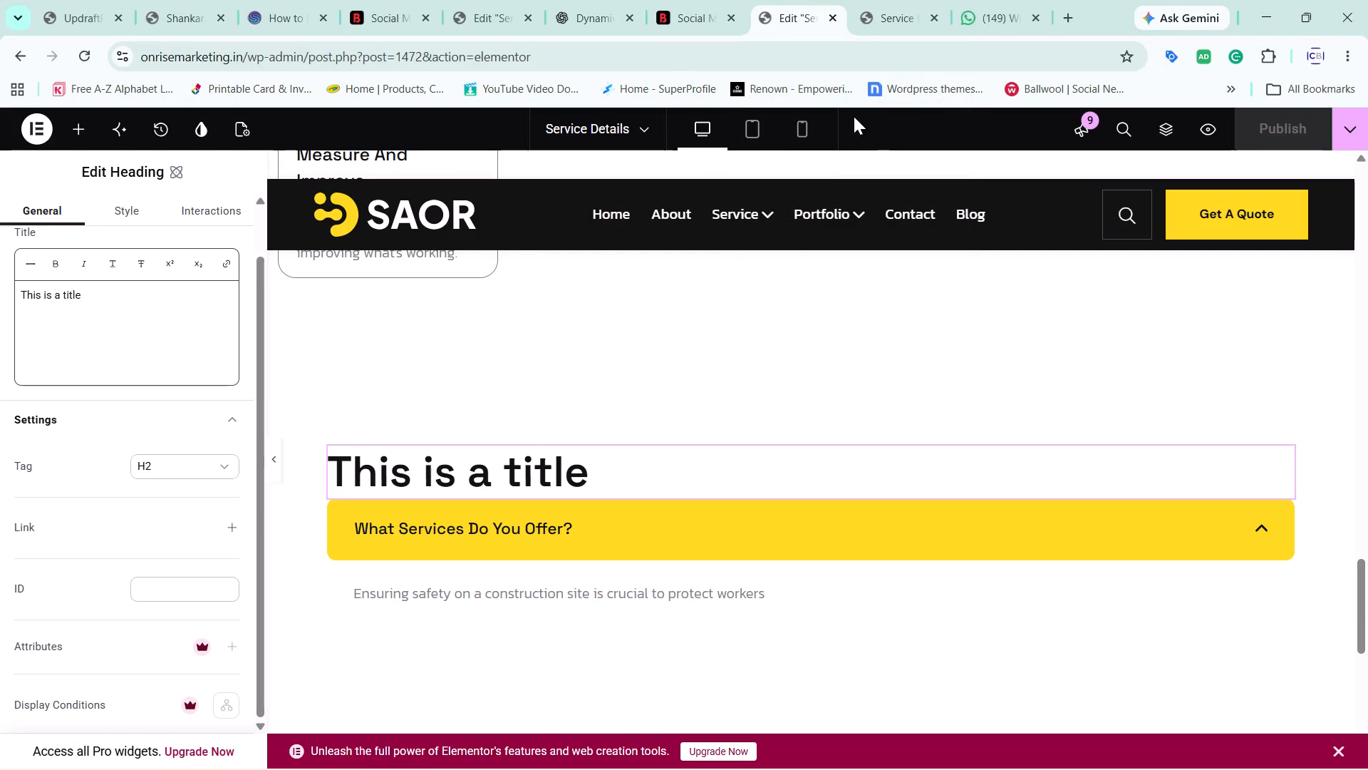
scroll(802, 232, down, 1)
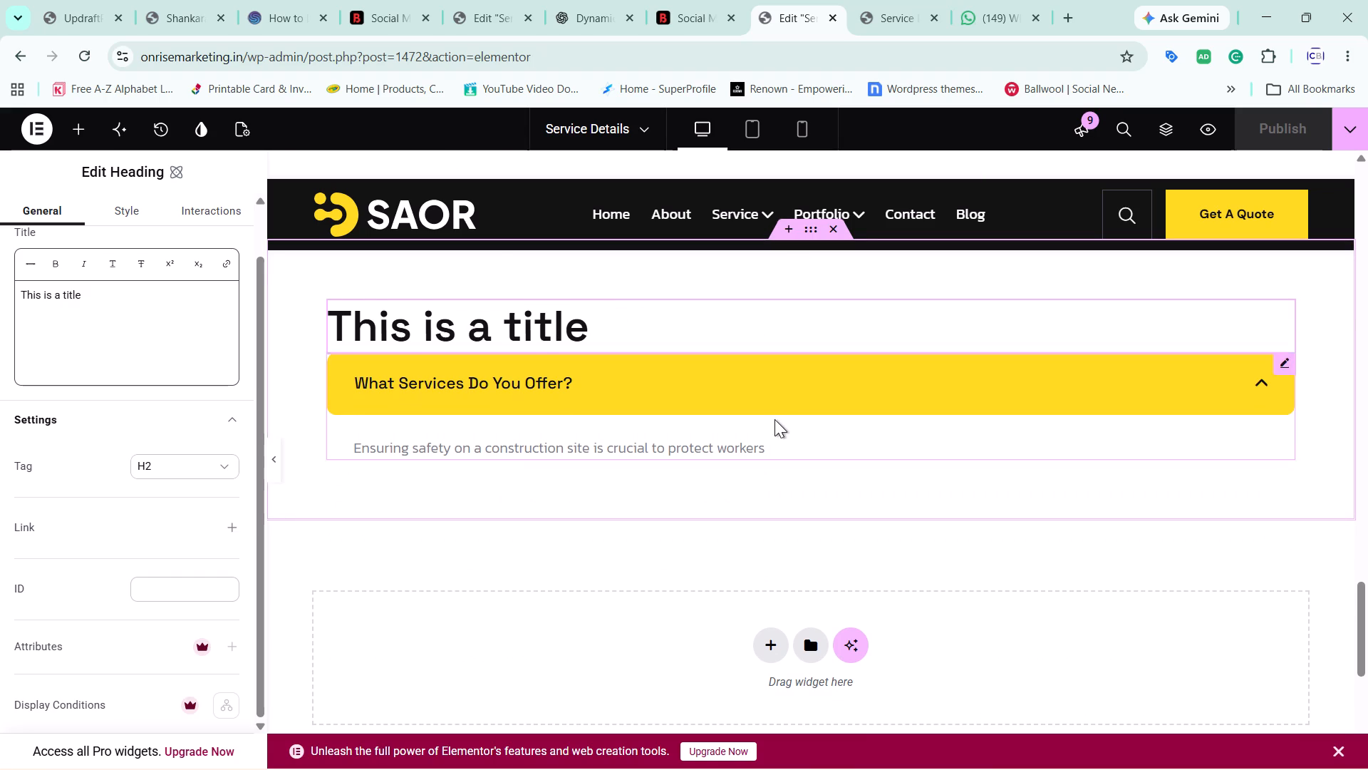
scroll(774, 419, up, 1)
click(813, 371)
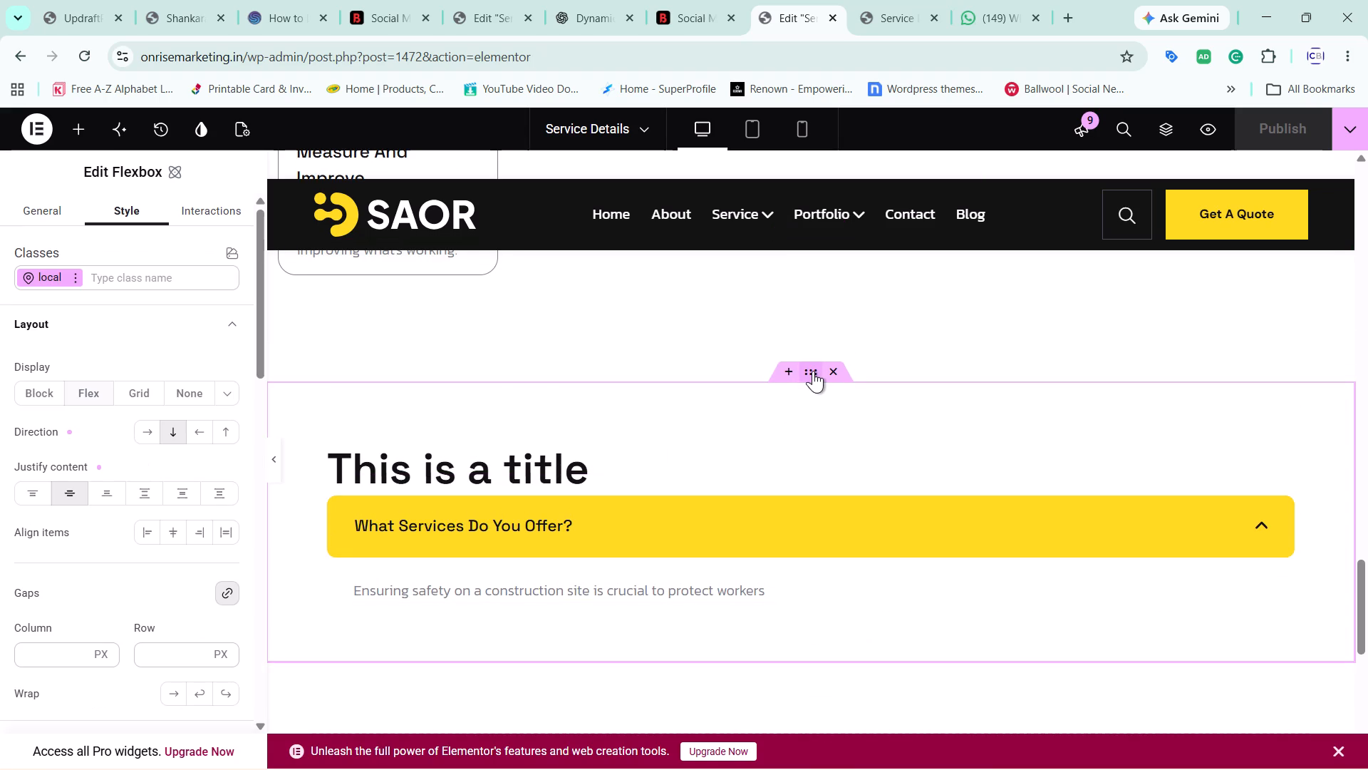
click(23, 208)
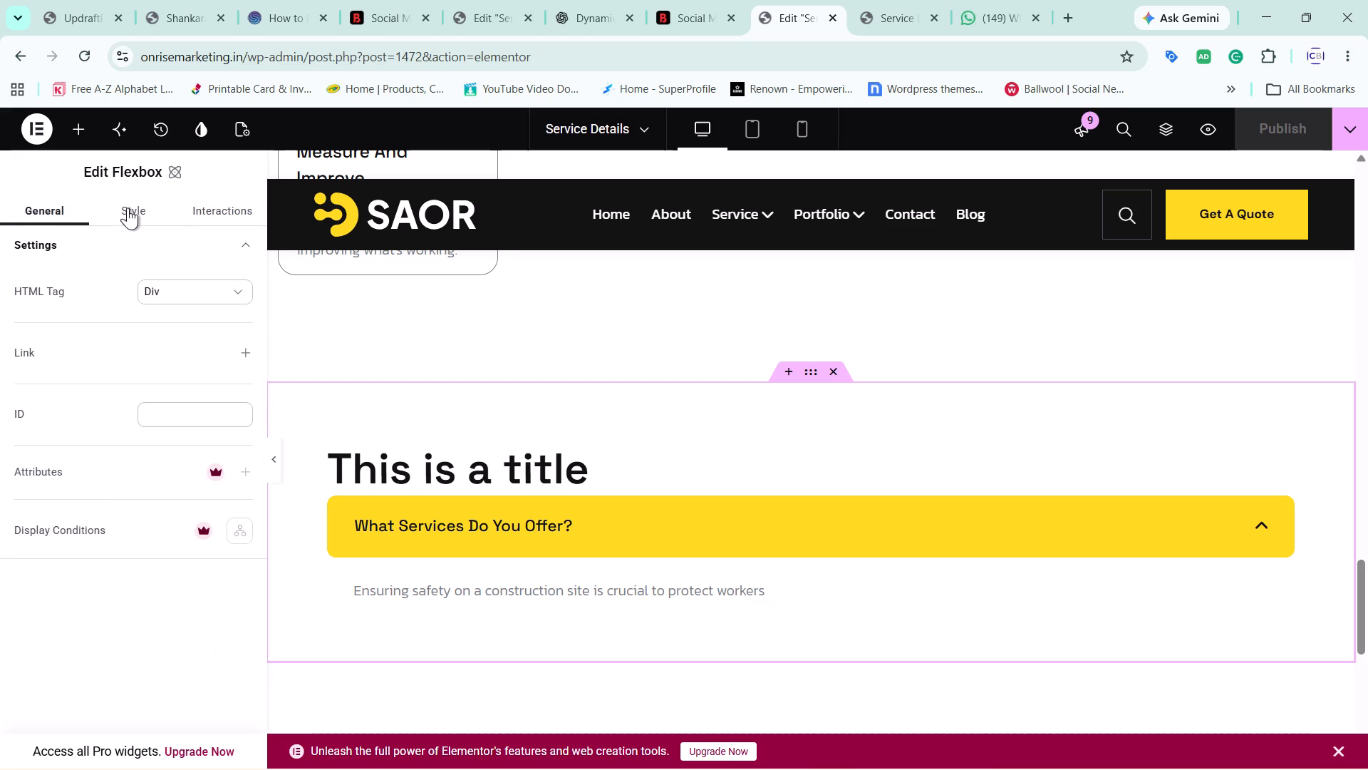
click(128, 207)
click(214, 209)
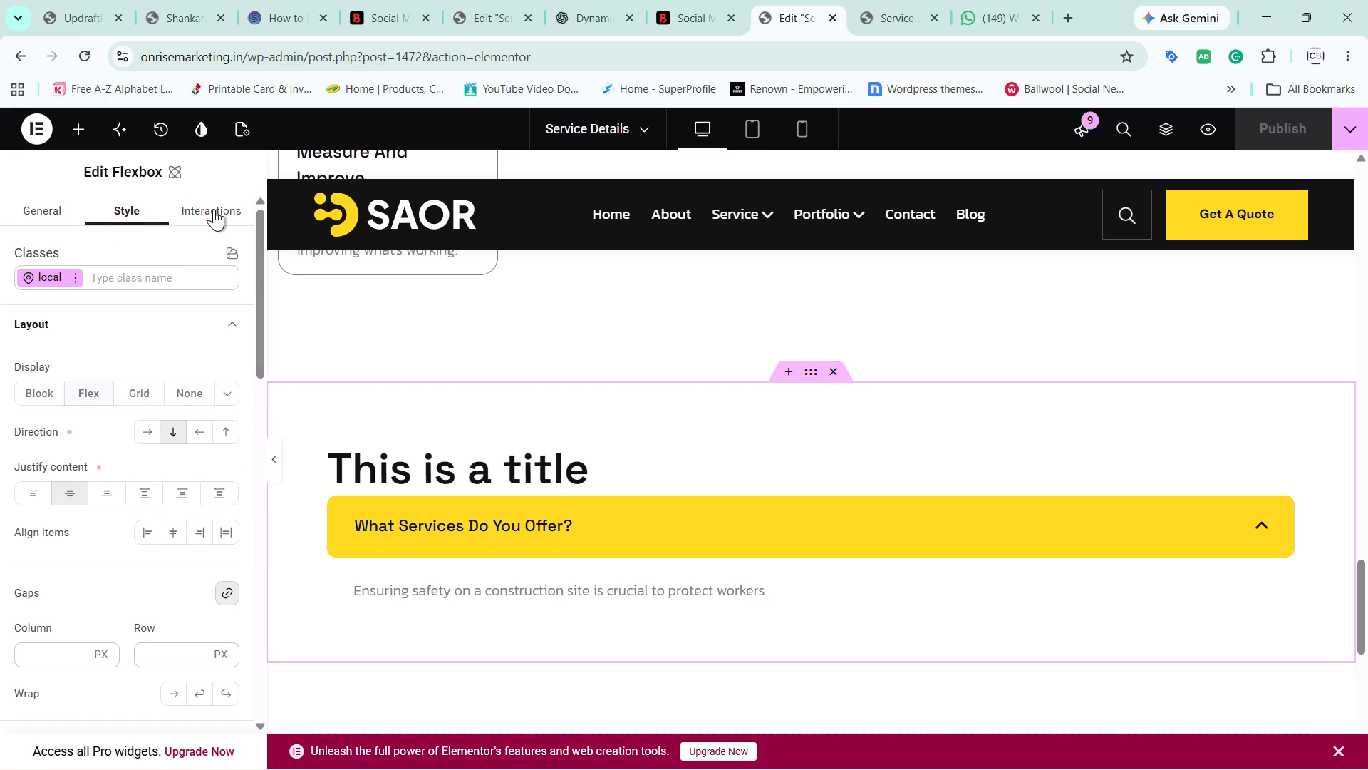
click(28, 230)
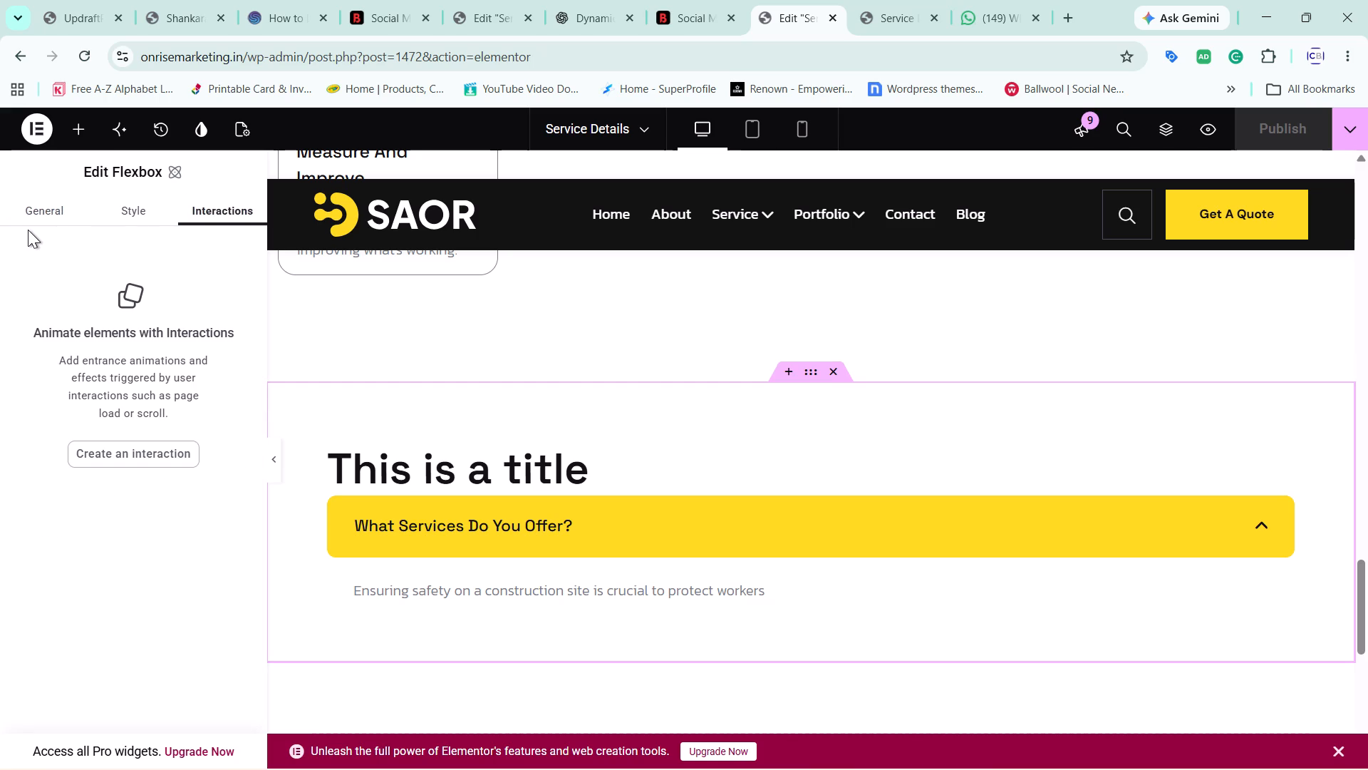
click(43, 207)
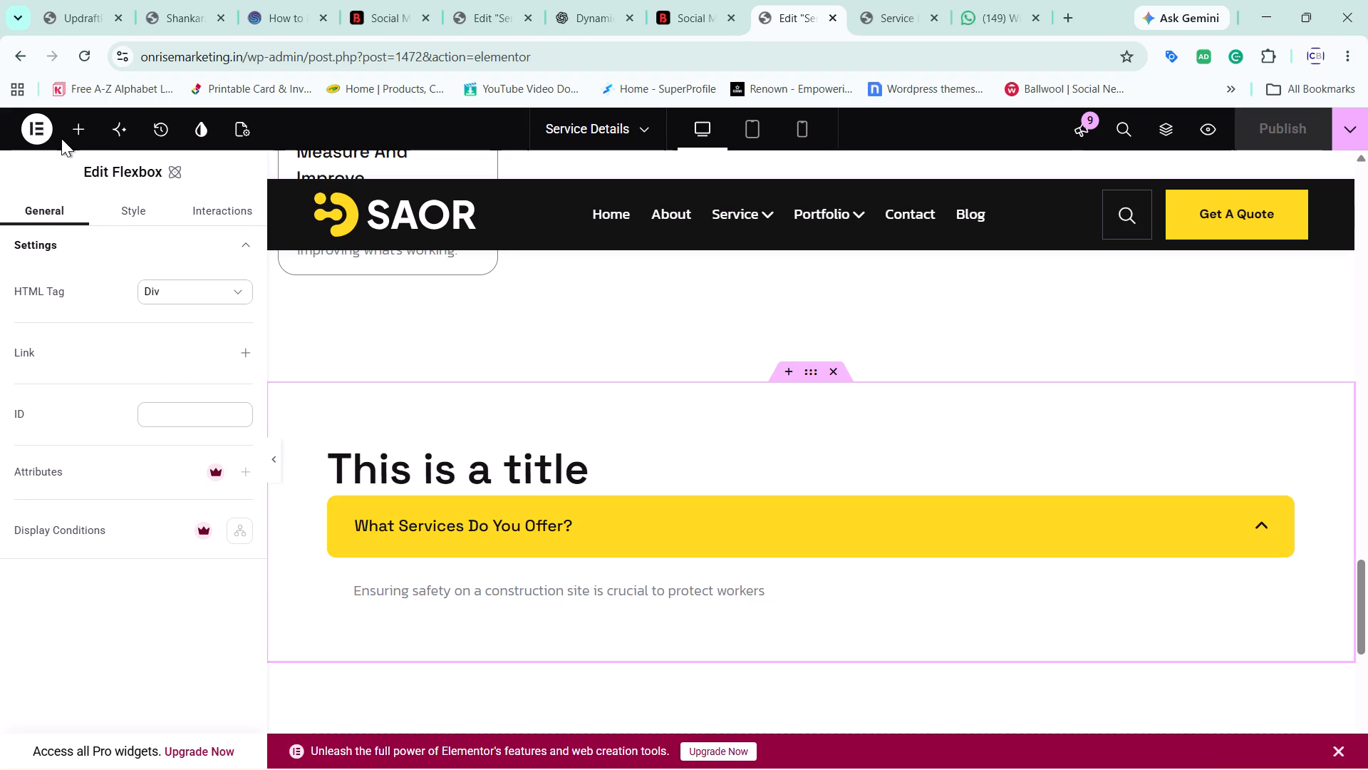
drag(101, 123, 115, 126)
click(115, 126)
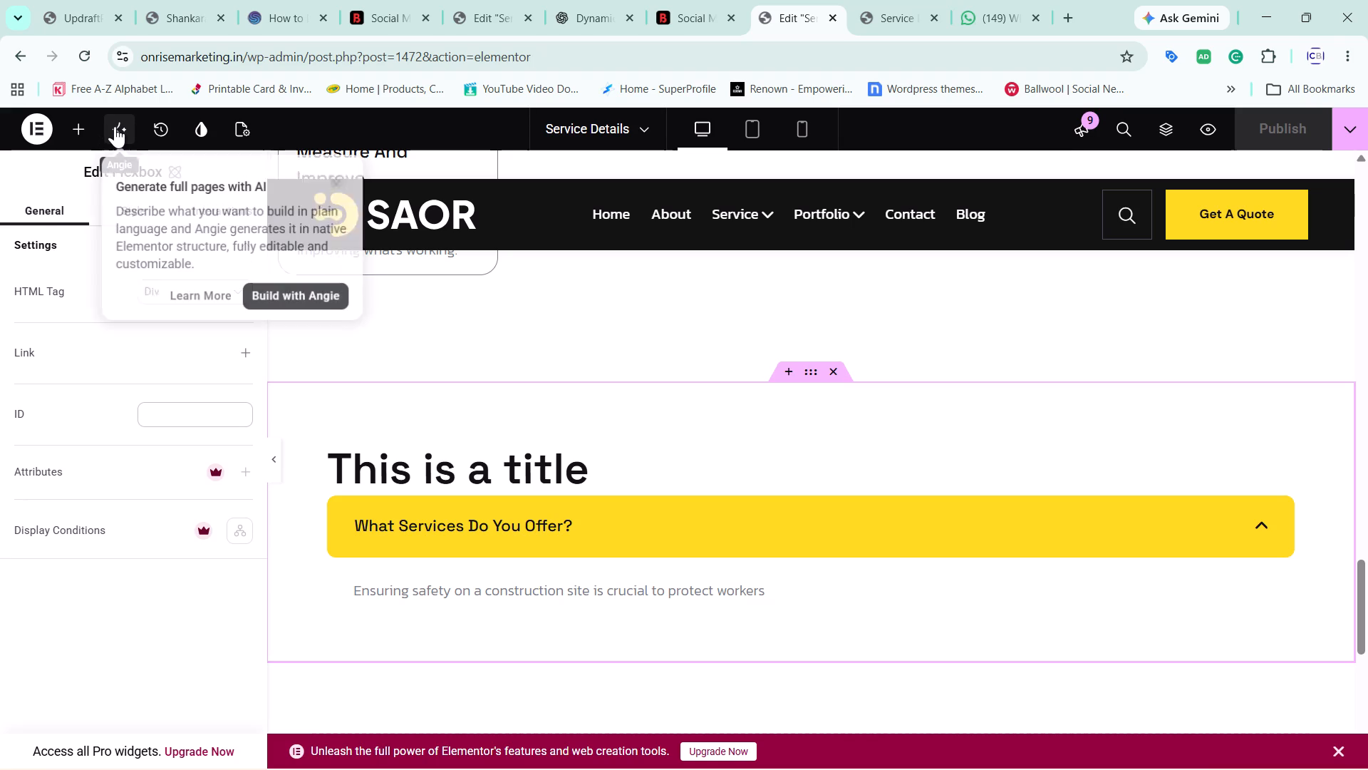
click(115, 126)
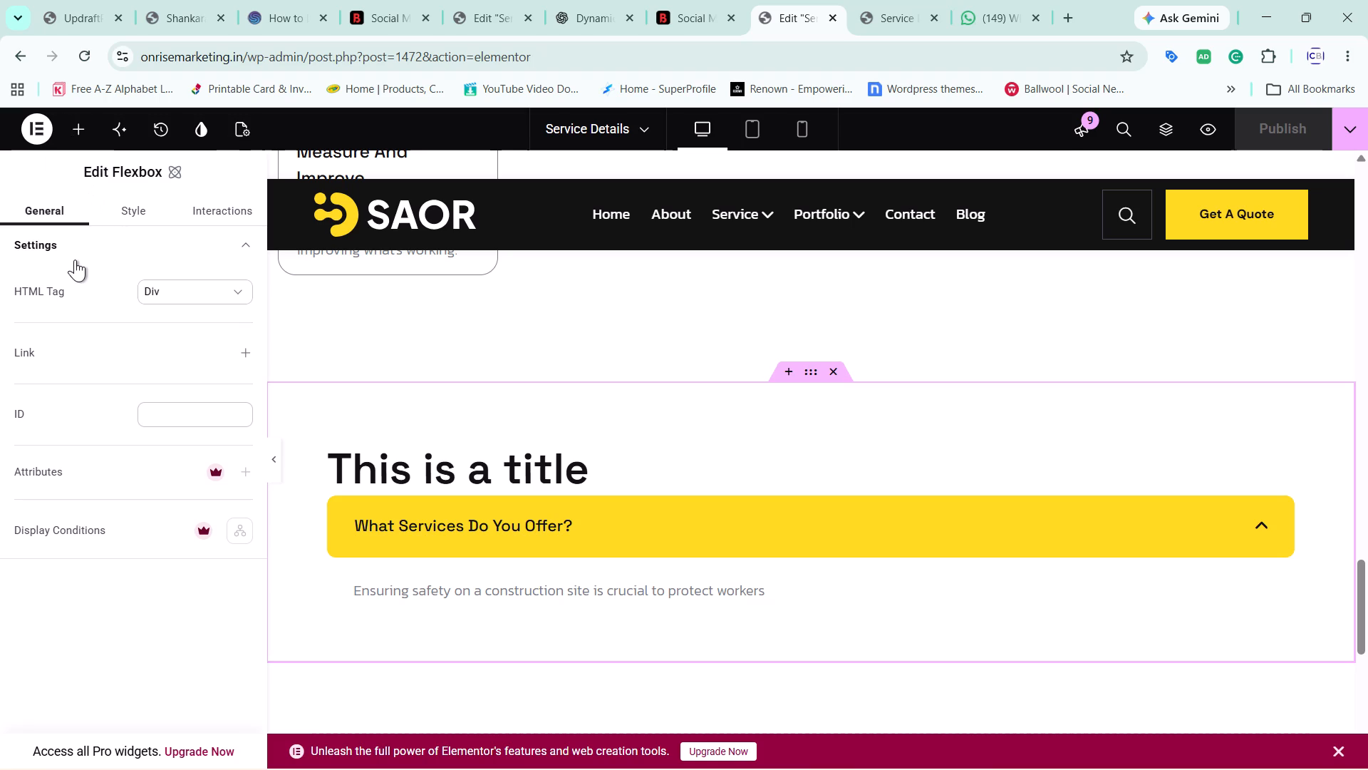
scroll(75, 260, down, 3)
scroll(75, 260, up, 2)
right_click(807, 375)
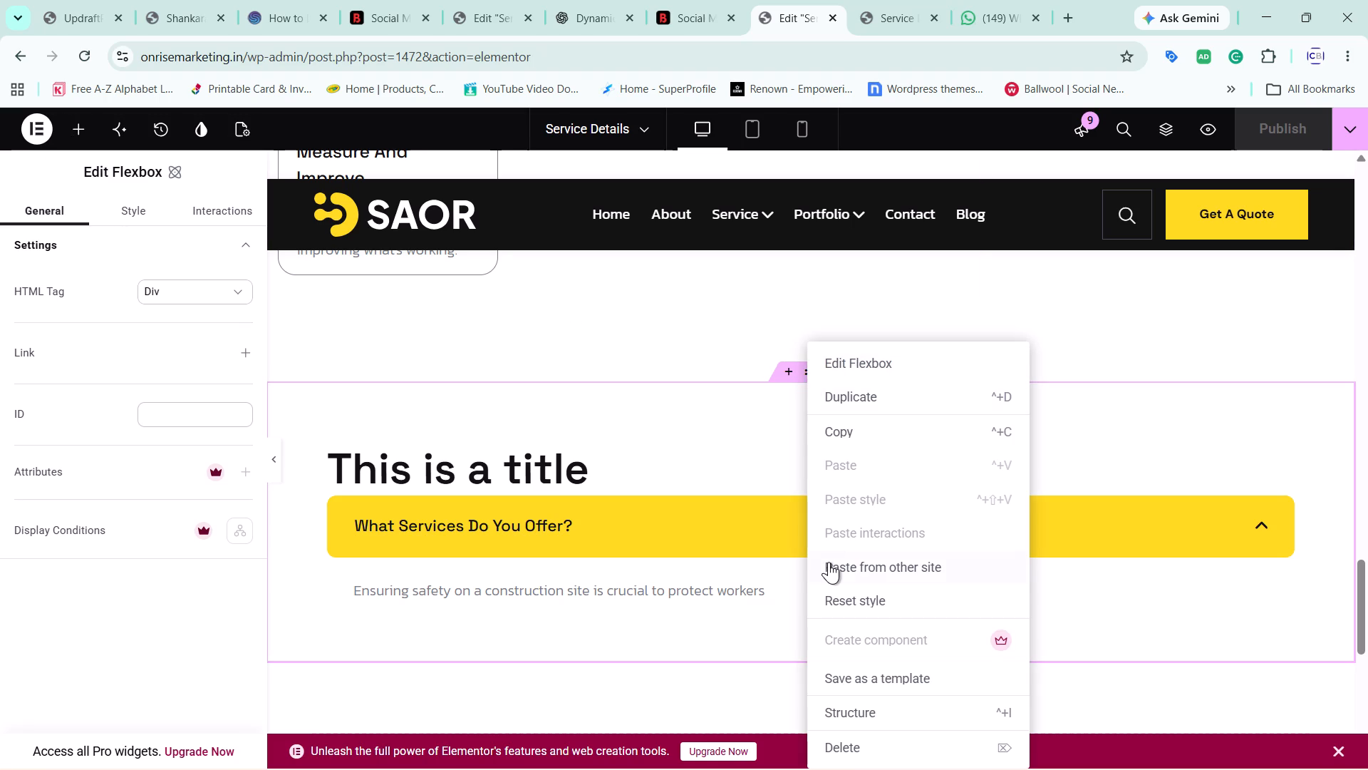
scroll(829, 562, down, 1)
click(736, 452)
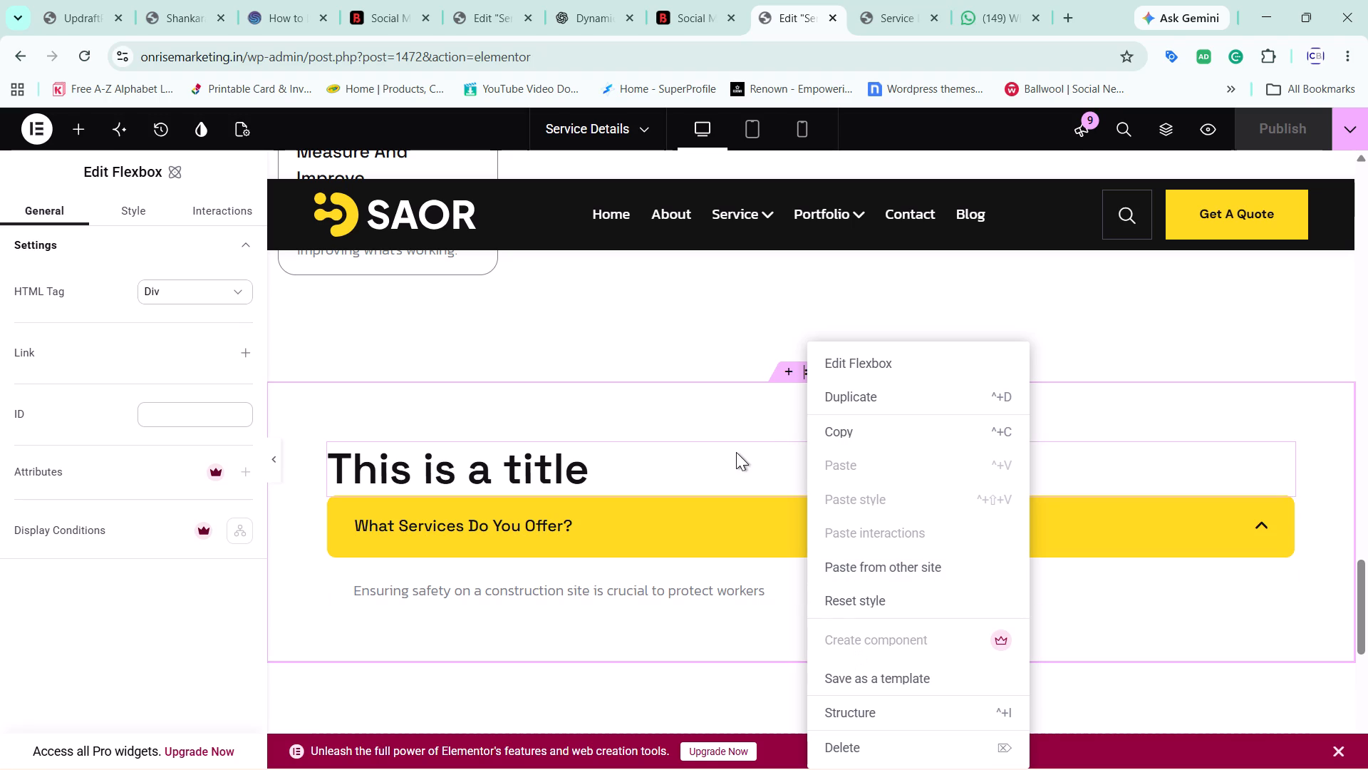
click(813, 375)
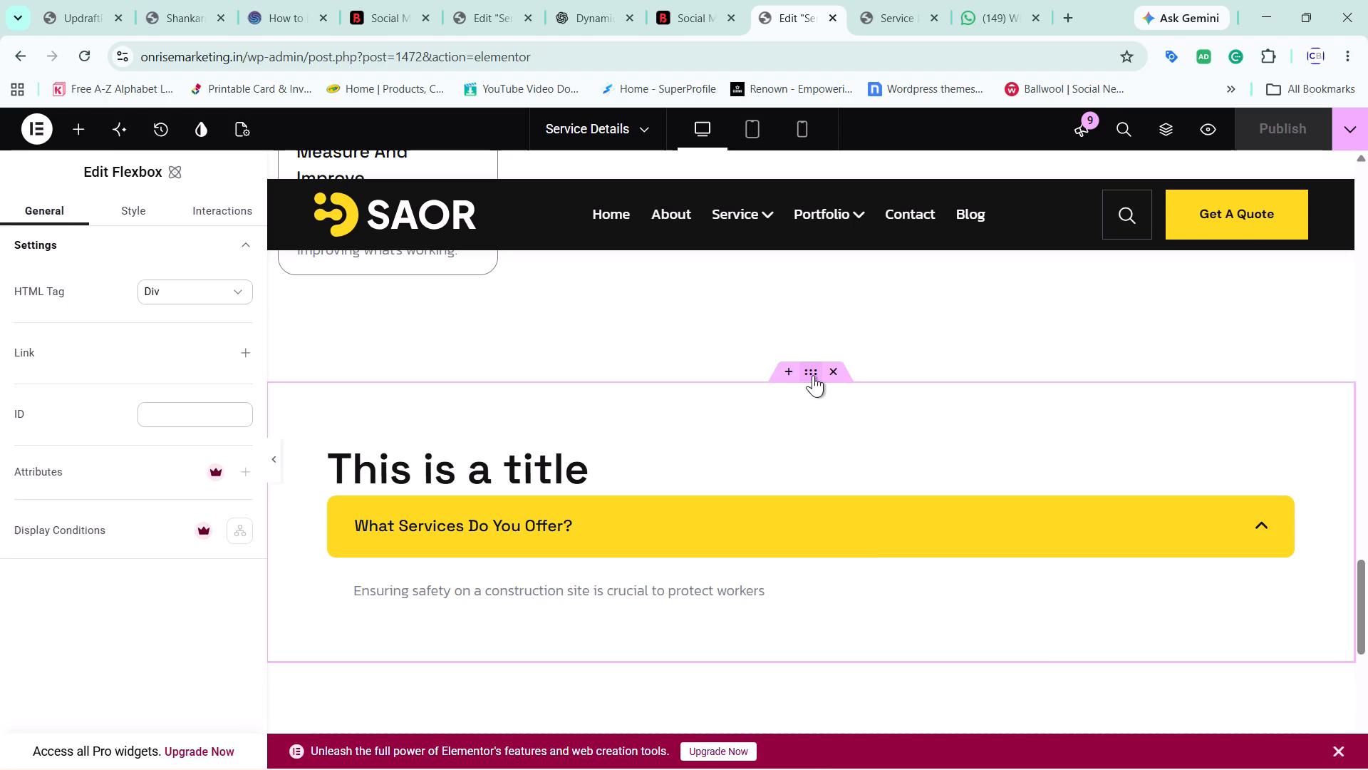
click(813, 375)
Browse the widget library for elements to use in the FAQ section.
click(85, 128)
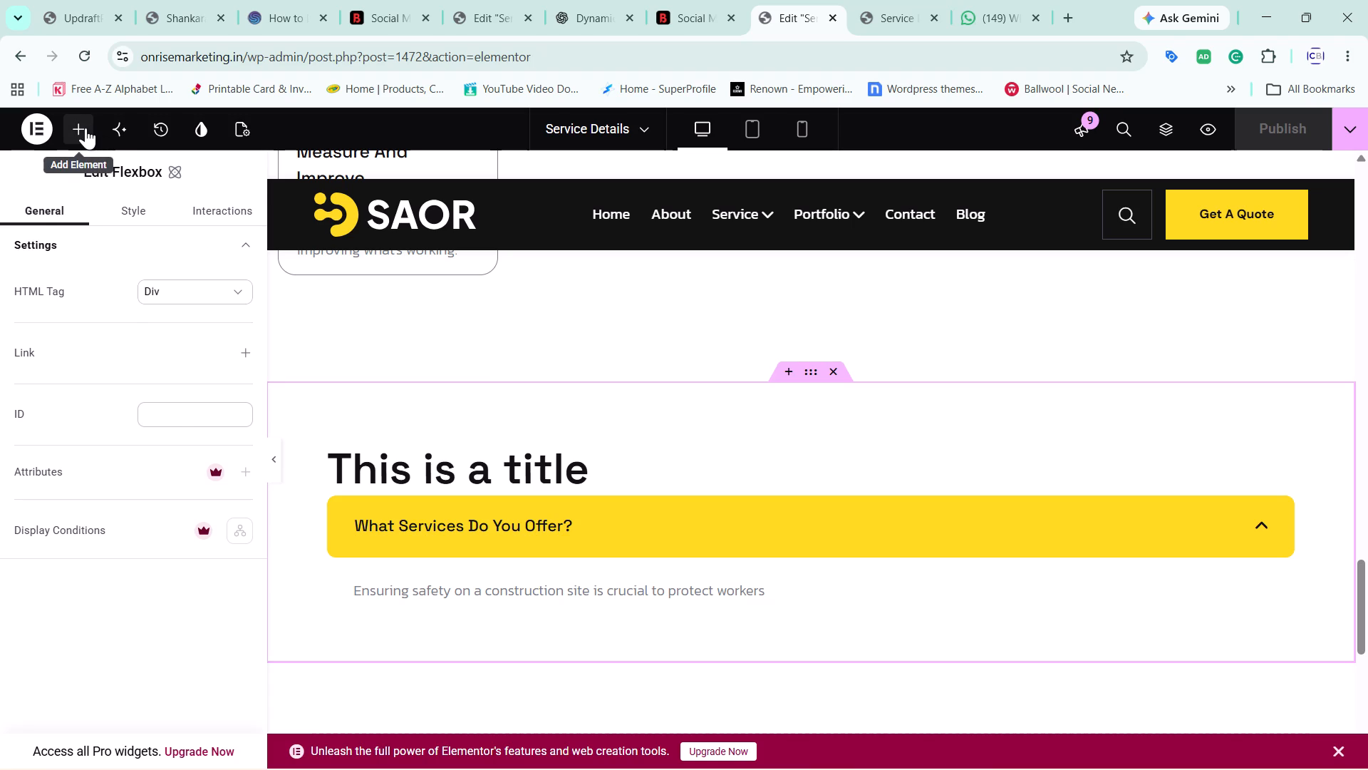
scroll(197, 364, up, 1)
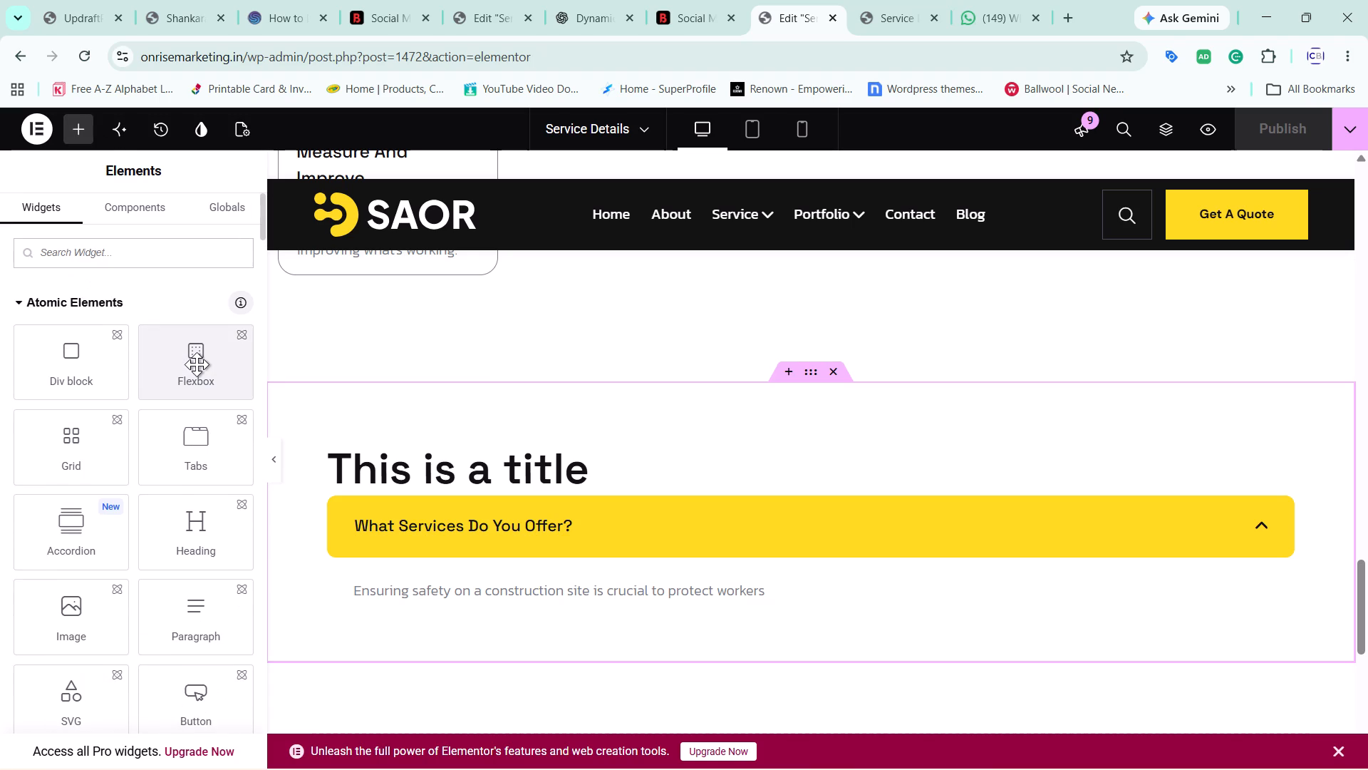
scroll(197, 364, up, 2)
scroll(197, 364, down, 4)
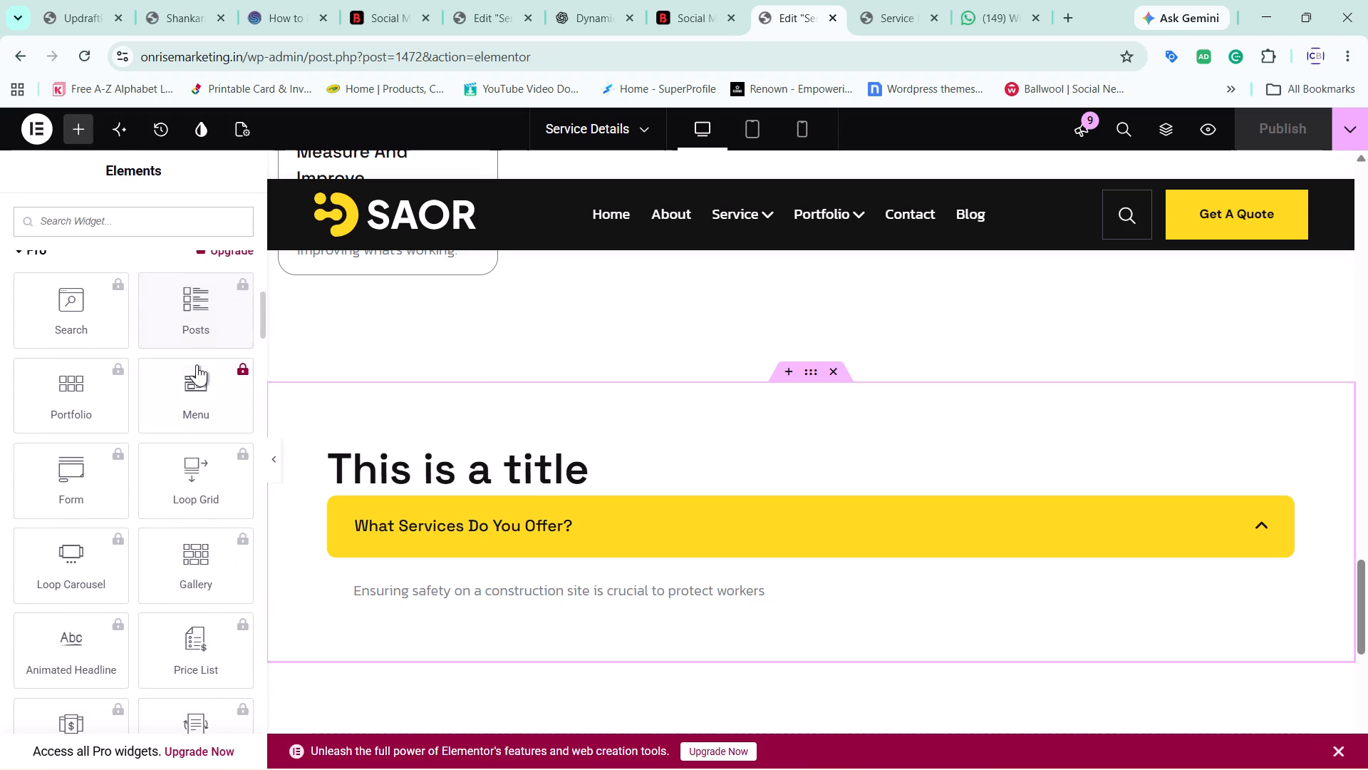
scroll(197, 364, up, 2)
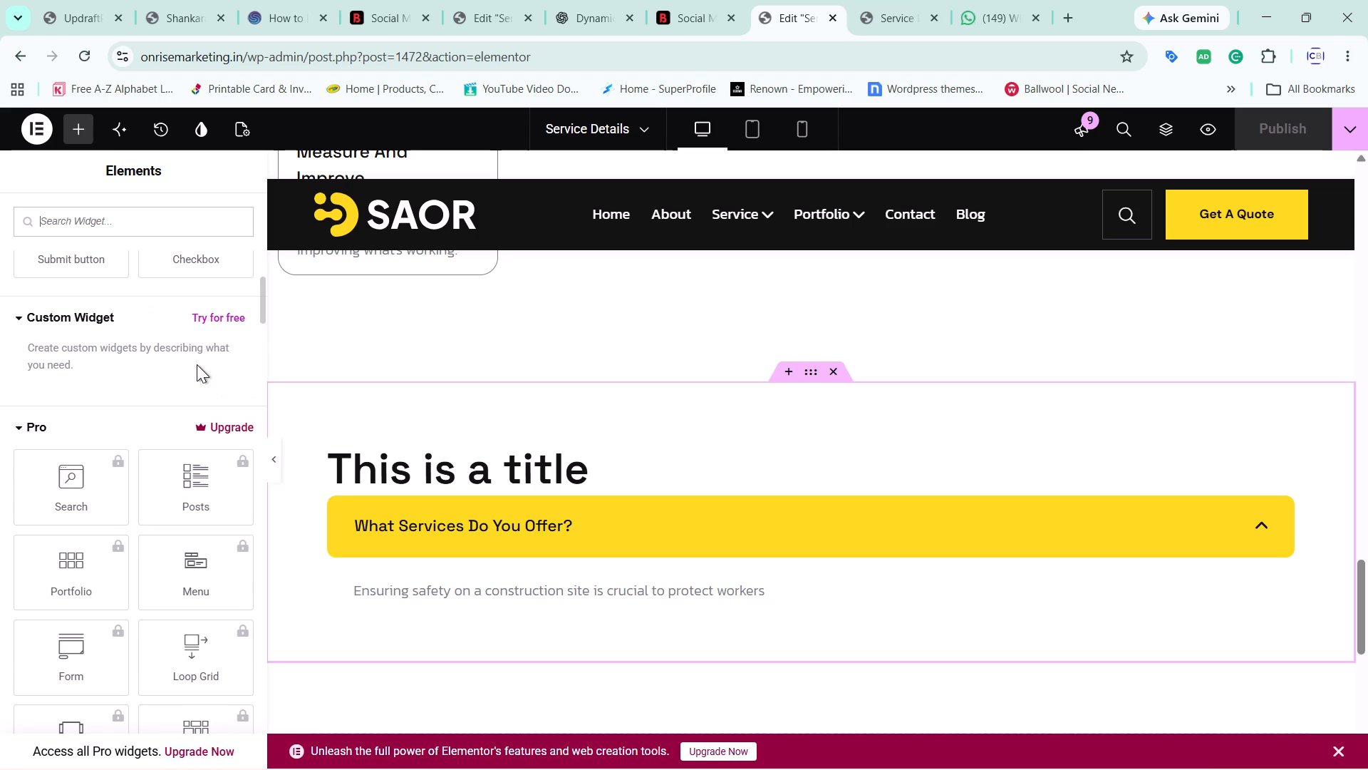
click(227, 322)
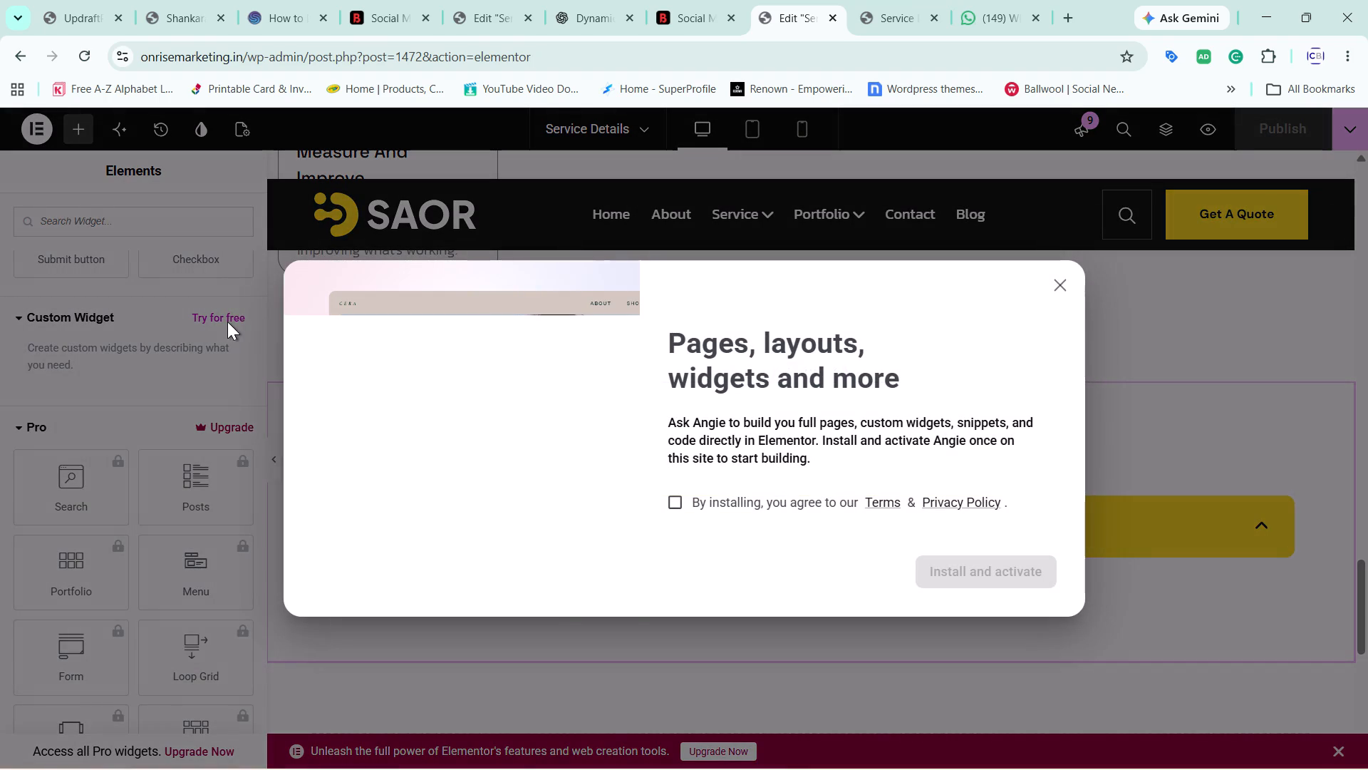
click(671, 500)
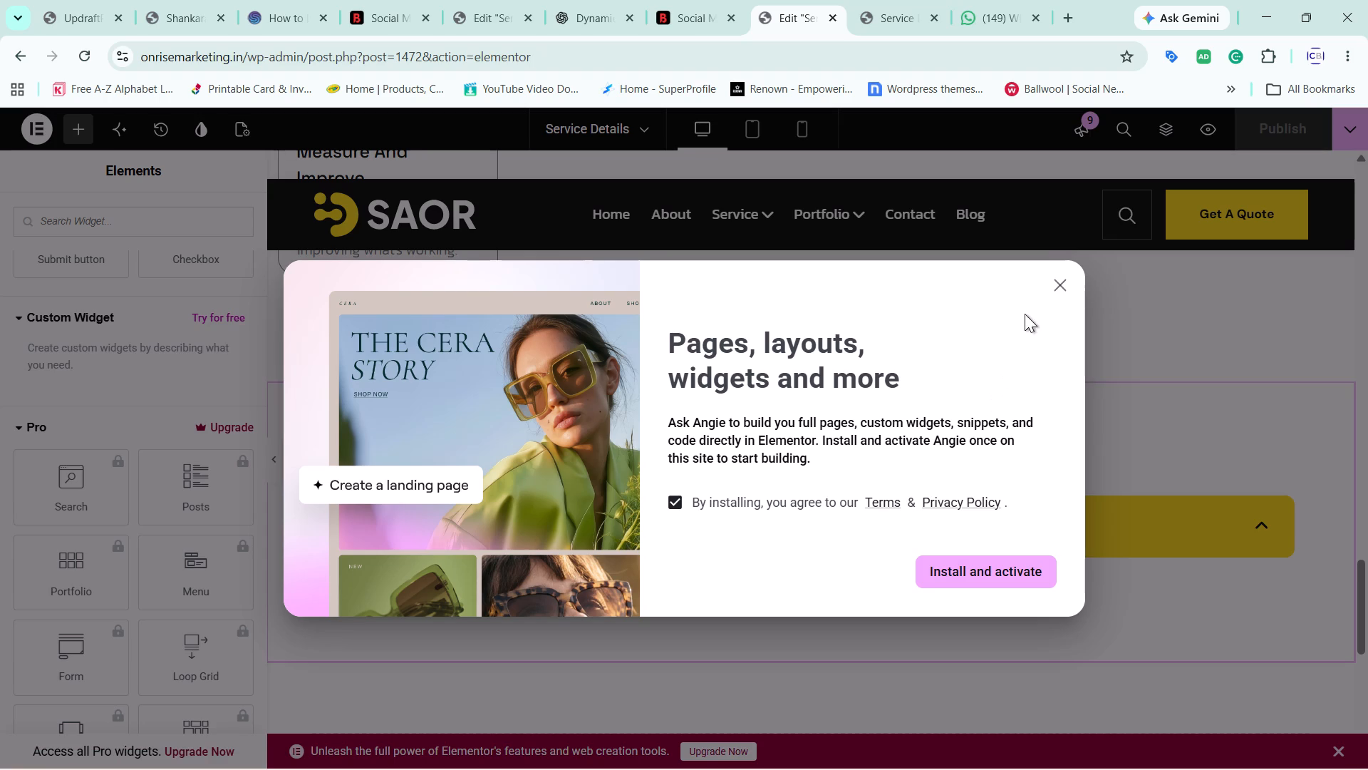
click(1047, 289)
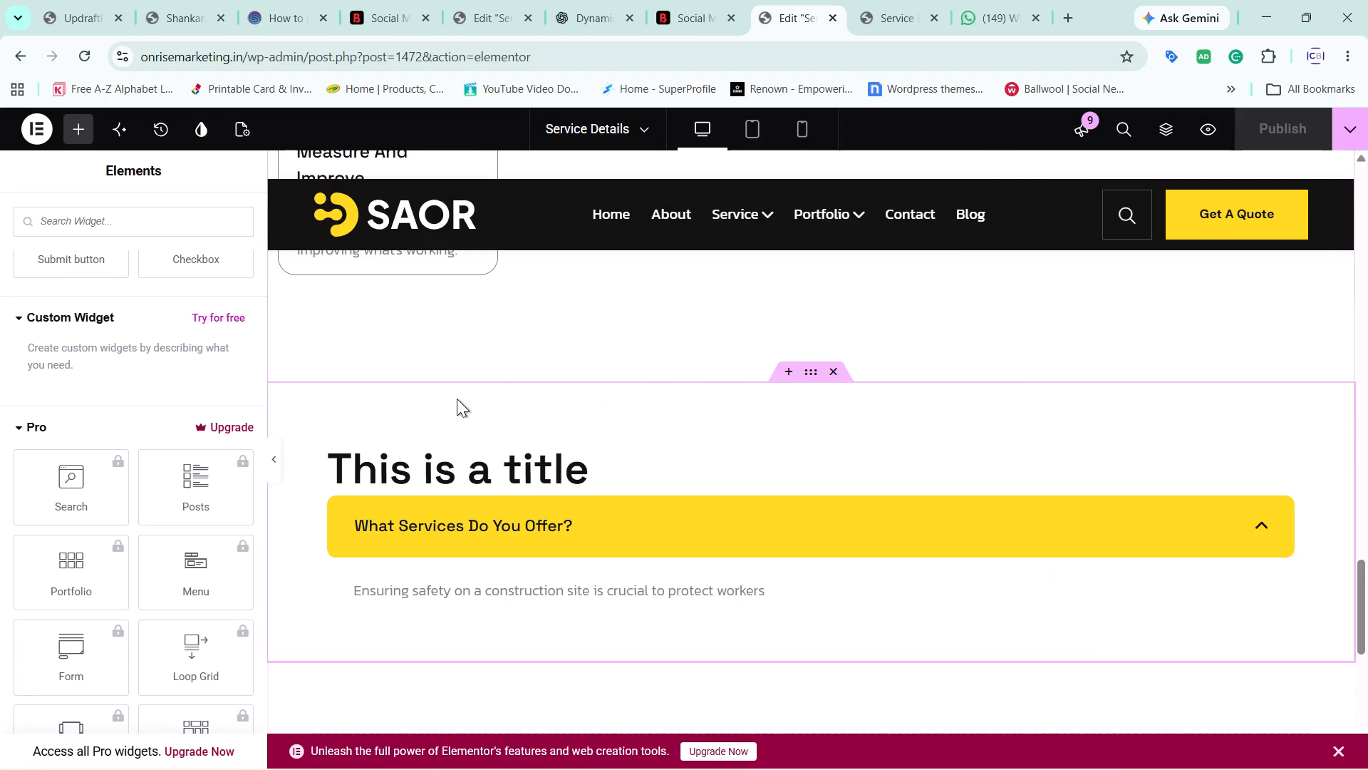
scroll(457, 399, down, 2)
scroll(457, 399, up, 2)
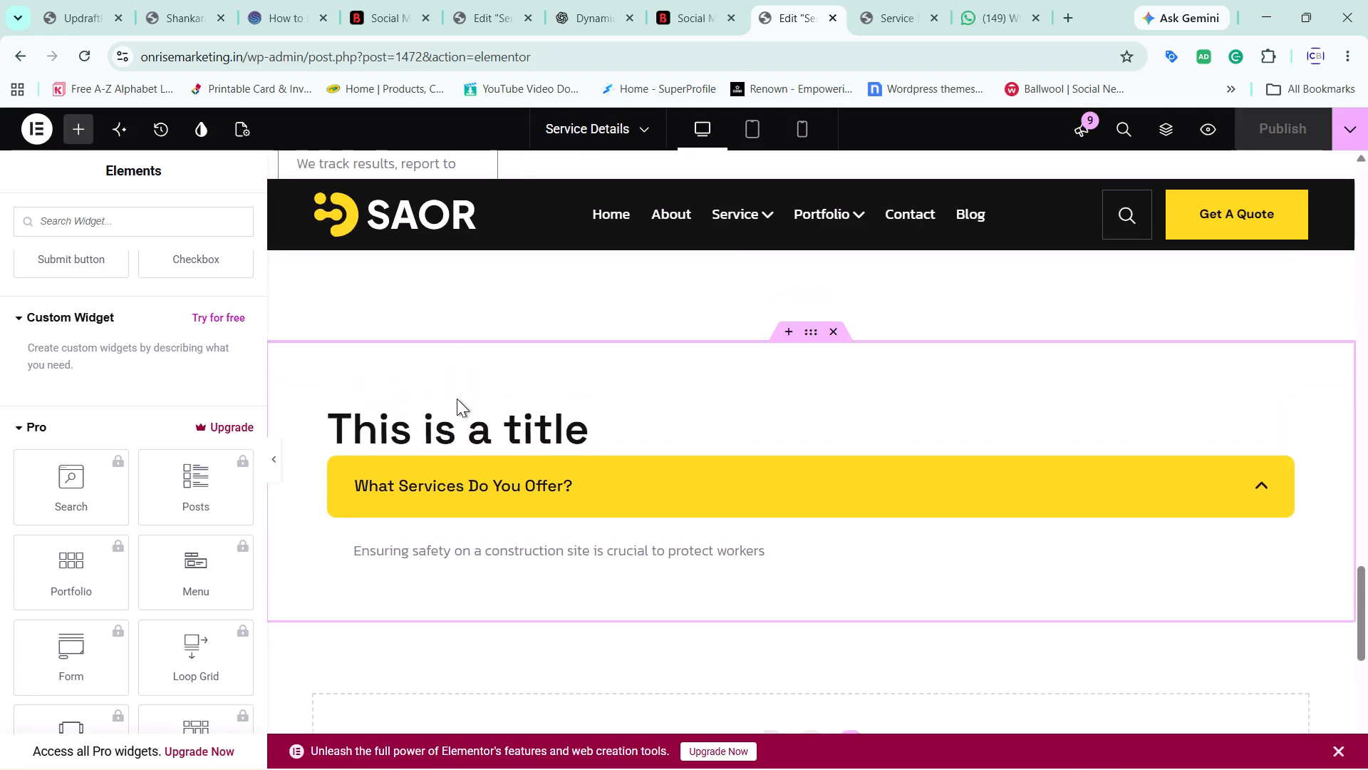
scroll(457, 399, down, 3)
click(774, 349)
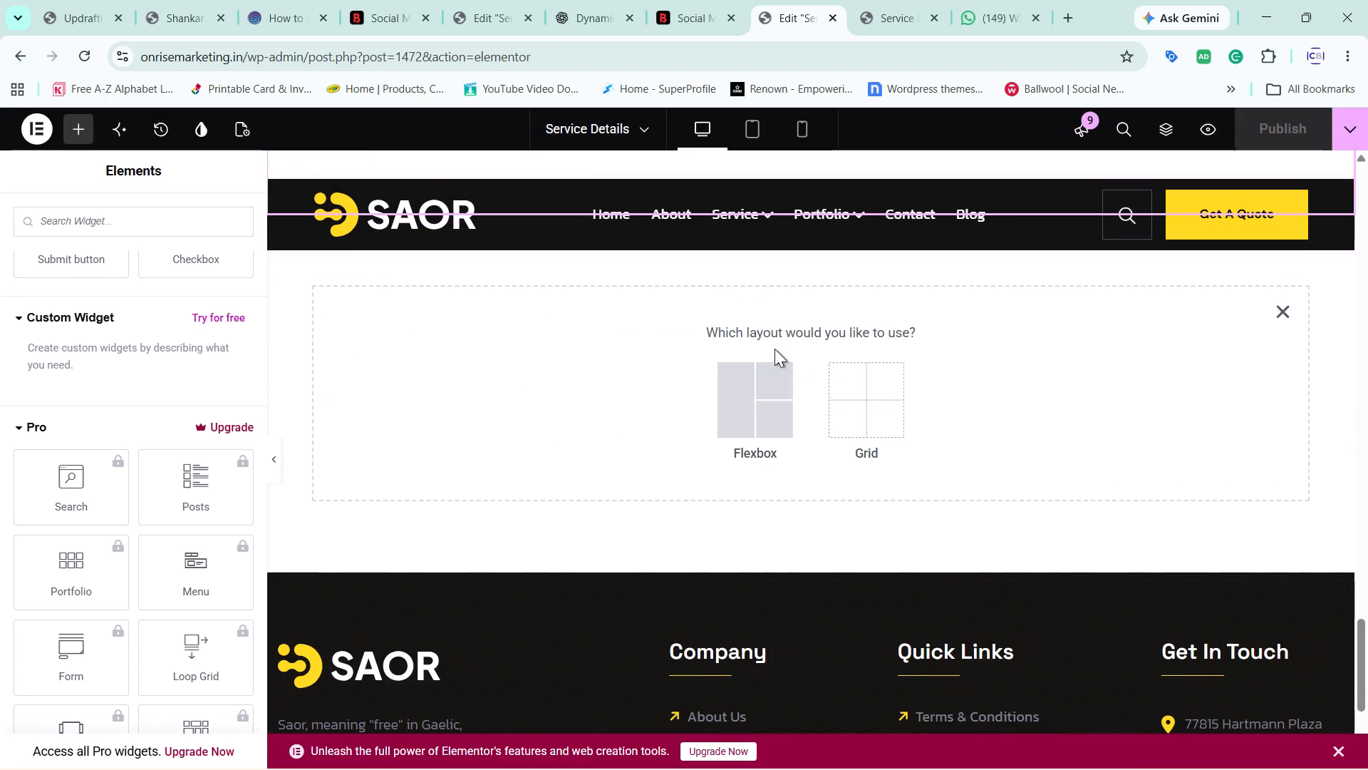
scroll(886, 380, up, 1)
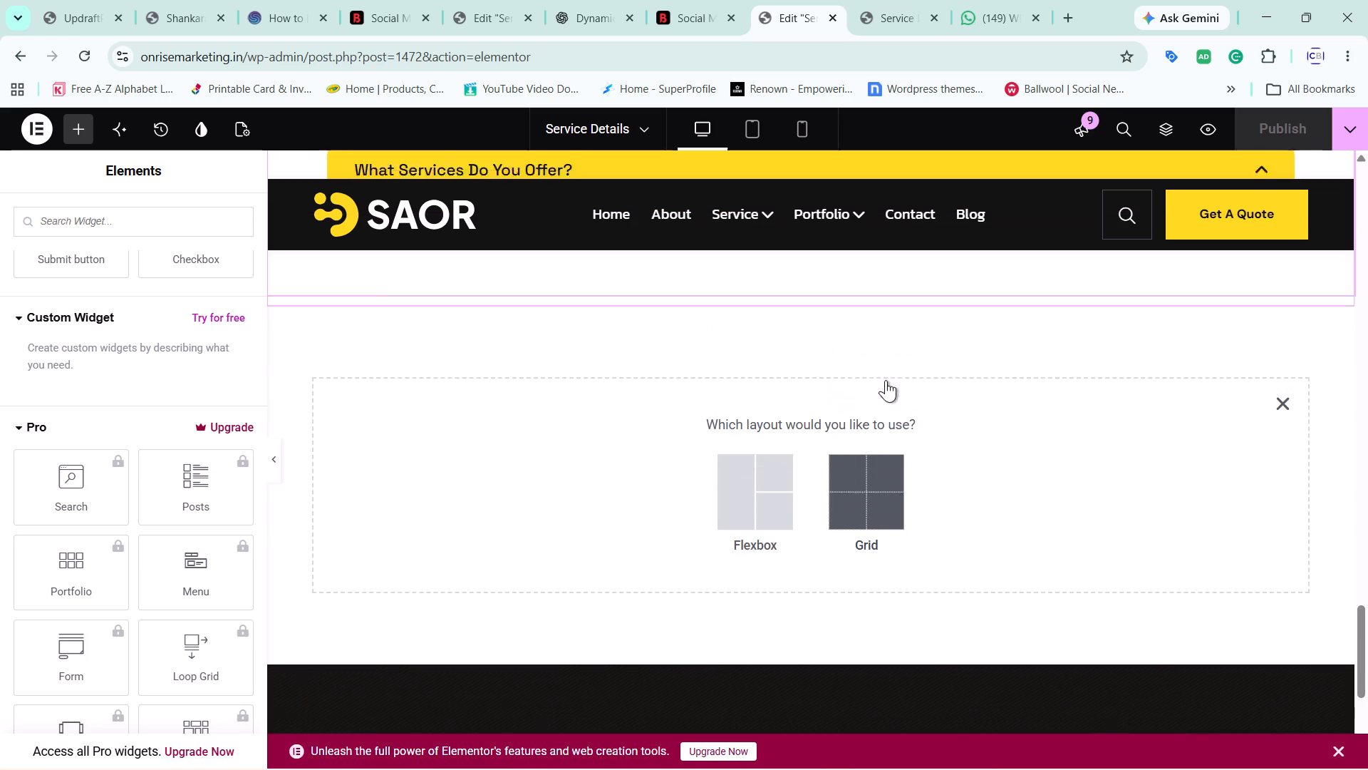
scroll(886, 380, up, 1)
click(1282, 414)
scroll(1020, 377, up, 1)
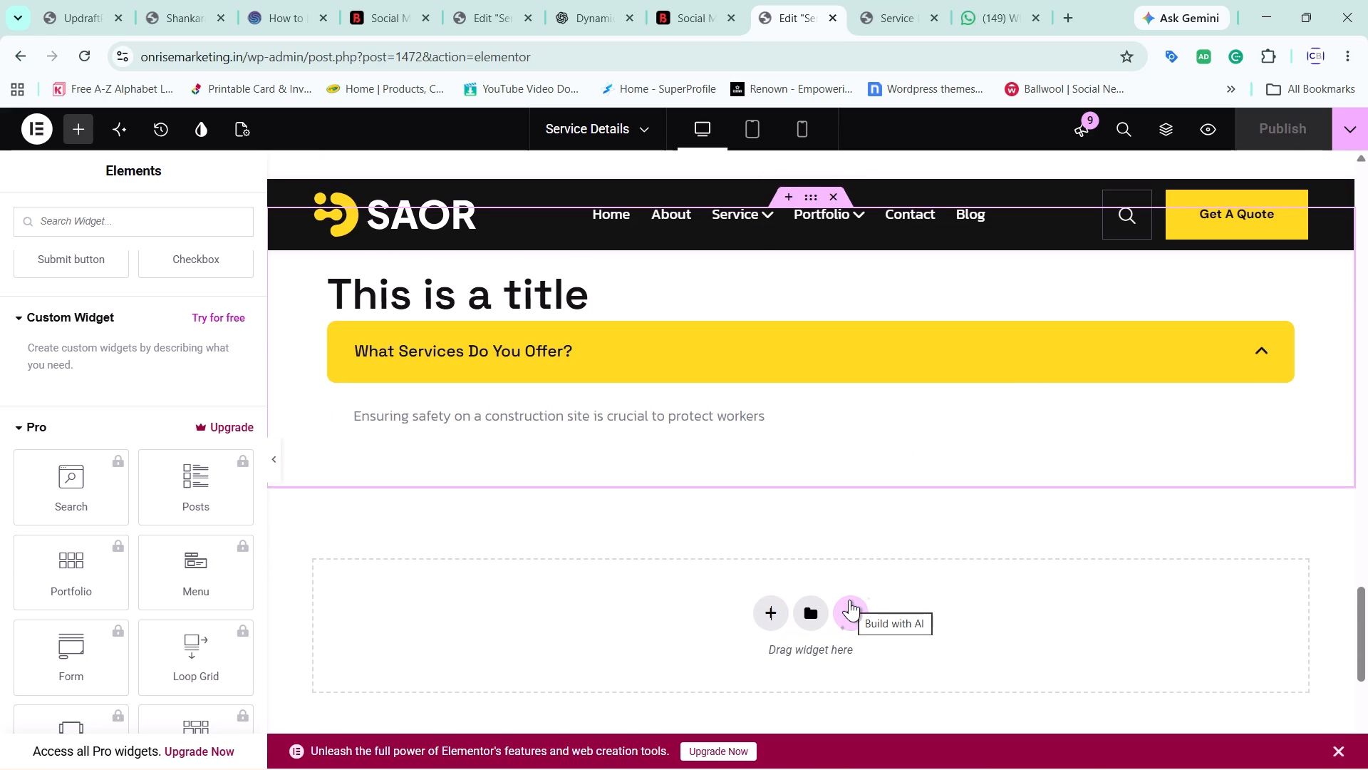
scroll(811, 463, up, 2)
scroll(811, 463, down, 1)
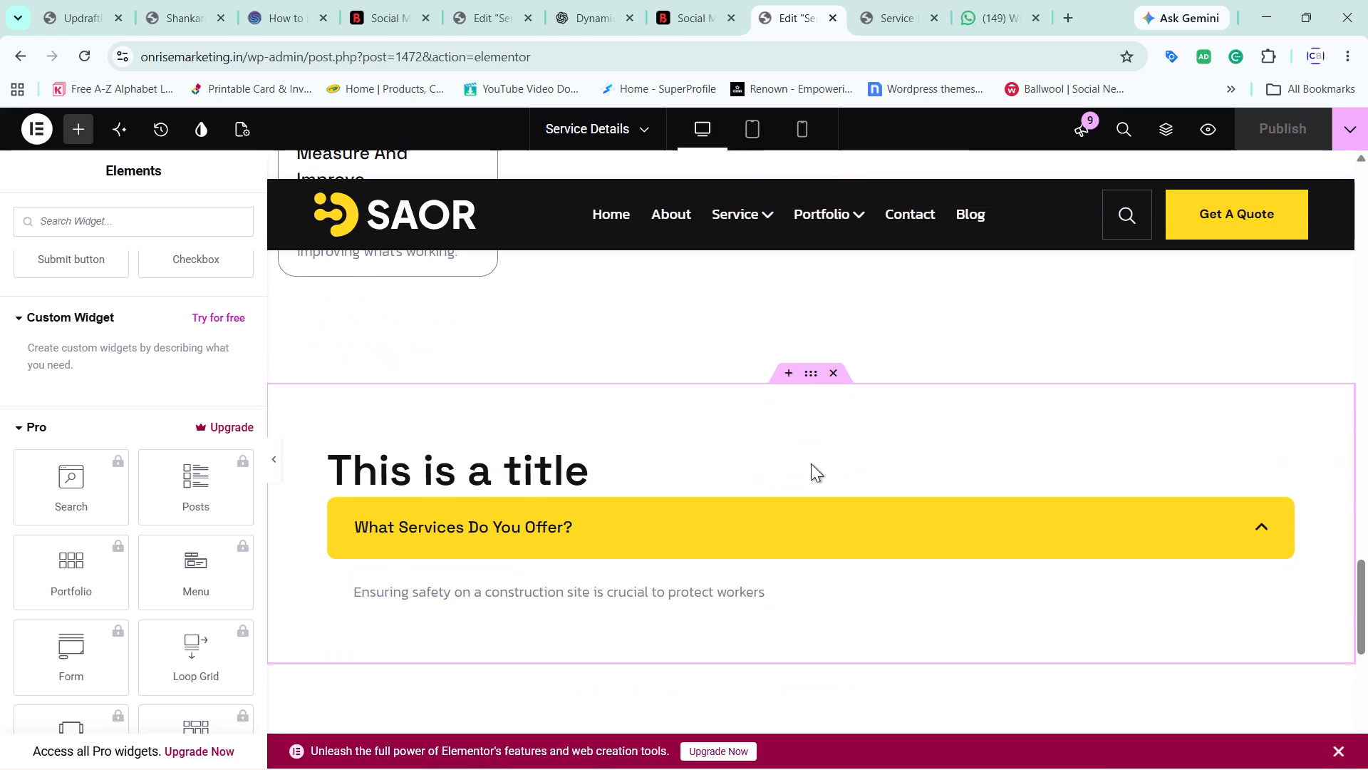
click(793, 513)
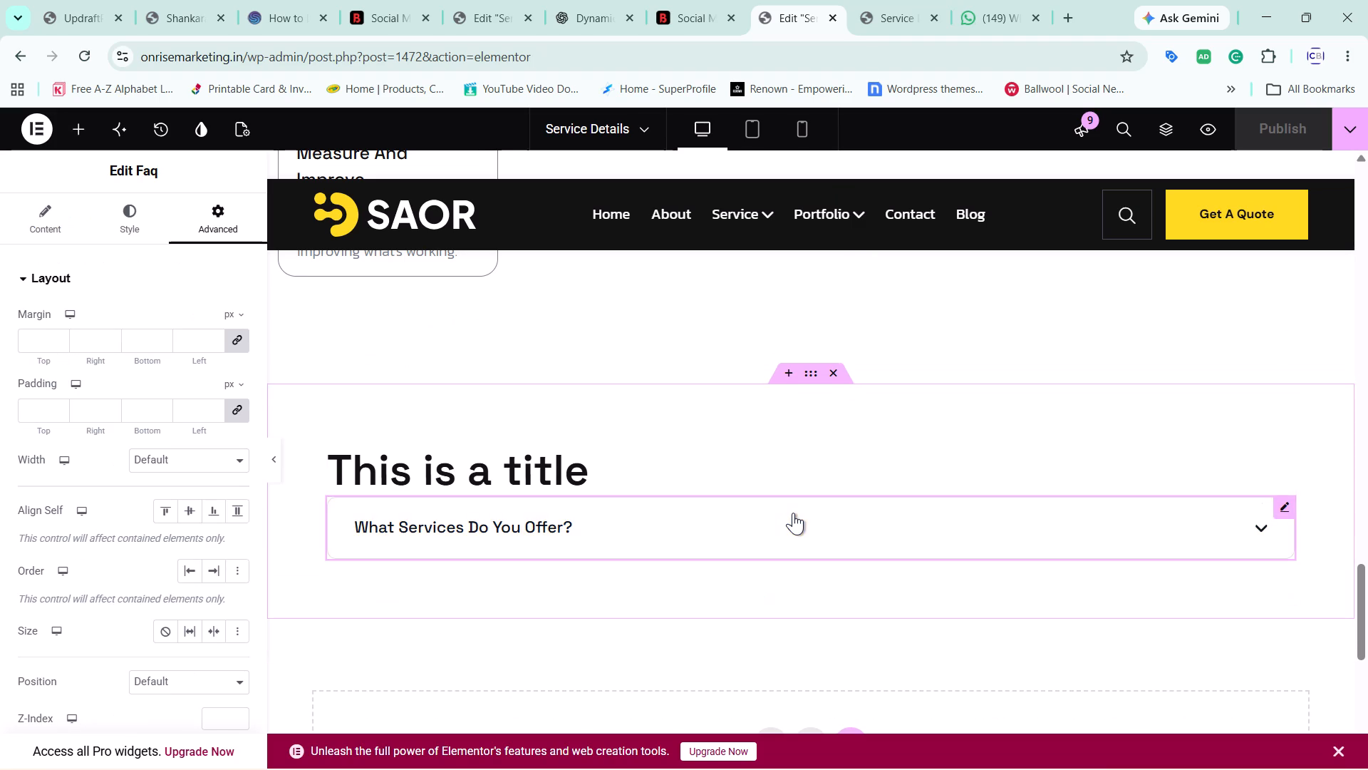
Reload the live service details page and test opening and closing the What Services Do You Offer? item.
click(881, 13)
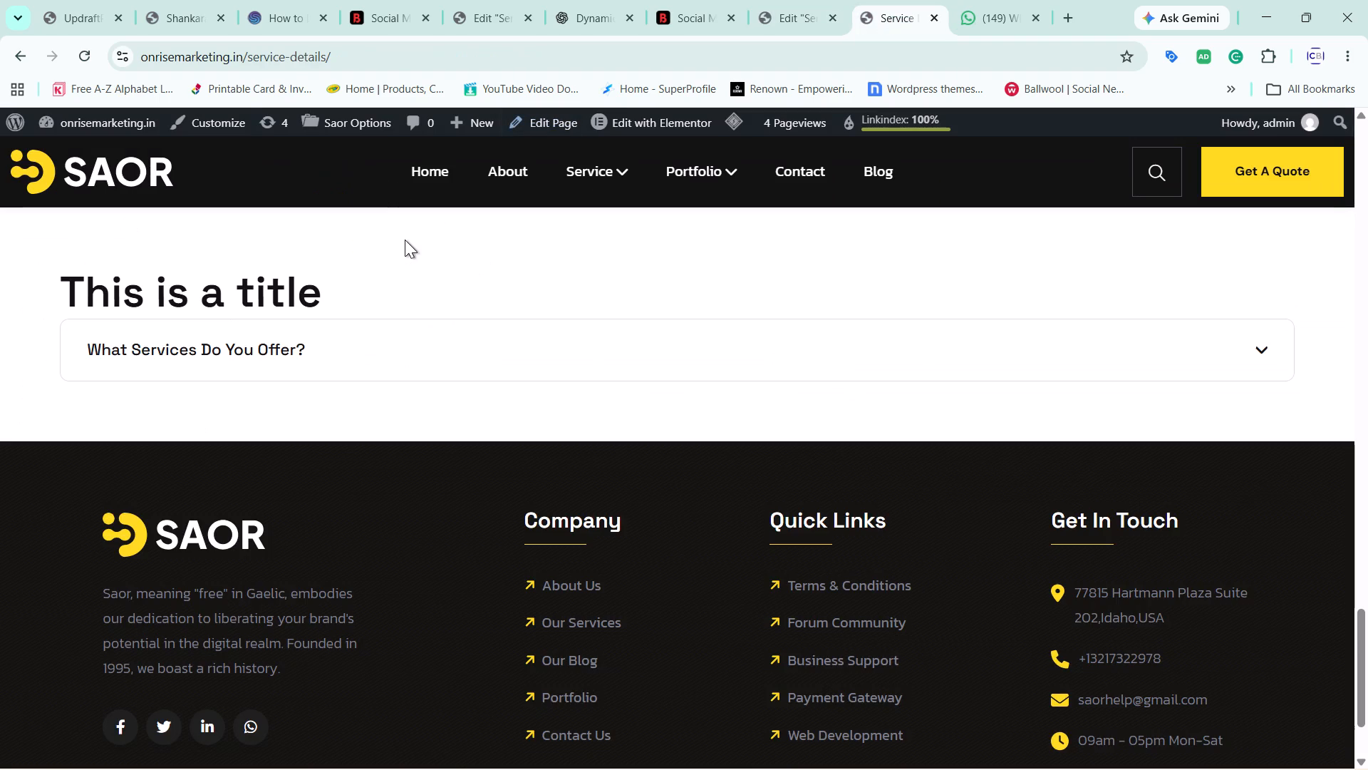
click(77, 48)
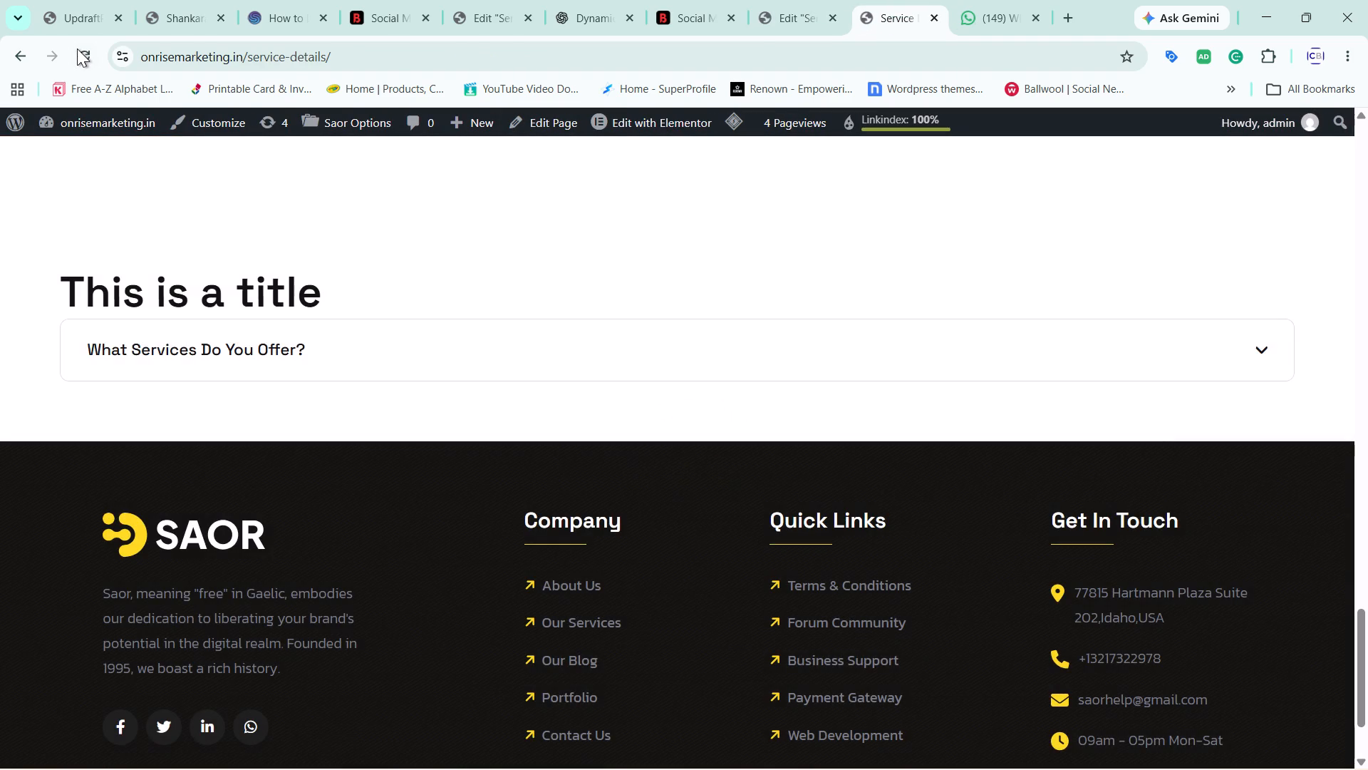
click(1260, 339)
click(1260, 339)
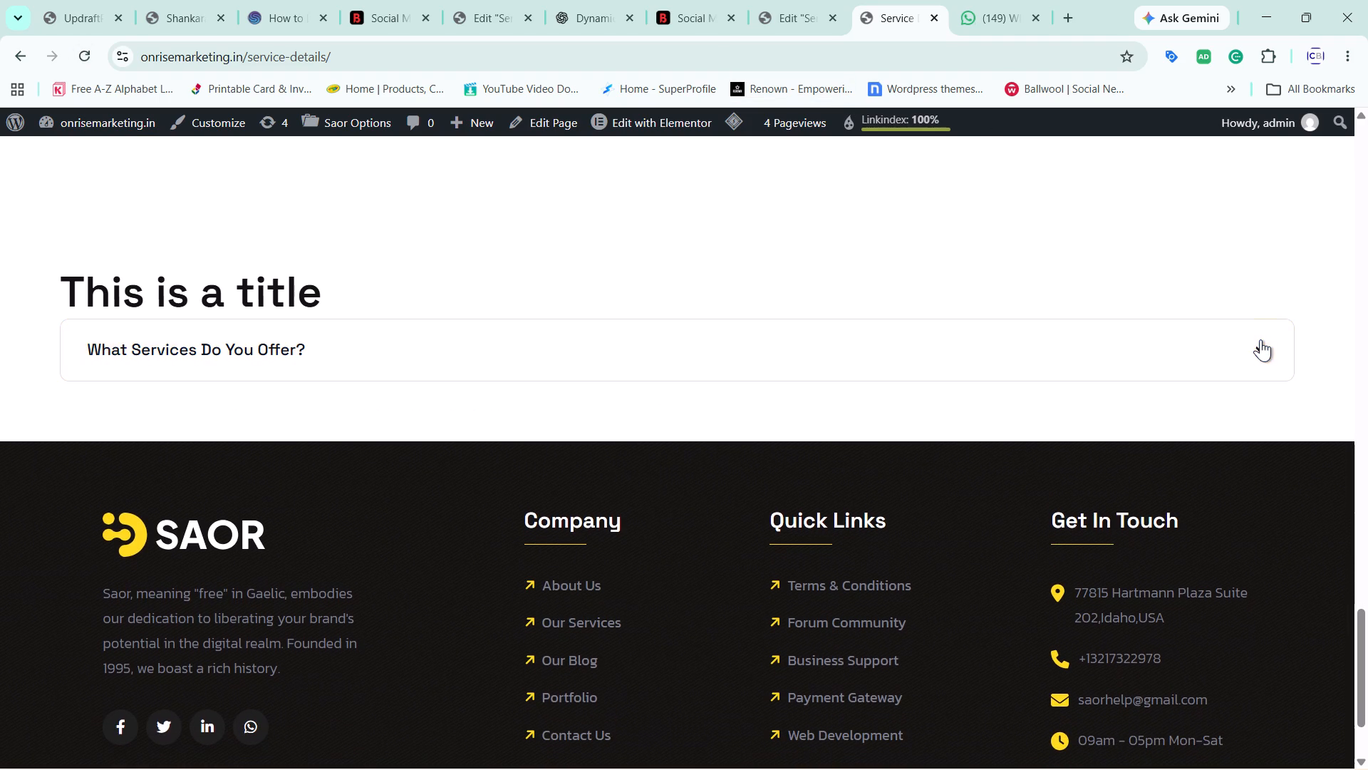
scroll(1144, 327, up, 1)
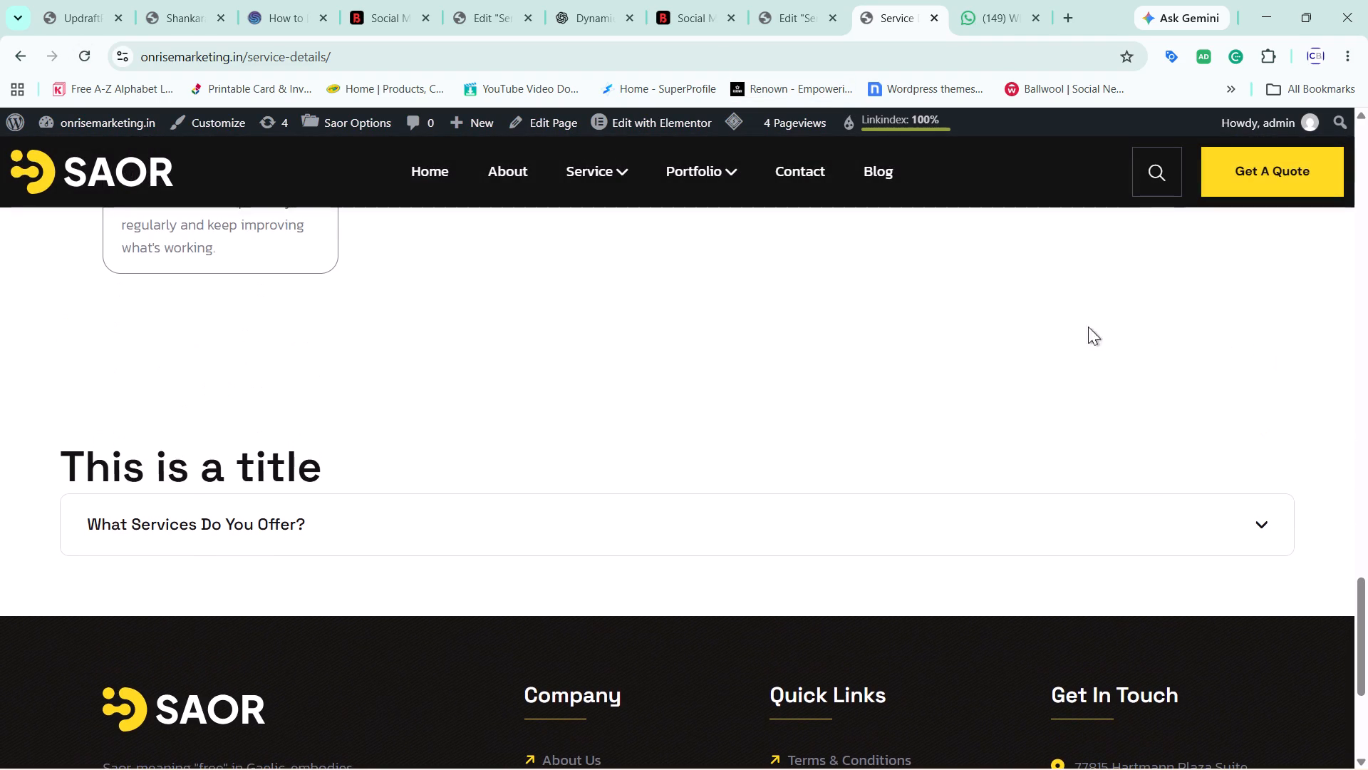
Copy the heading "Social media management FAQs" from the Bengaluru Marketing Company page and replace the placeholder title above the FAQ accordion with it.
click(695, 0)
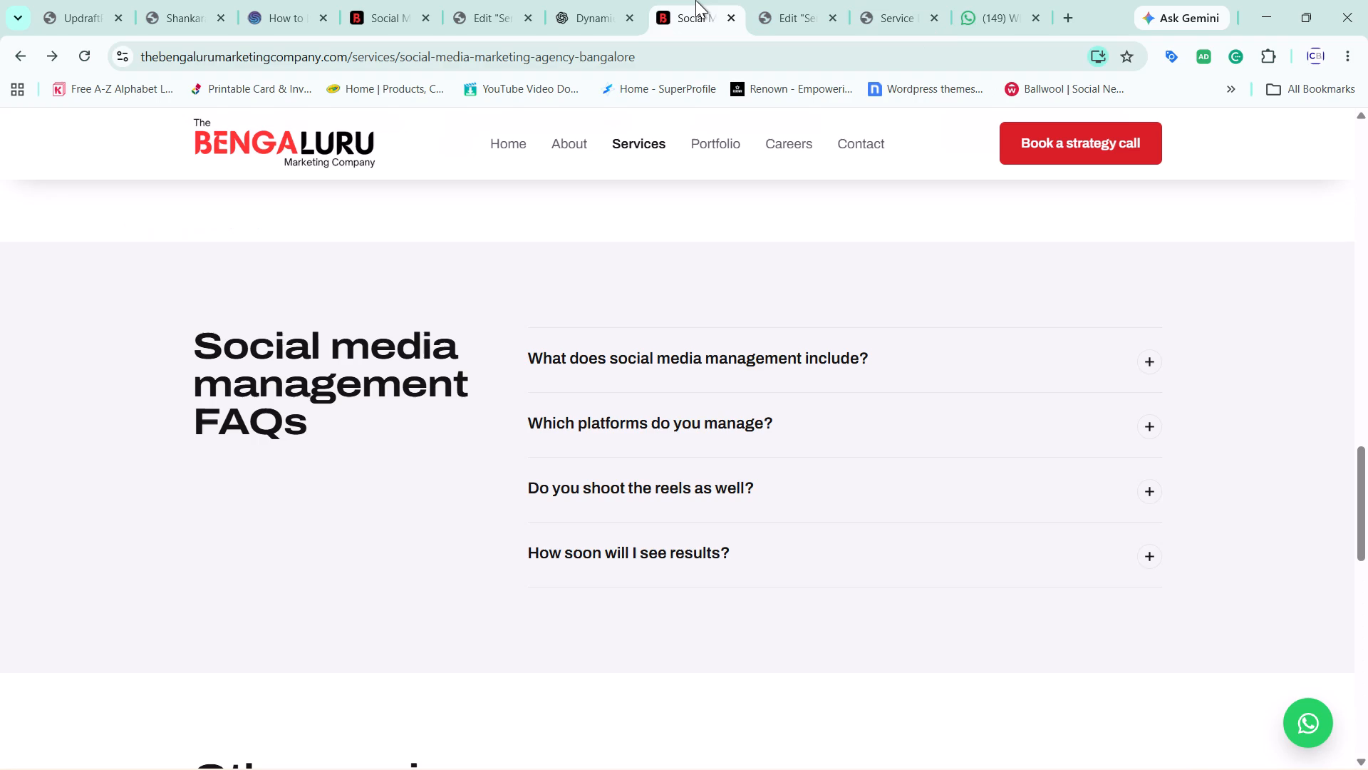
drag(190, 356, 355, 401)
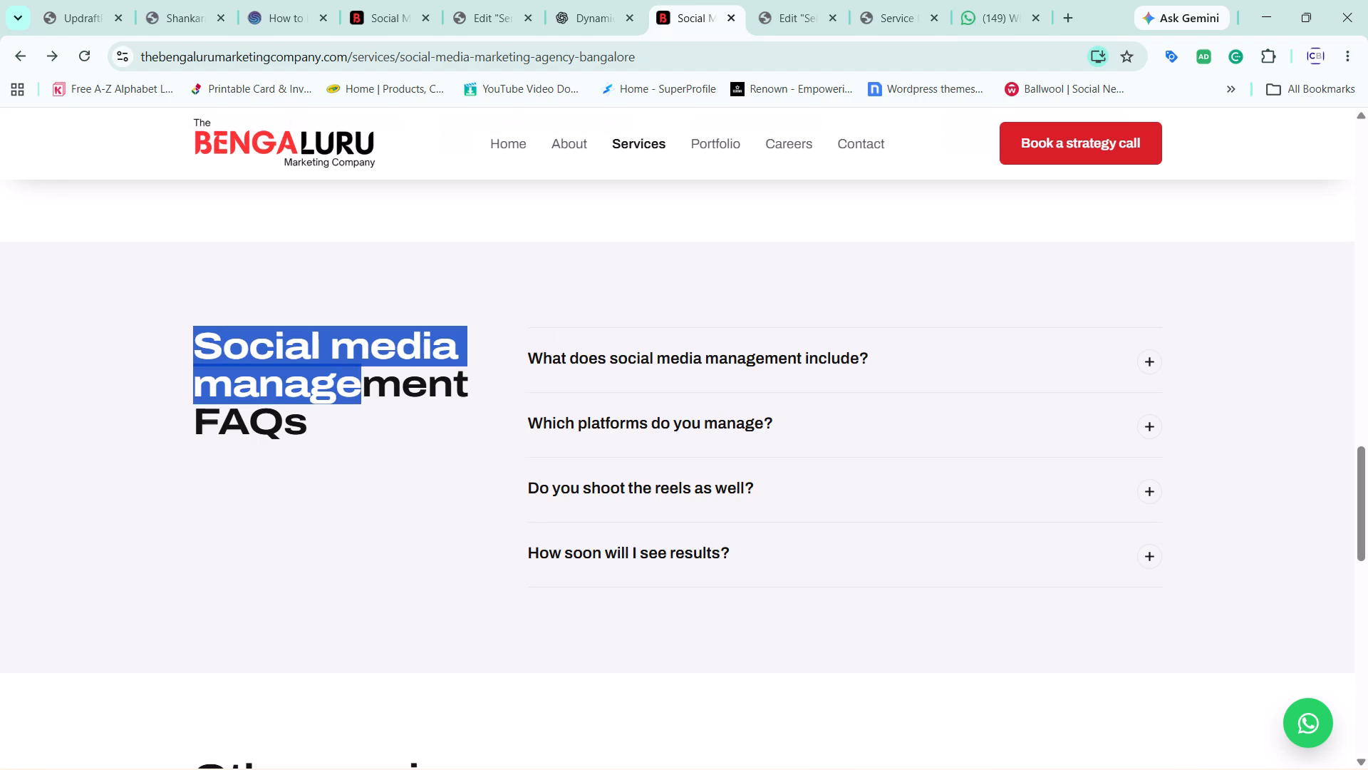
drag(355, 401, 358, 426)
key(ctrl+c)
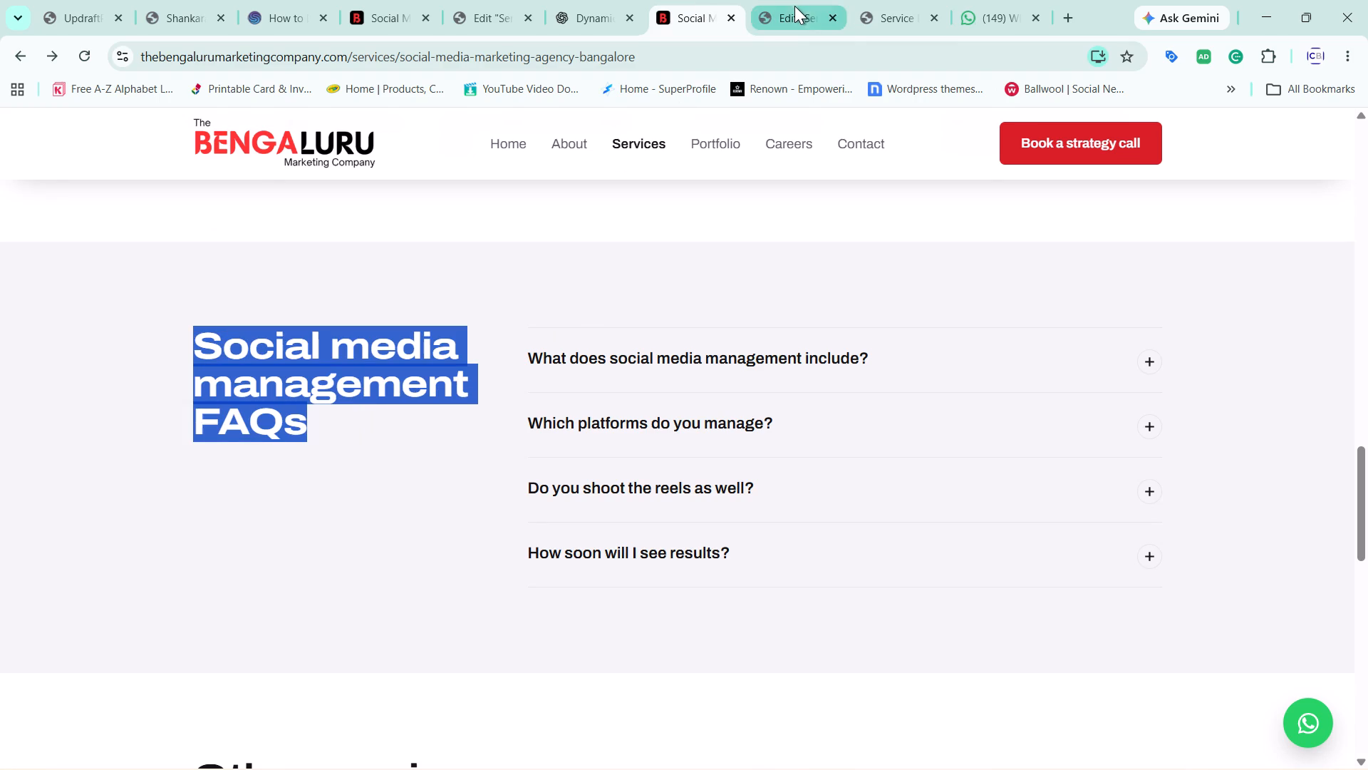
click(798, 3)
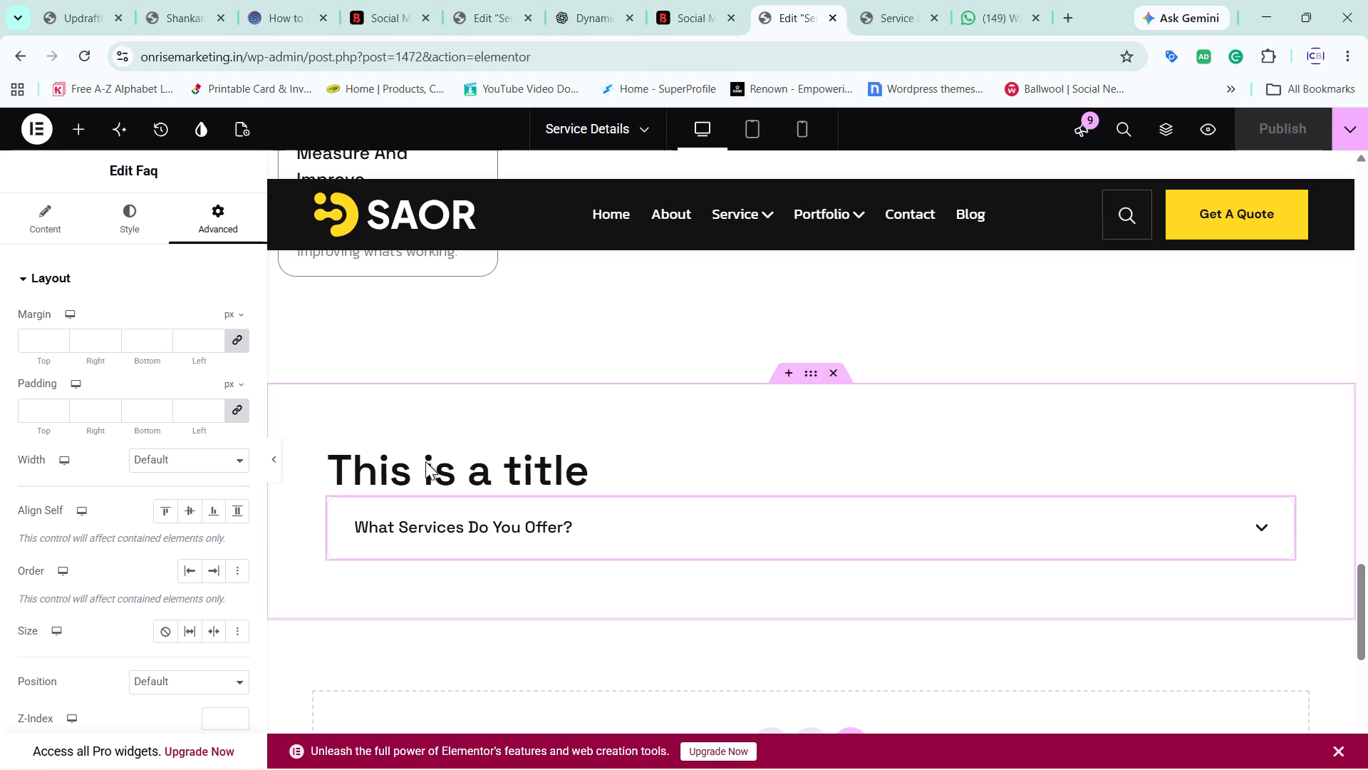
click(425, 461)
triple_click(123, 346)
click(123, 346)
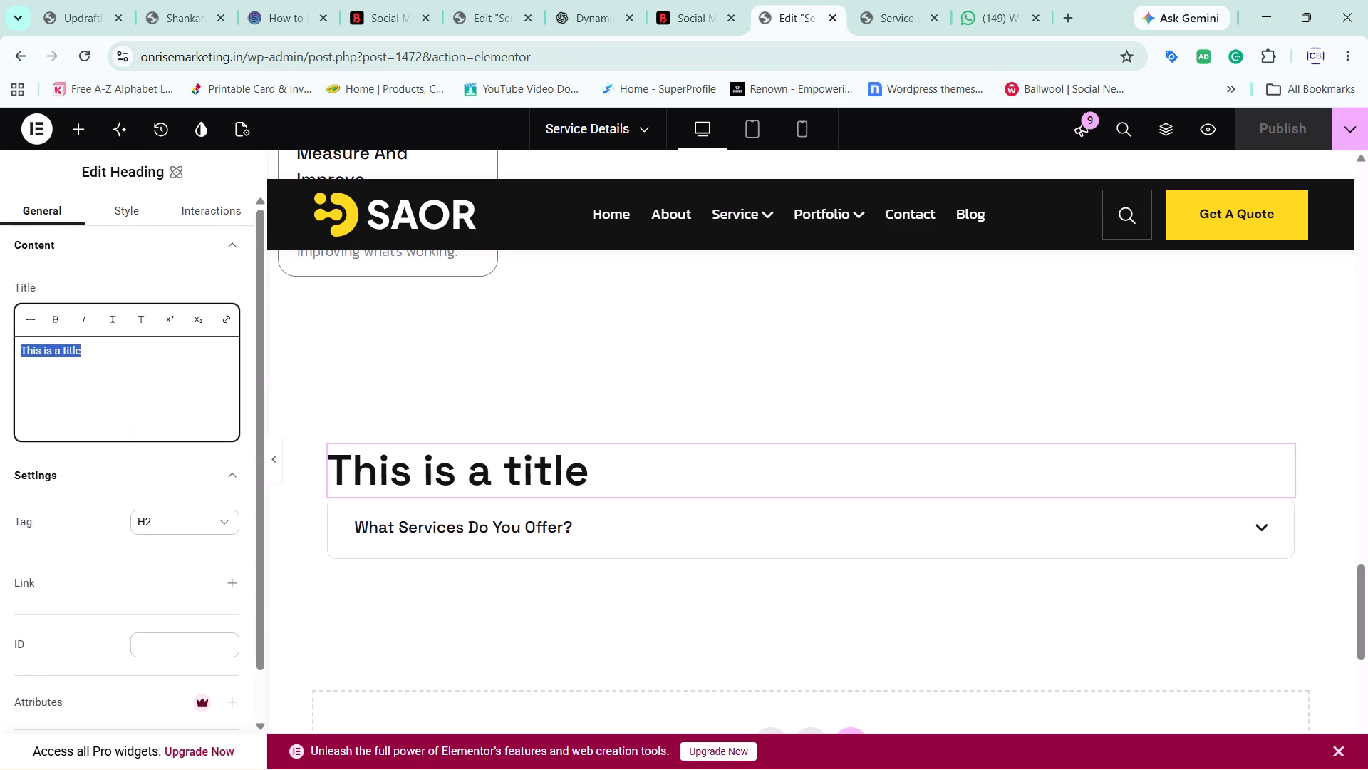
key(ctrl+v)
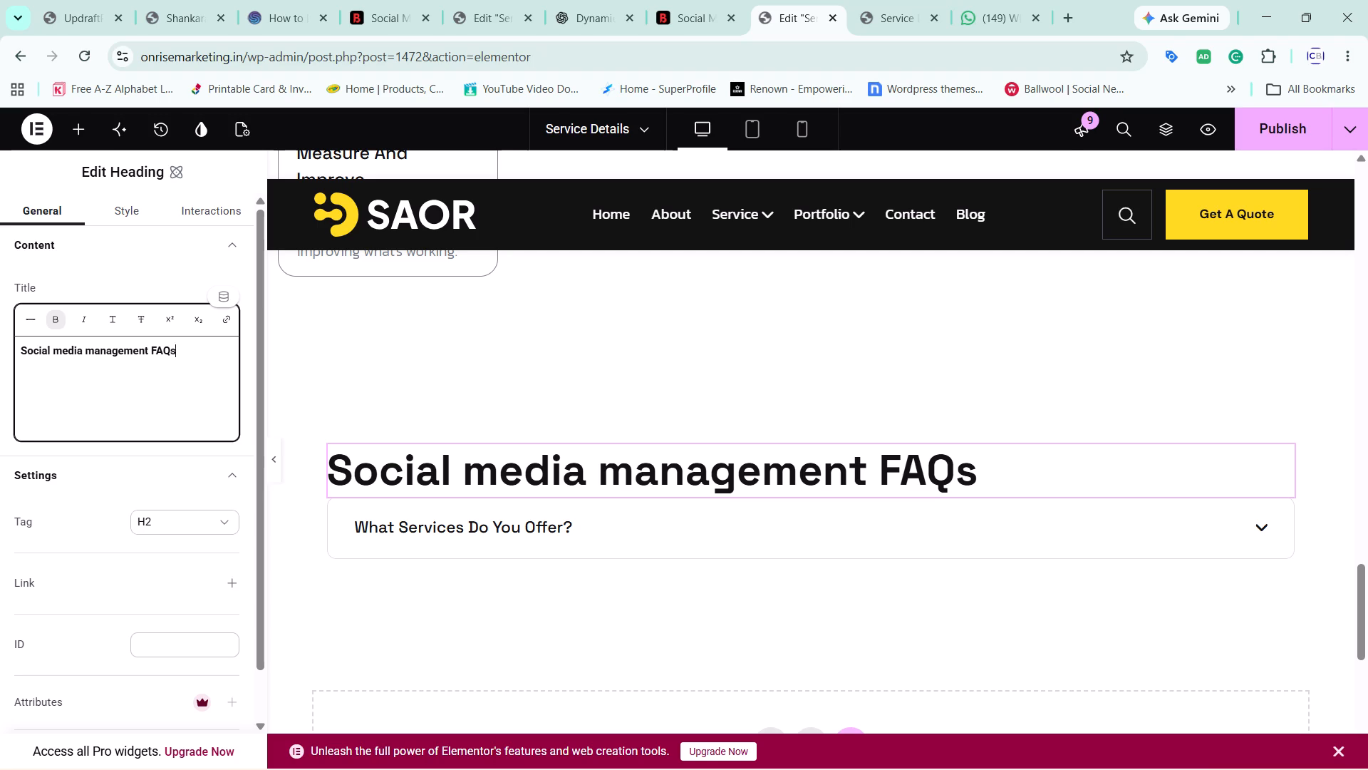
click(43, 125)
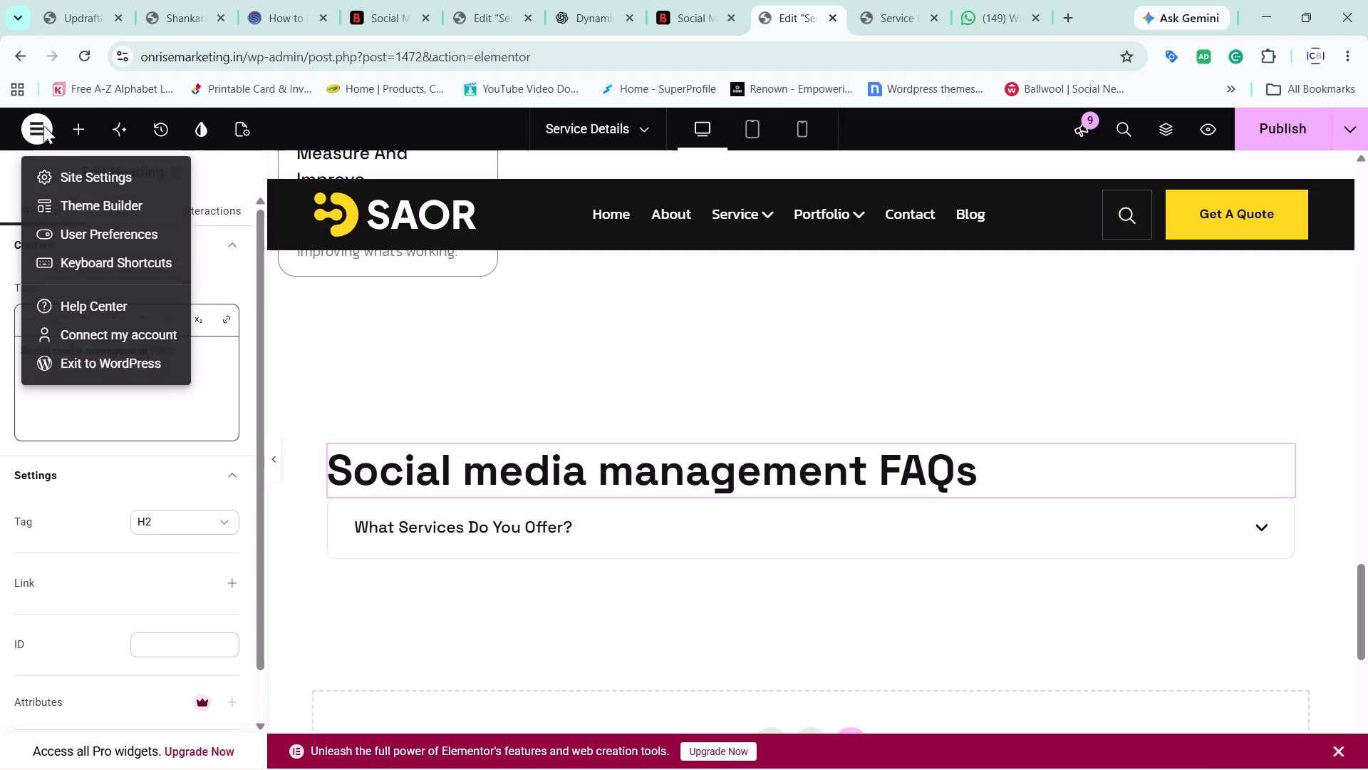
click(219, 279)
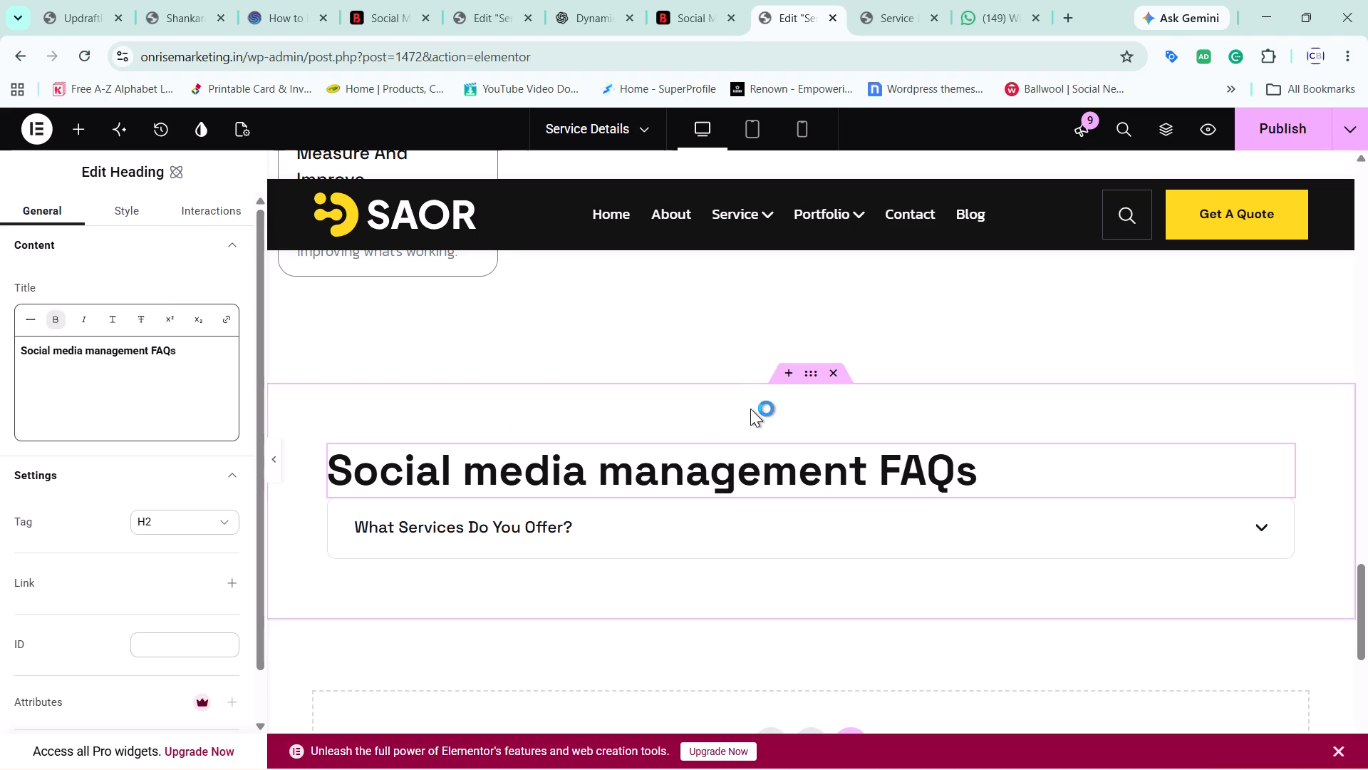
Select the flexbox container that holds the FAQ heading and accordion for editing.
click(810, 368)
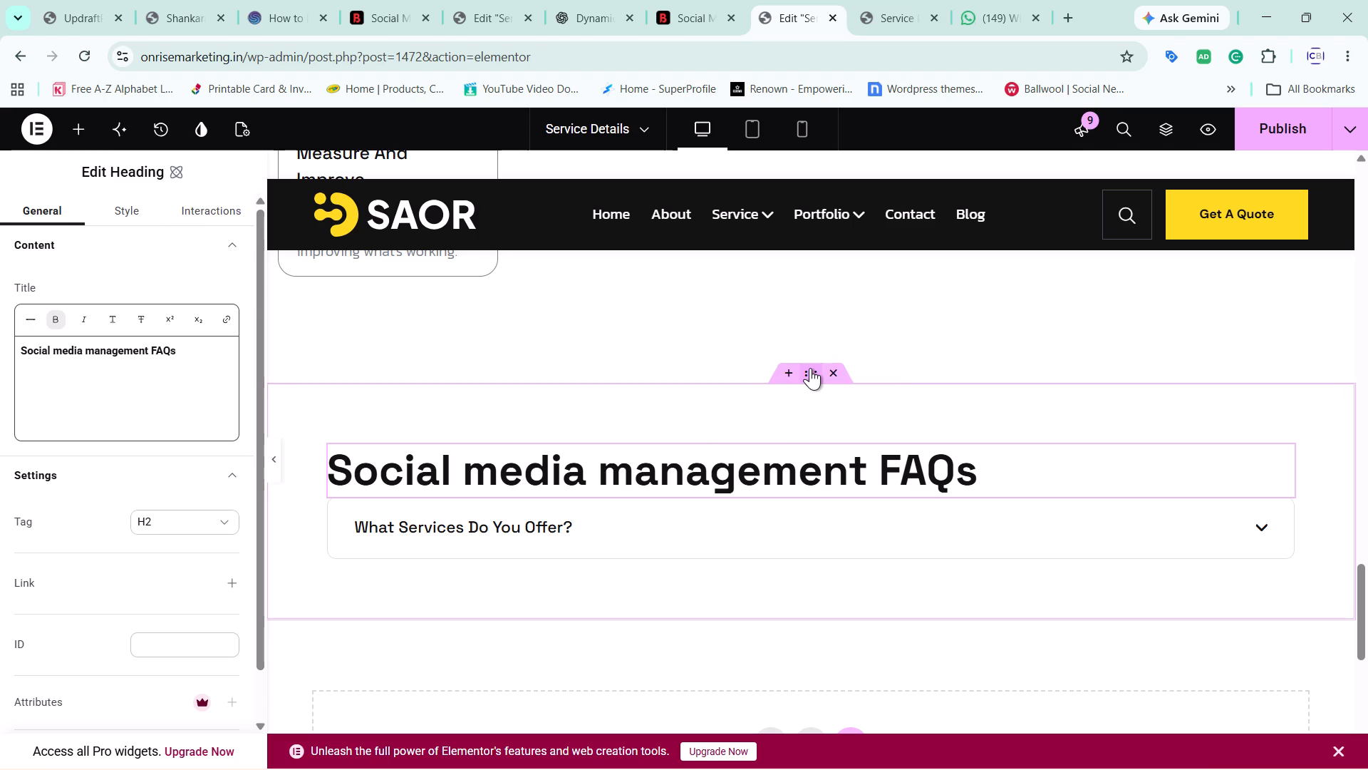
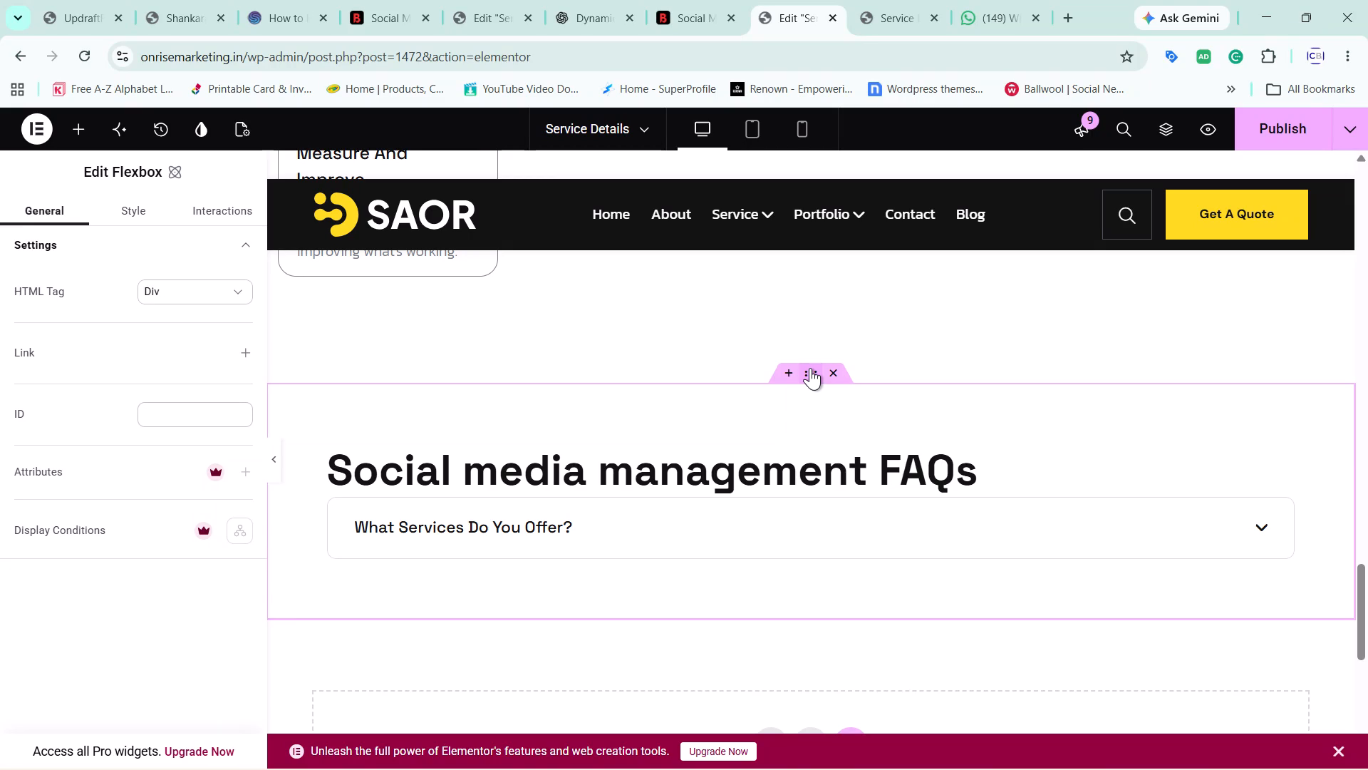
Examine the FAQ flexbox container's HTML tag options, layout style settings and local class states.
click(275, 391)
click(654, 465)
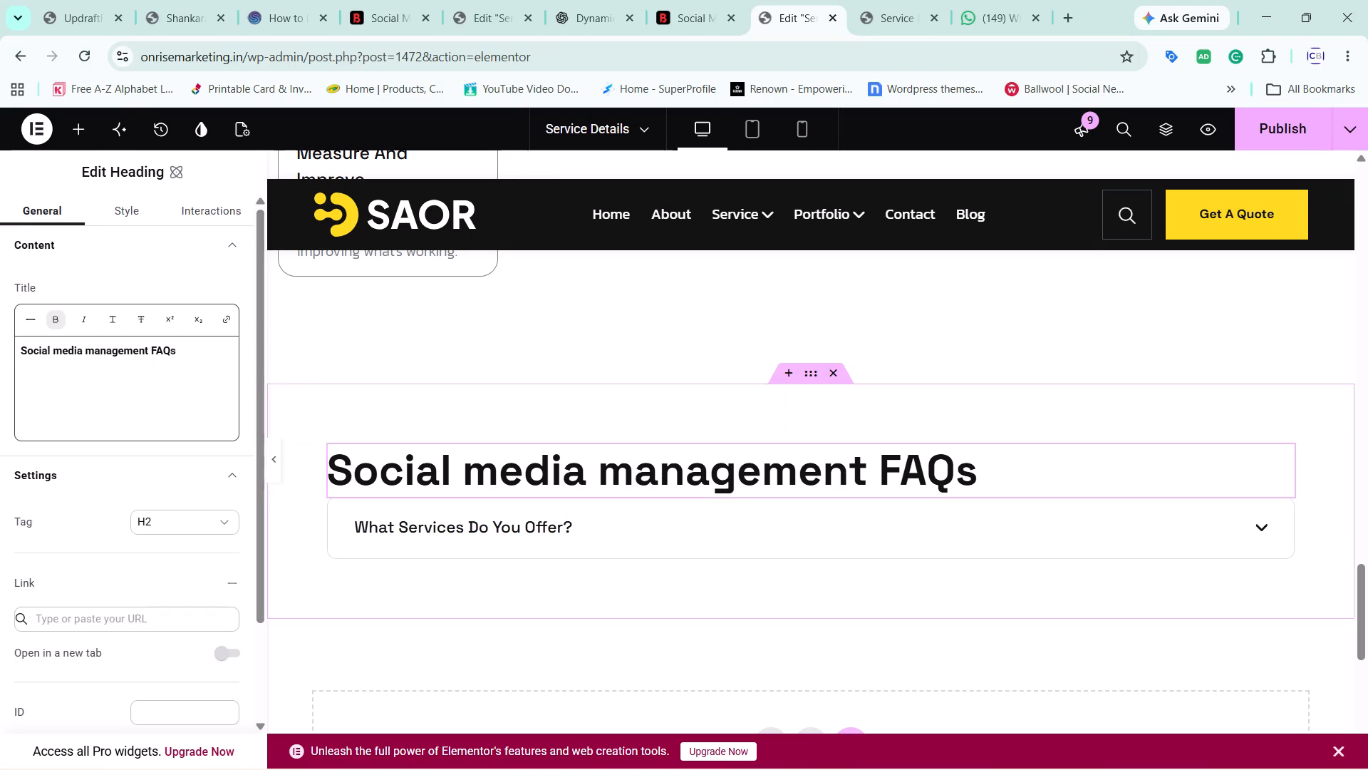
click(736, 408)
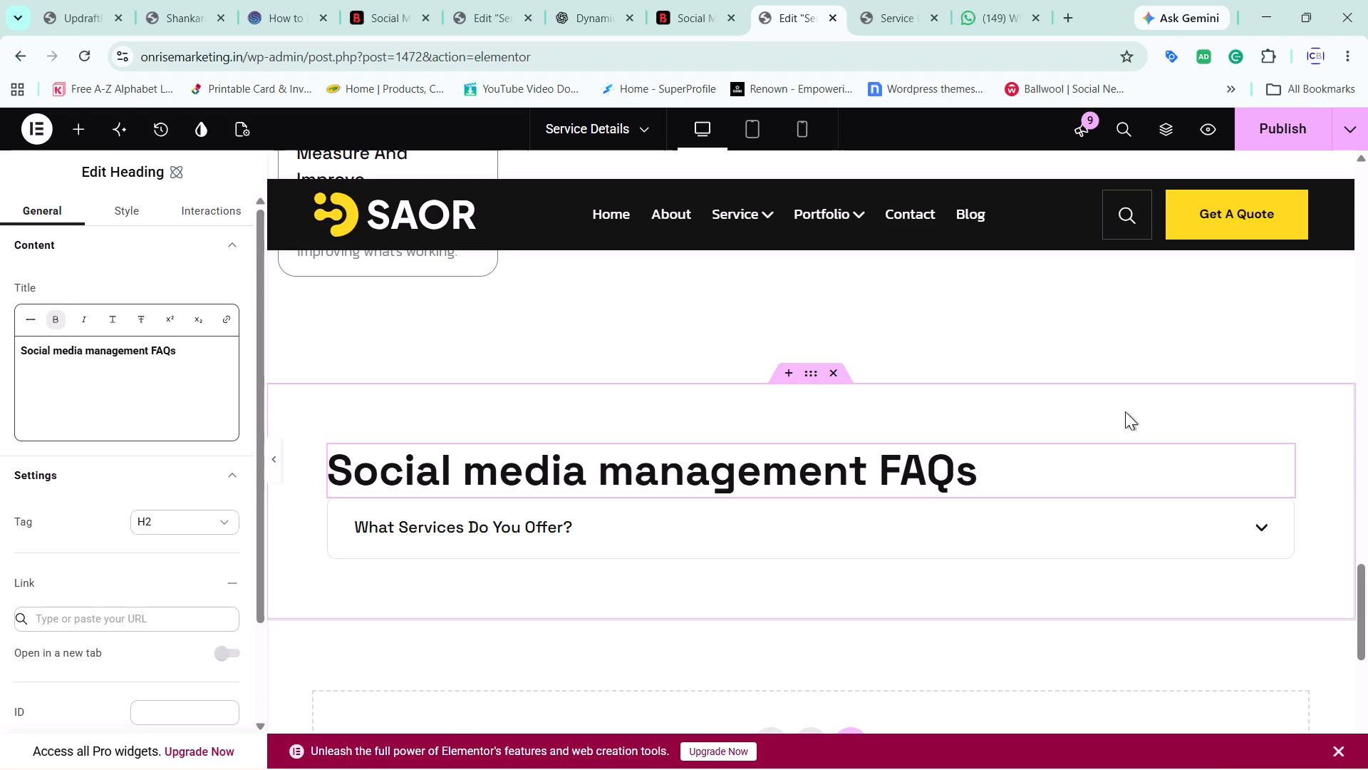
click(809, 379)
click(198, 302)
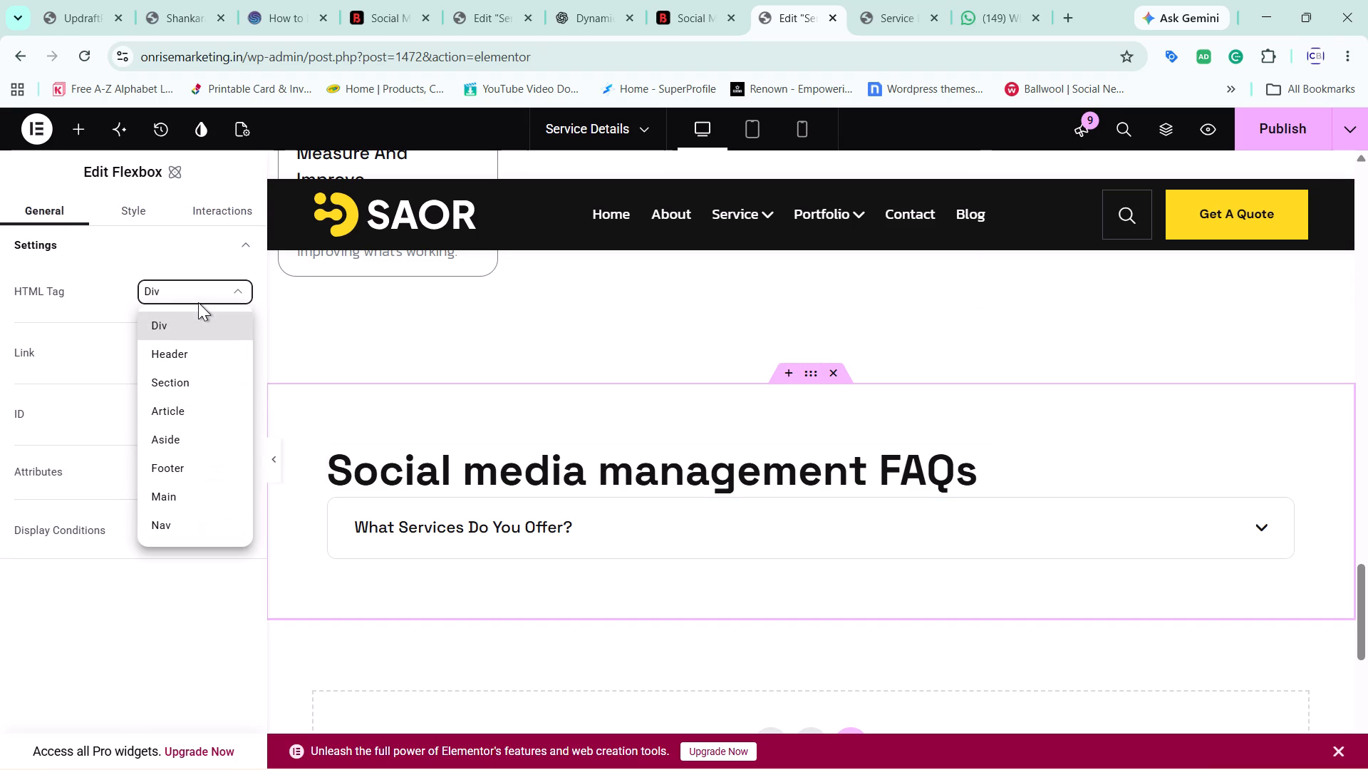
click(198, 302)
click(140, 209)
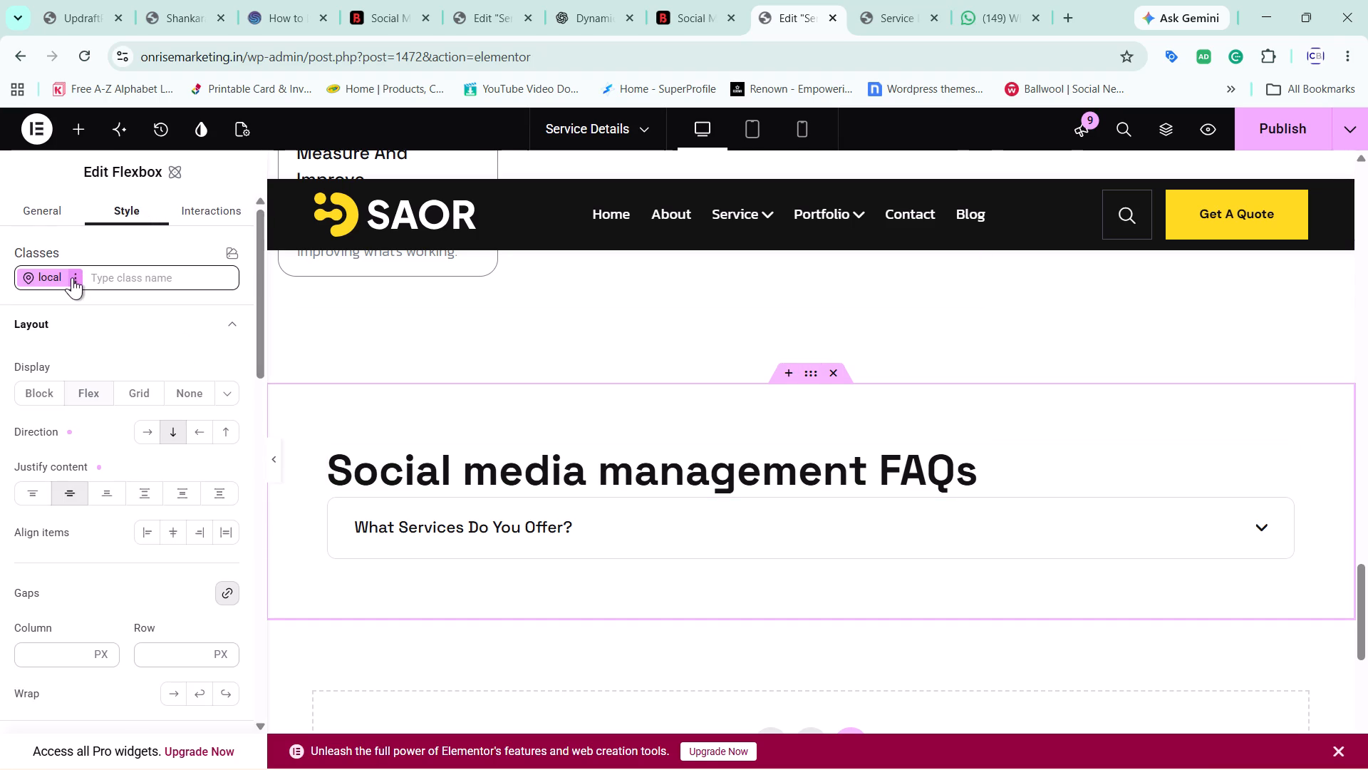
click(72, 277)
click(72, 277)
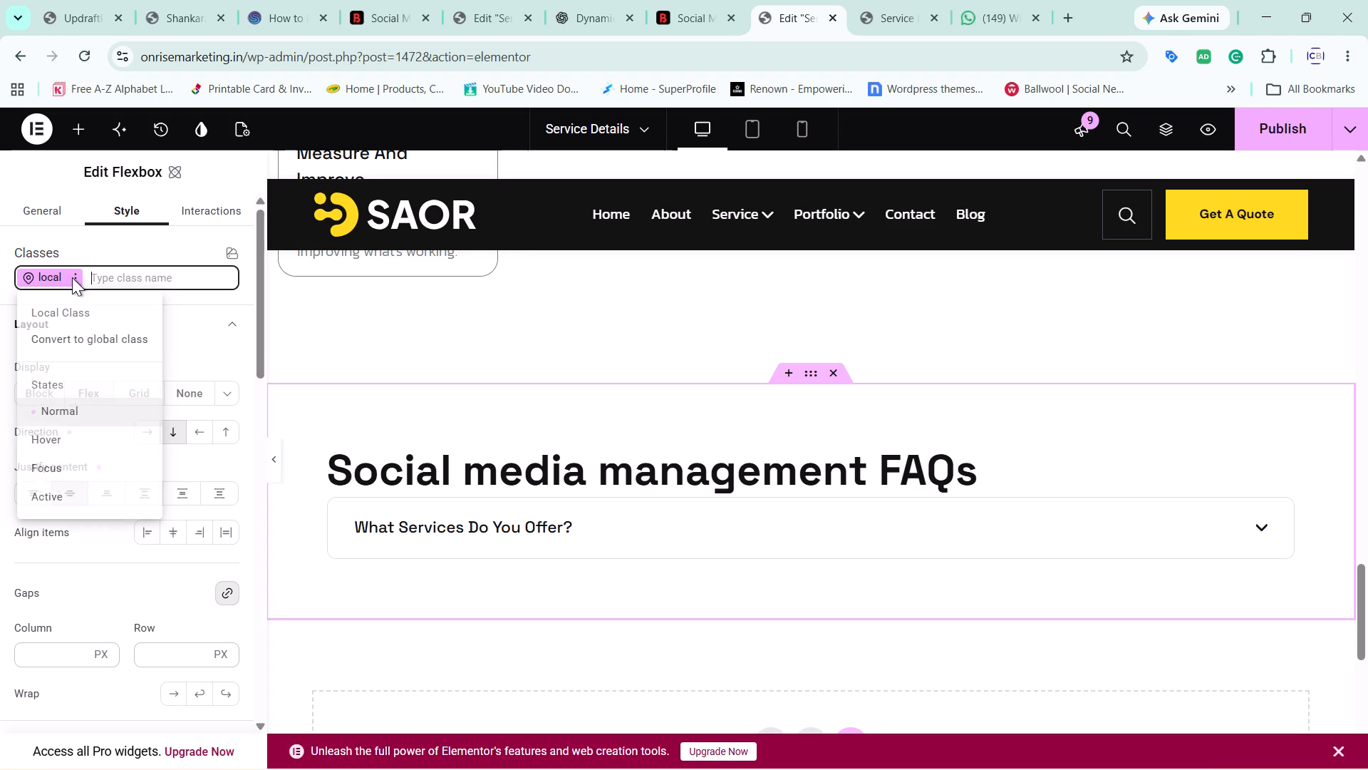
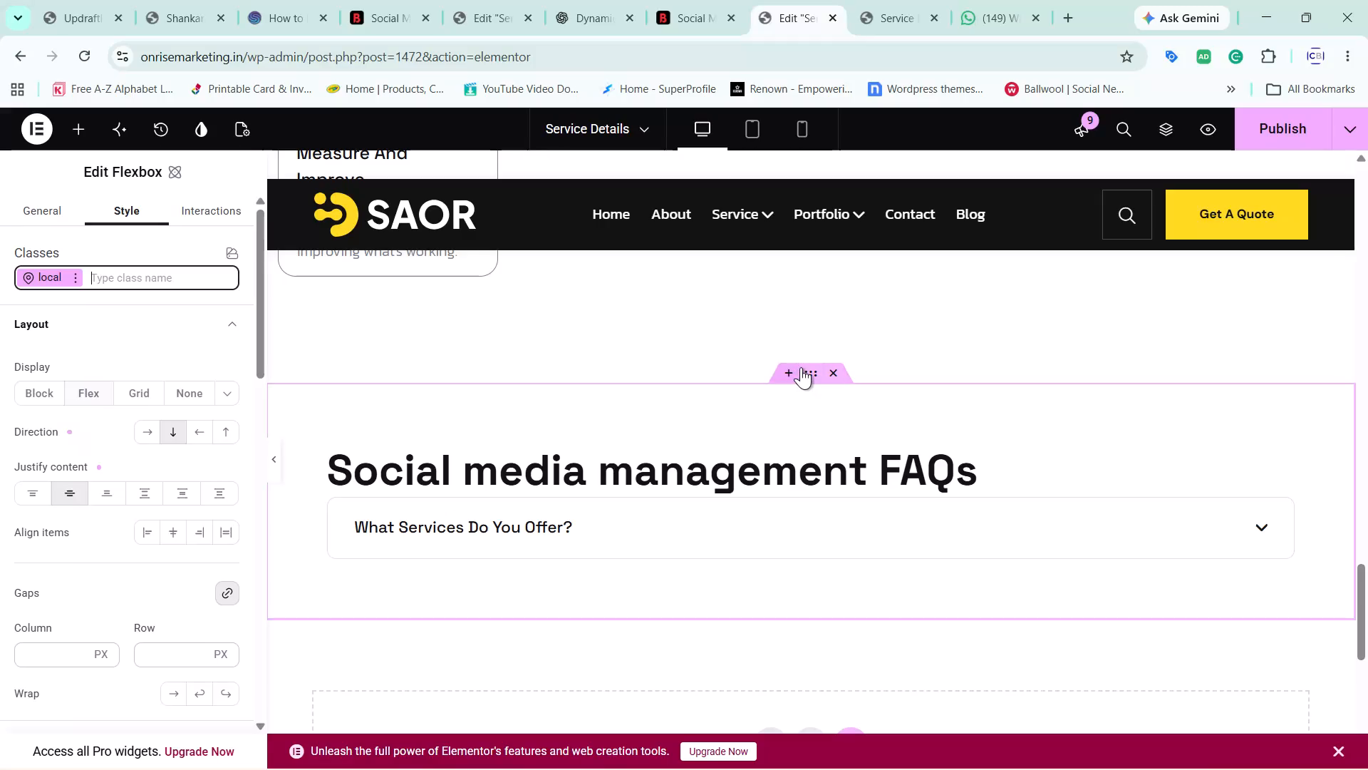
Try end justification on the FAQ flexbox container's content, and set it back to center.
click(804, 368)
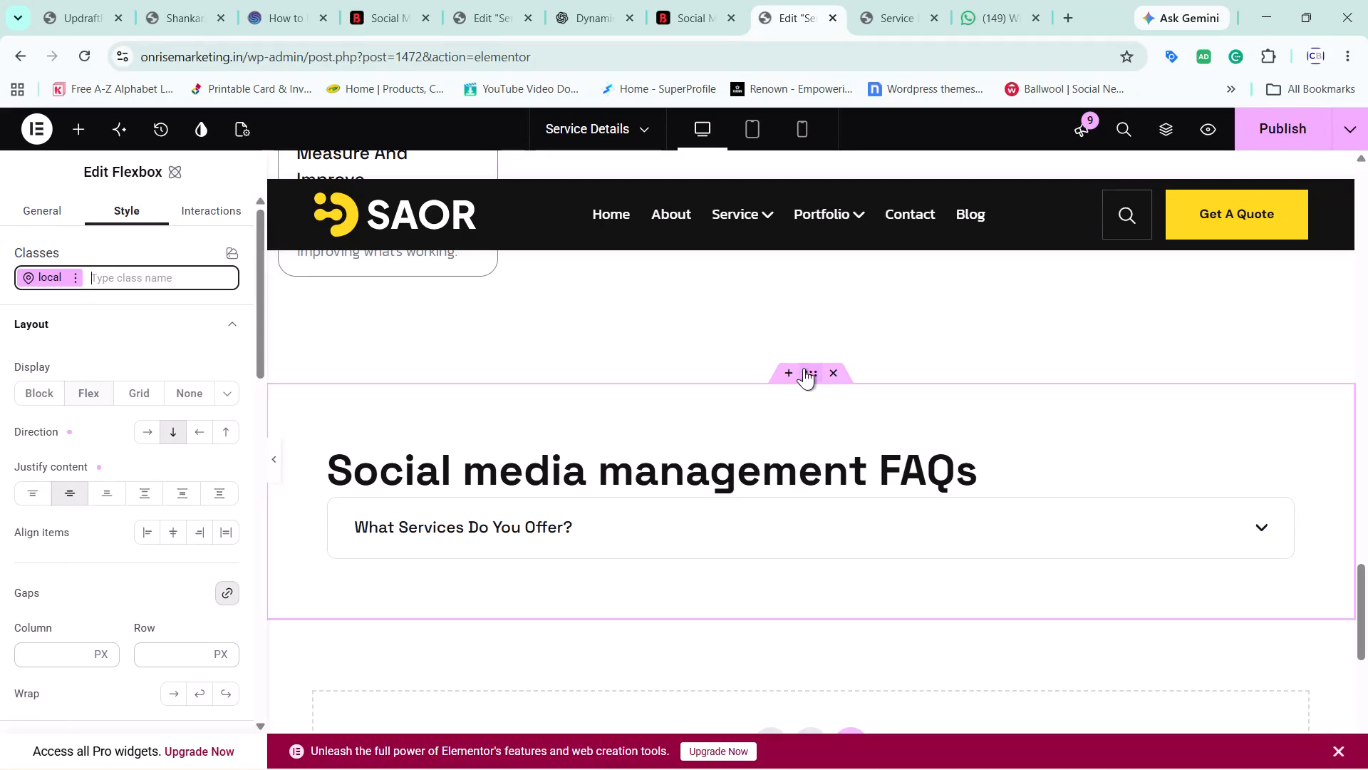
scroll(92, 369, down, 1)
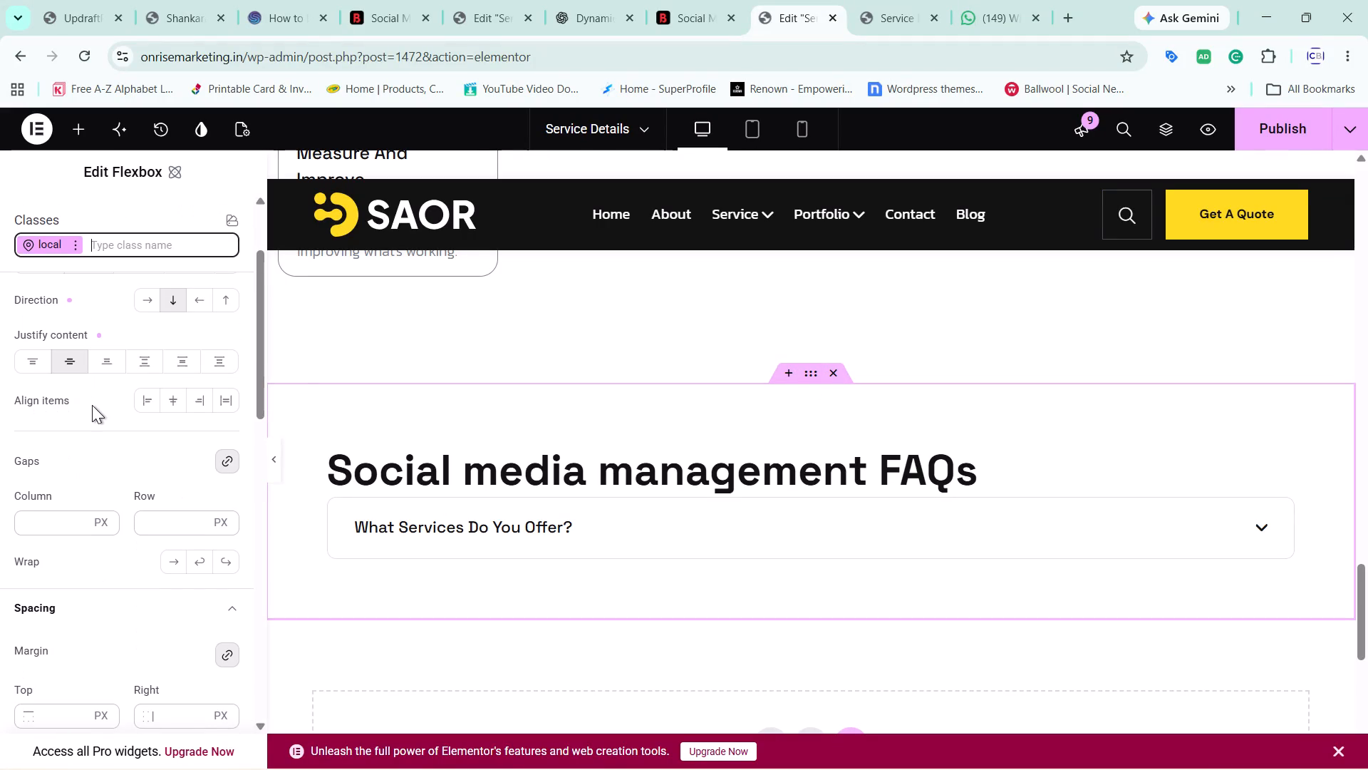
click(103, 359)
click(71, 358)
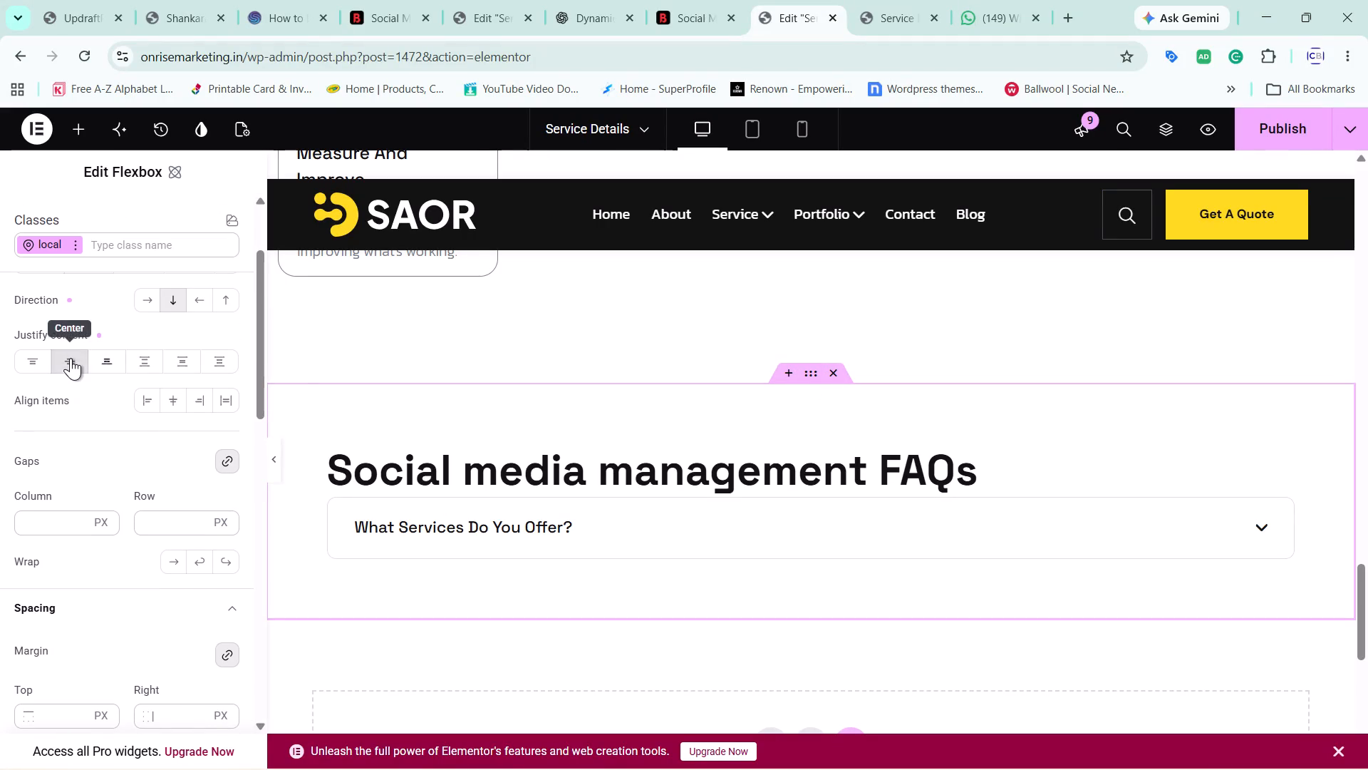
Examine the FAQ flexbox container's background and border style settings.
scroll(170, 464, down, 5)
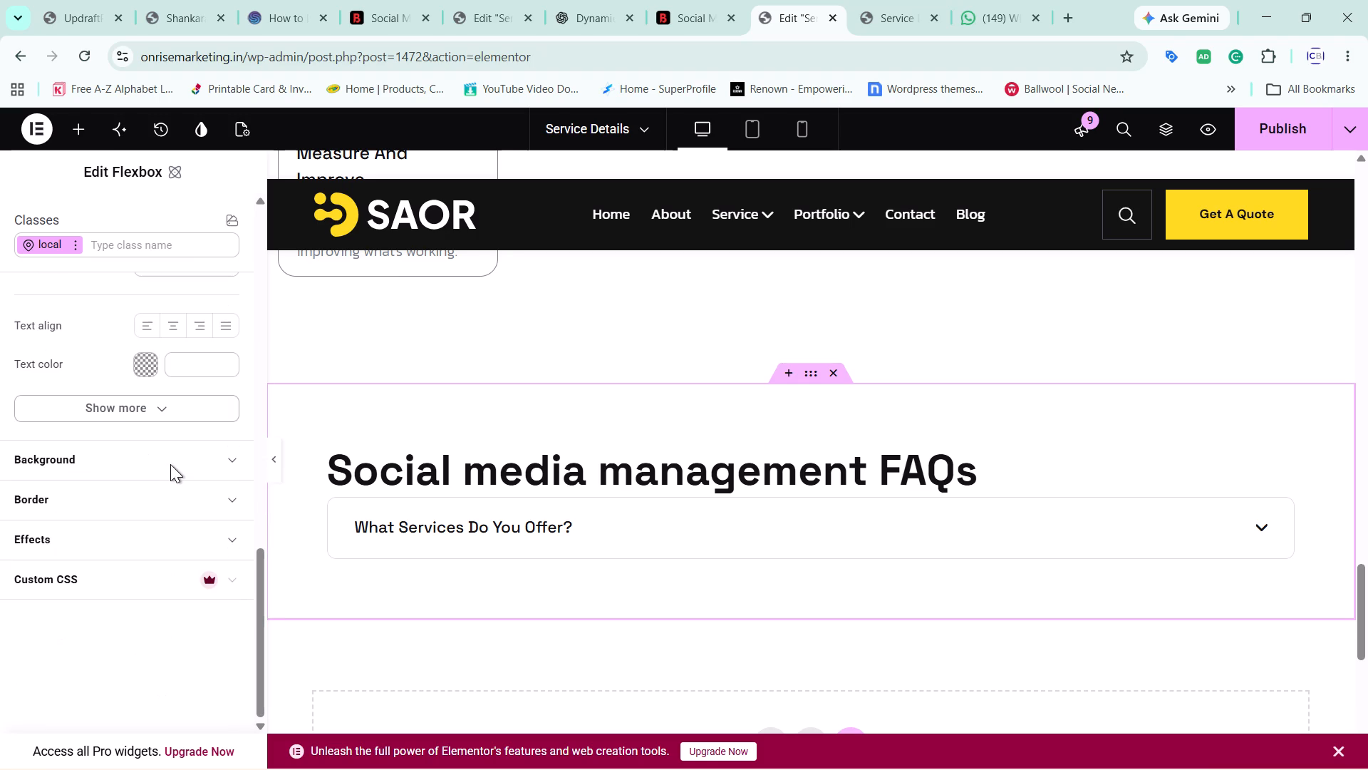
click(170, 456)
scroll(170, 456, down, 1)
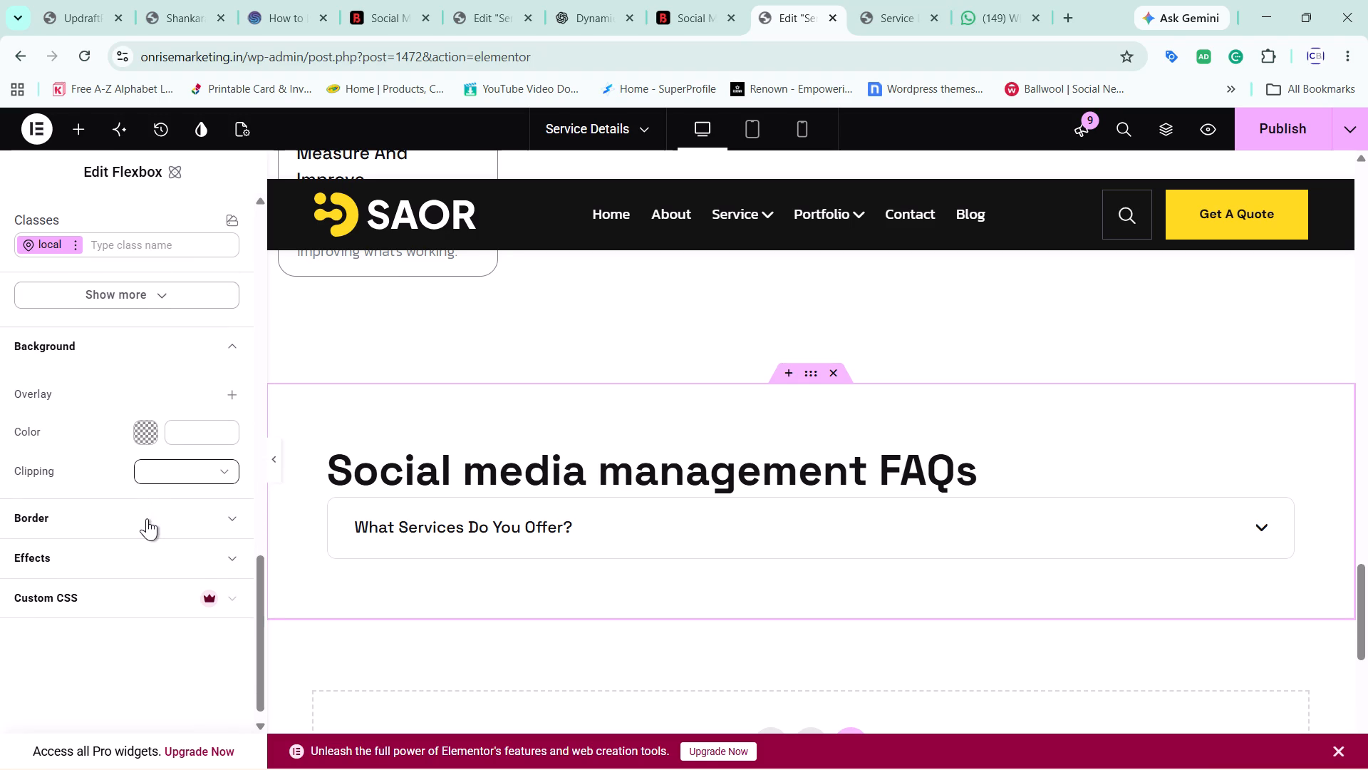
click(147, 518)
scroll(147, 518, down, 2)
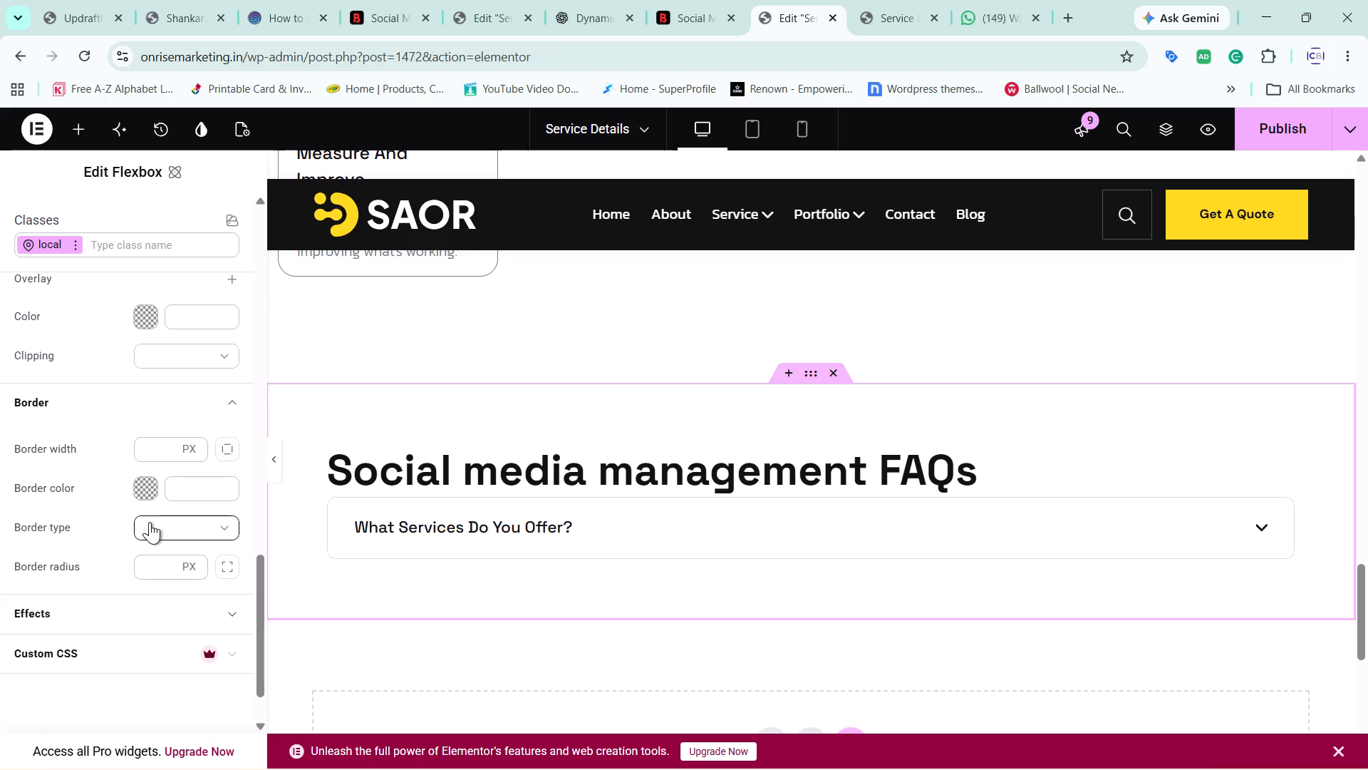
scroll(78, 461, down, 3)
In the FAQ flexbox container's effects, try the Multiply blend mode and settle on Normal.
click(105, 540)
scroll(105, 540, down, 2)
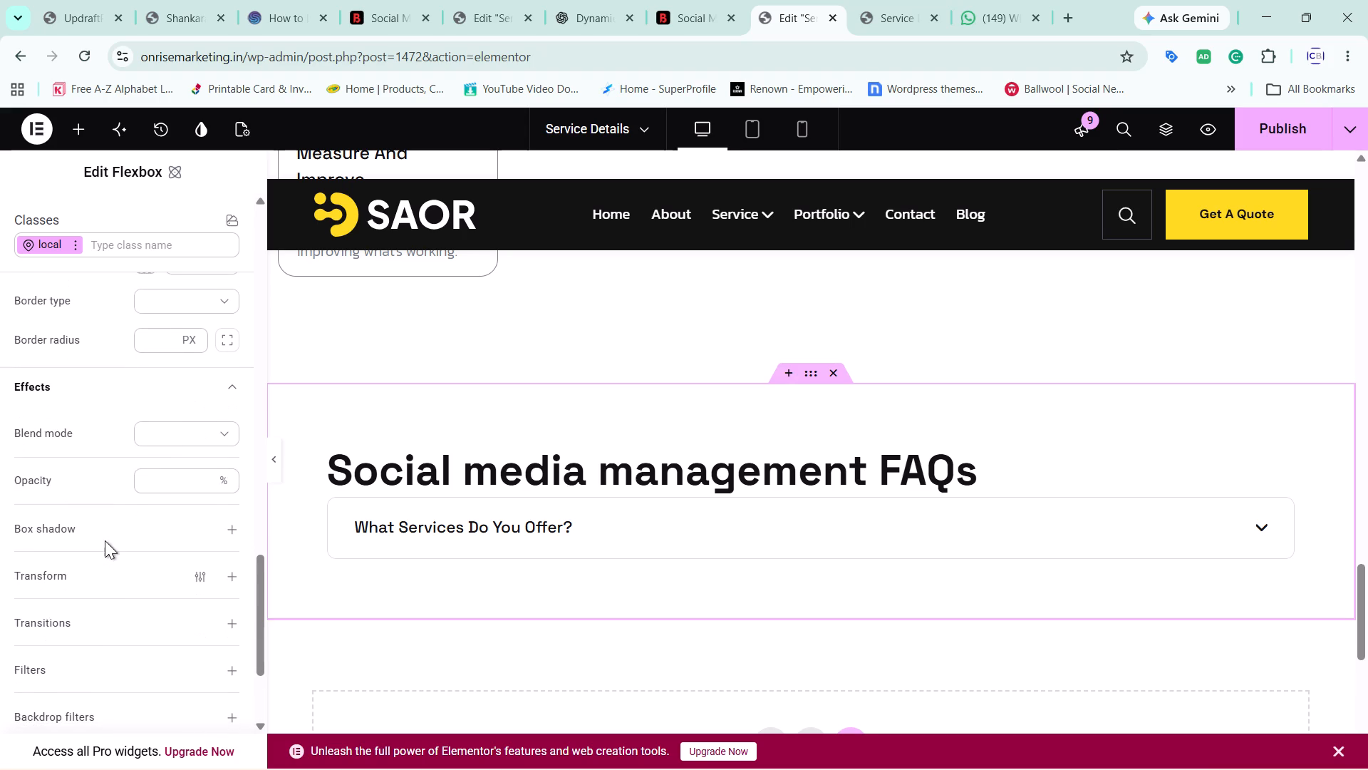
click(154, 437)
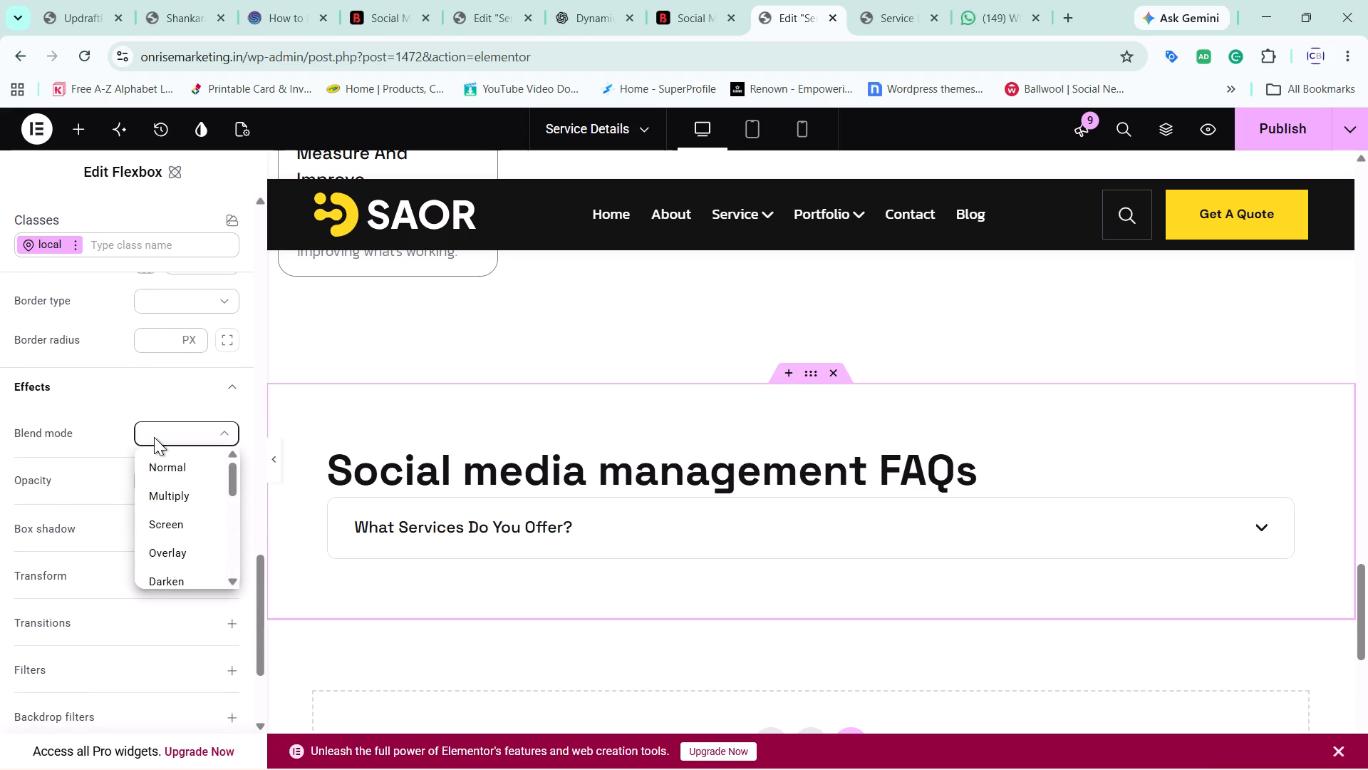
click(172, 486)
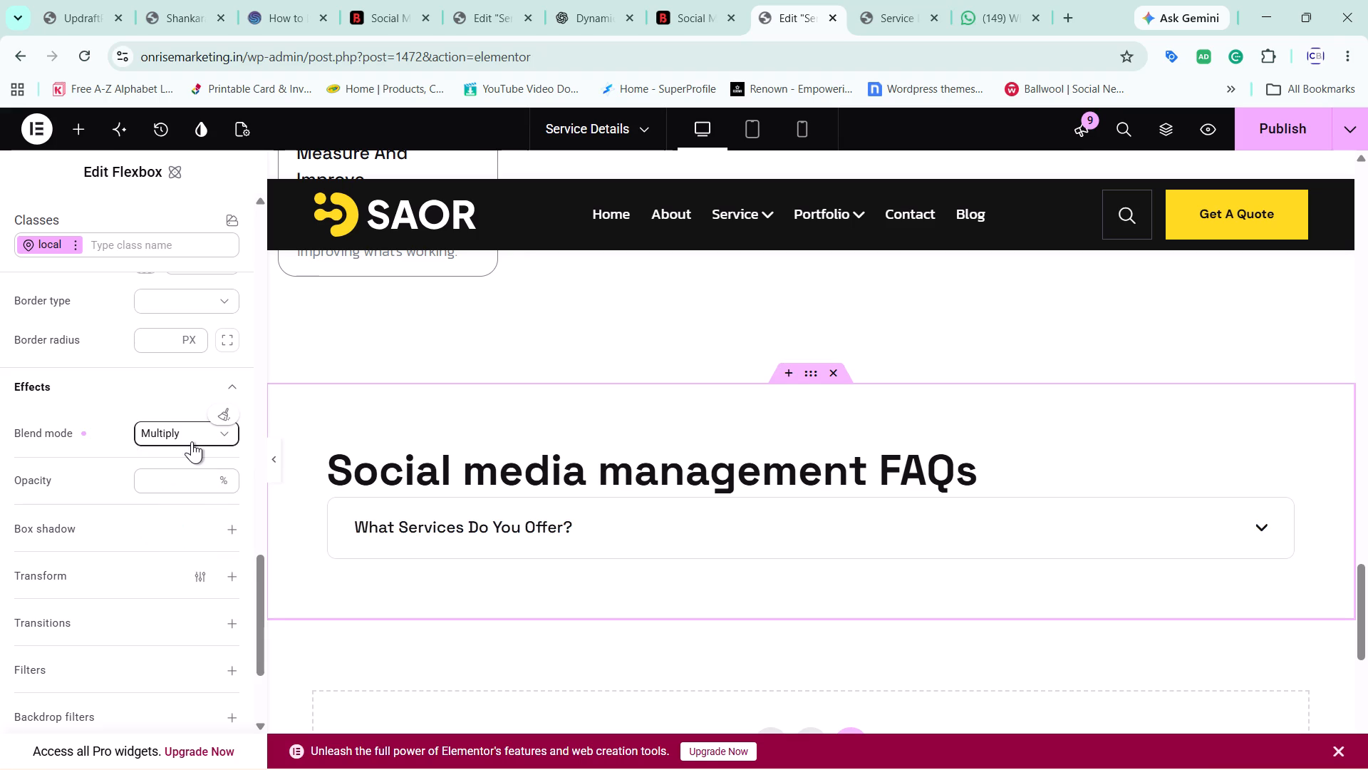
click(192, 431)
click(185, 468)
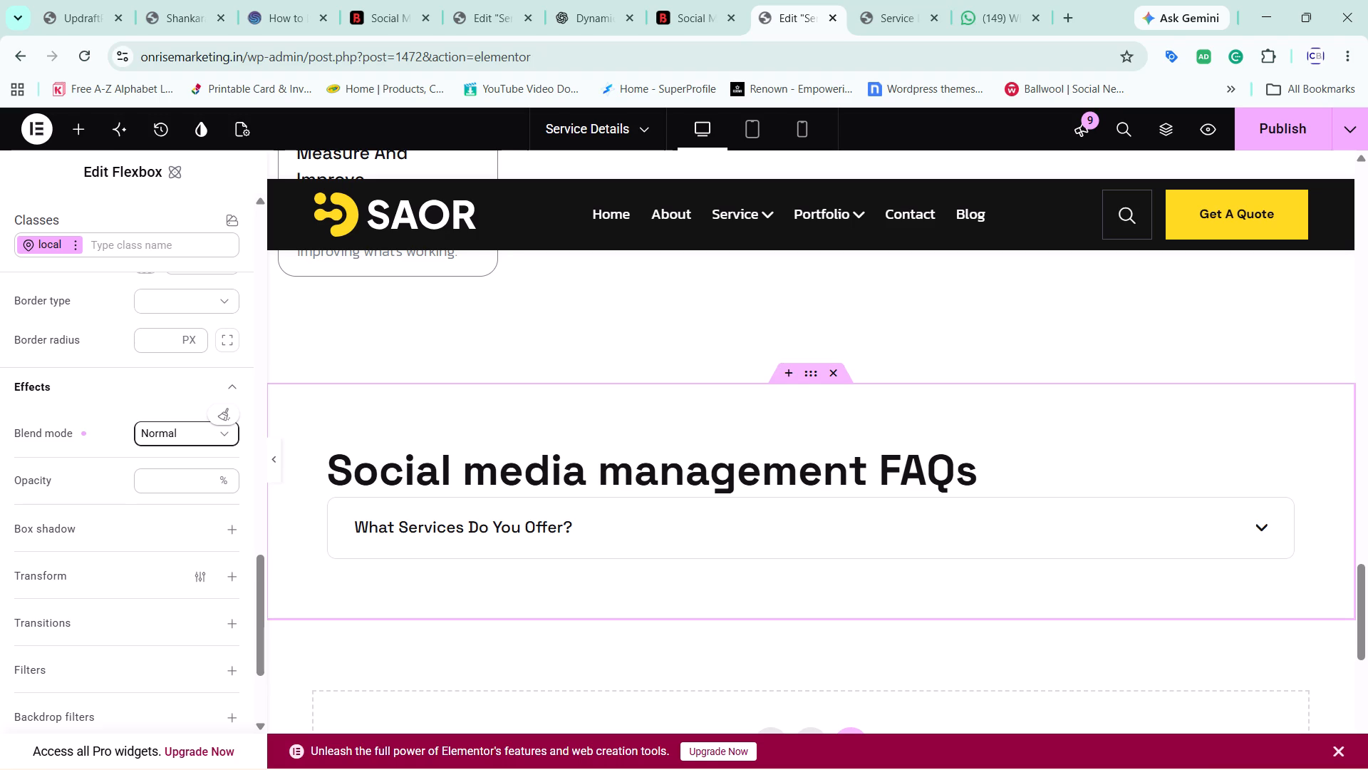
Compare the None, Flex and Grid display modes on the FAQ flexbox container and set its display to Grid.
scroll(182, 300, up, 5)
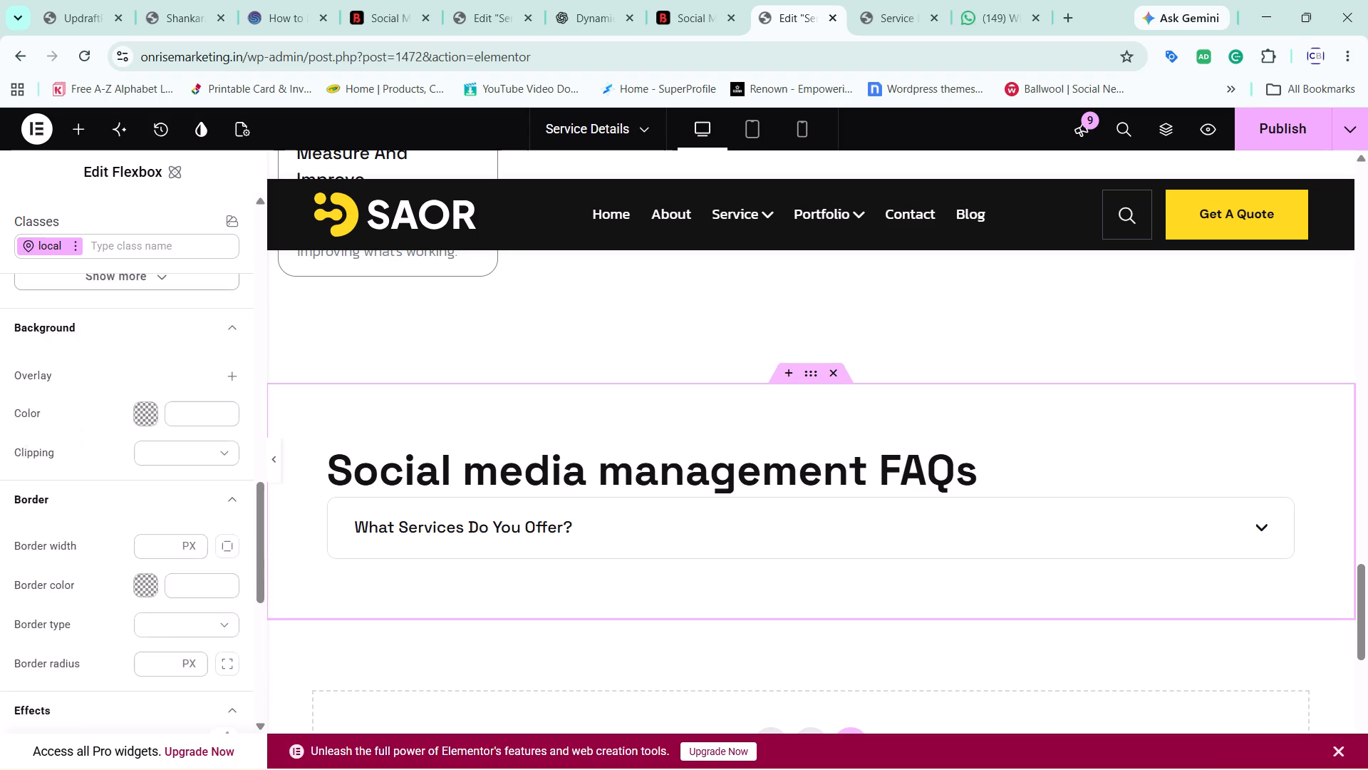
scroll(182, 300, up, 2)
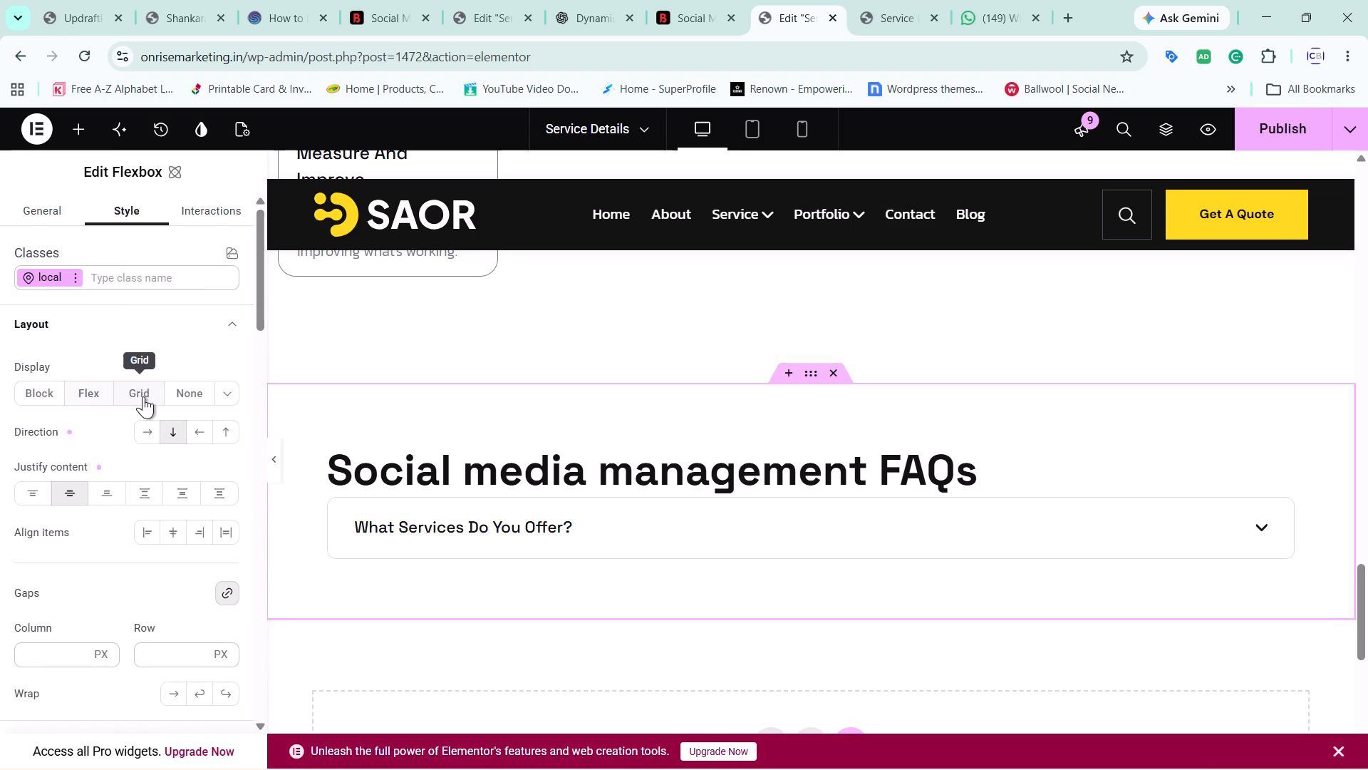
click(143, 396)
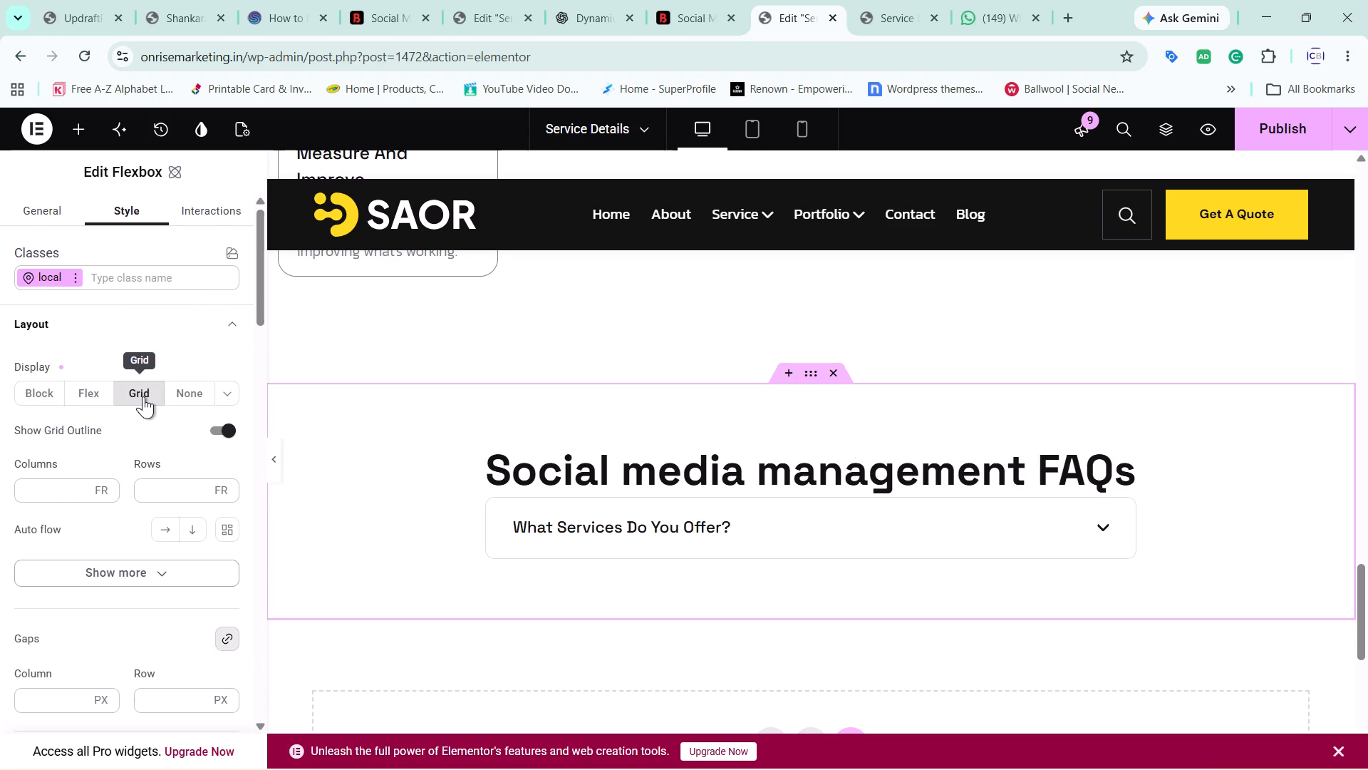
click(175, 394)
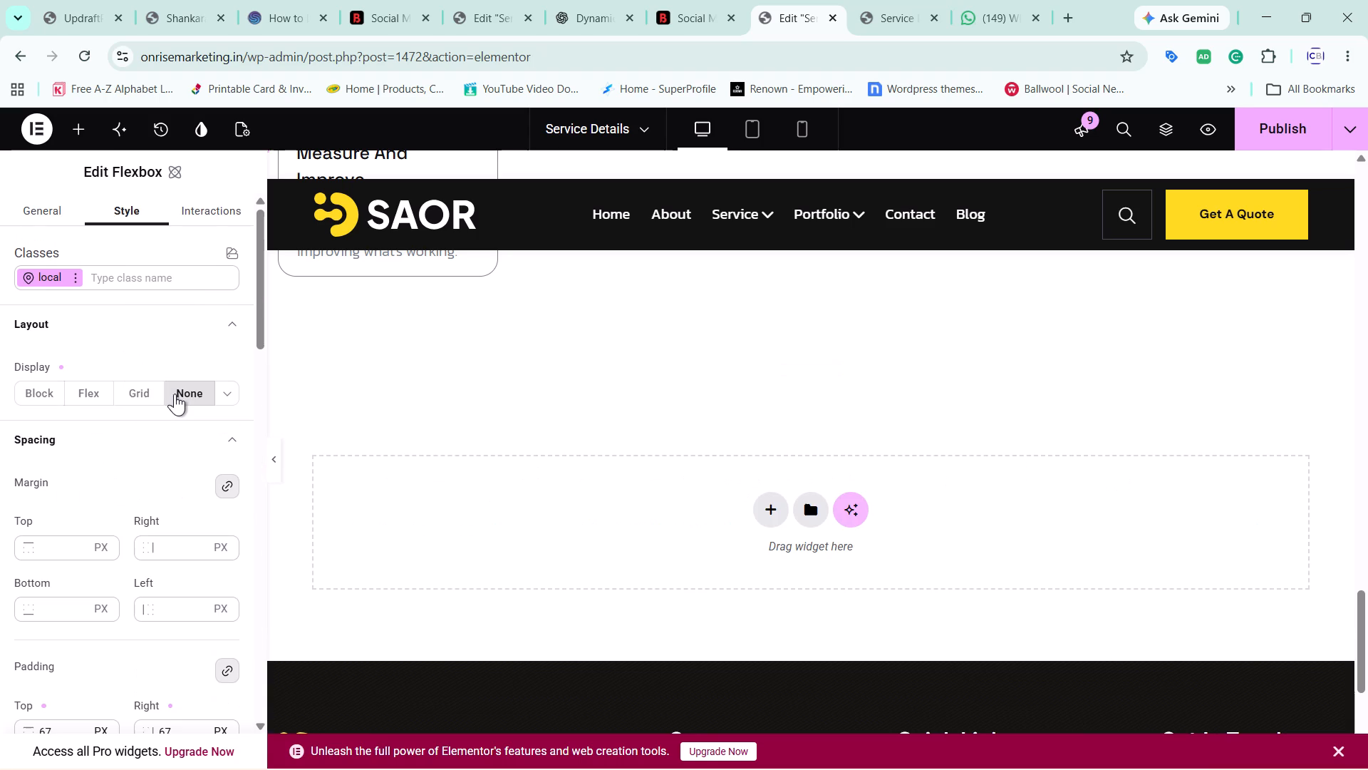
click(146, 390)
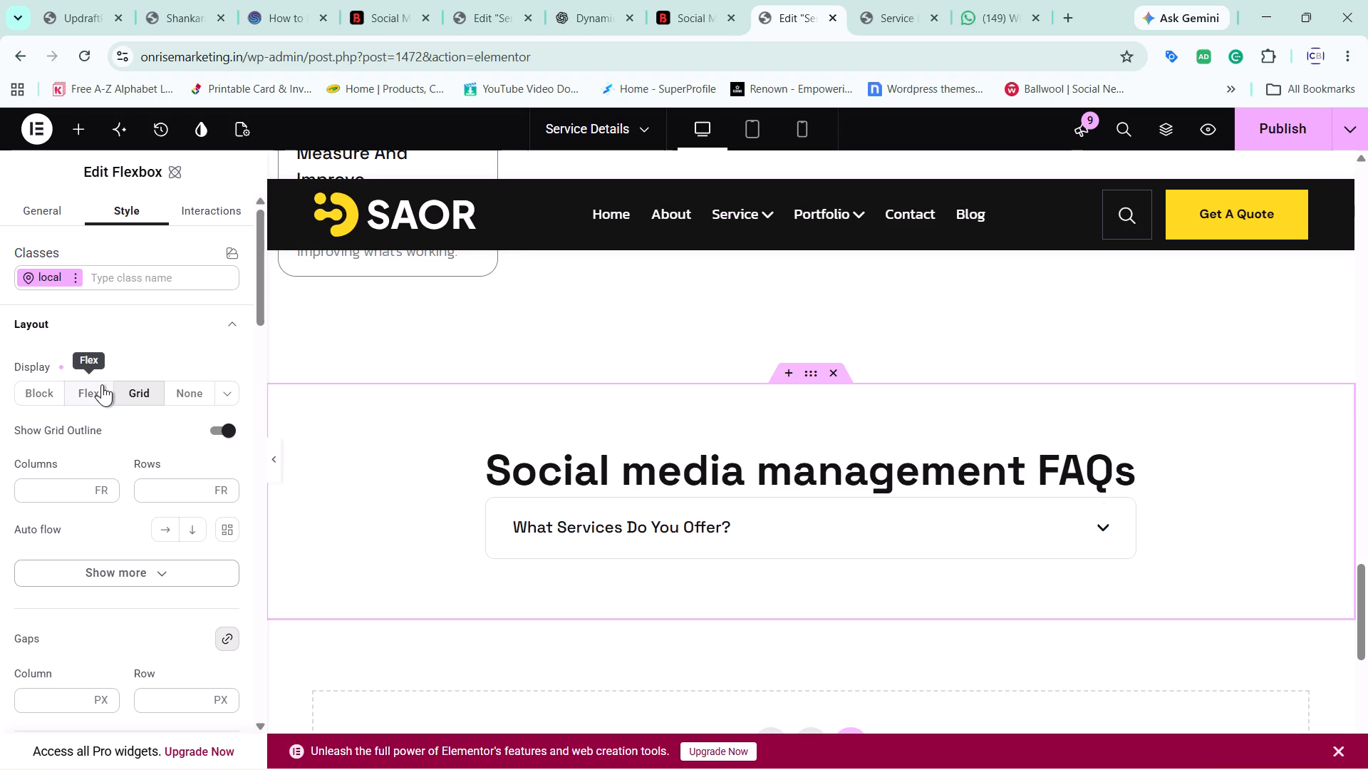
click(102, 384)
click(38, 390)
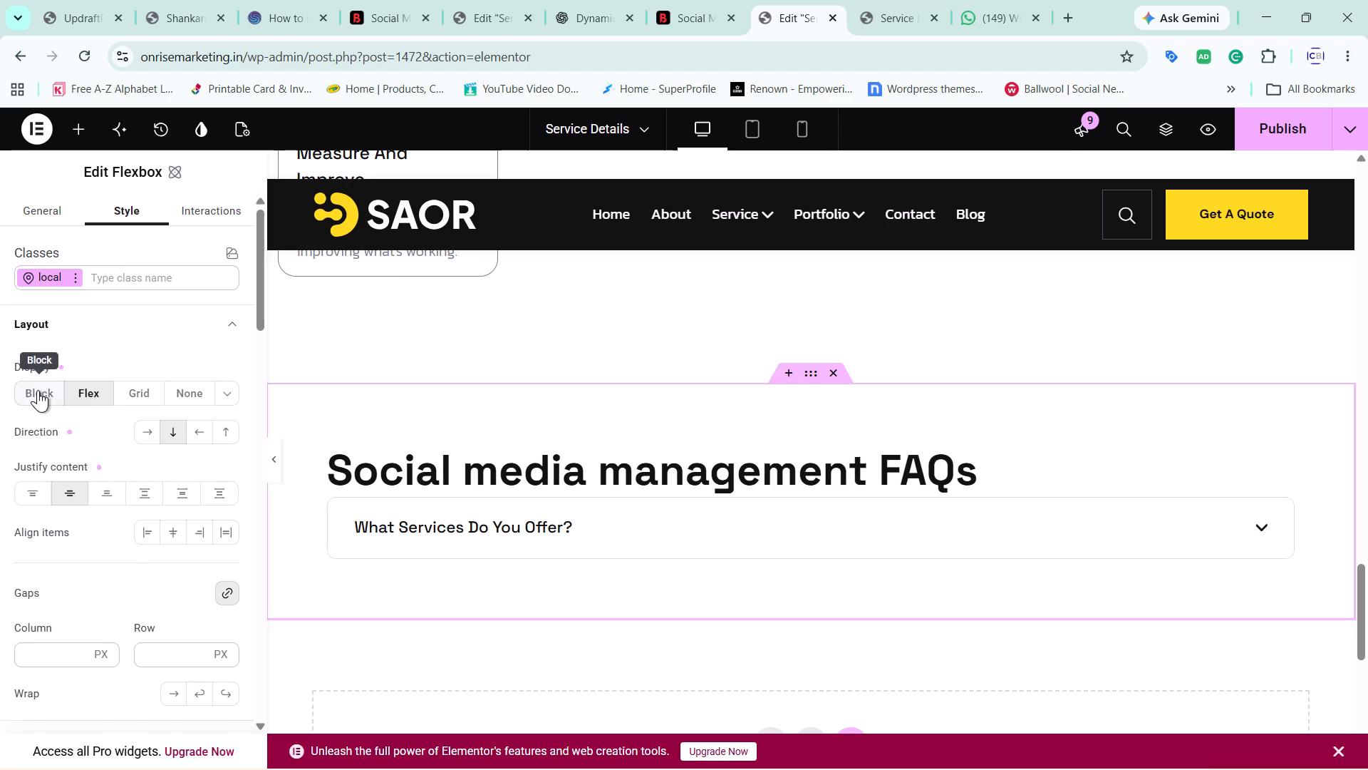
click(145, 395)
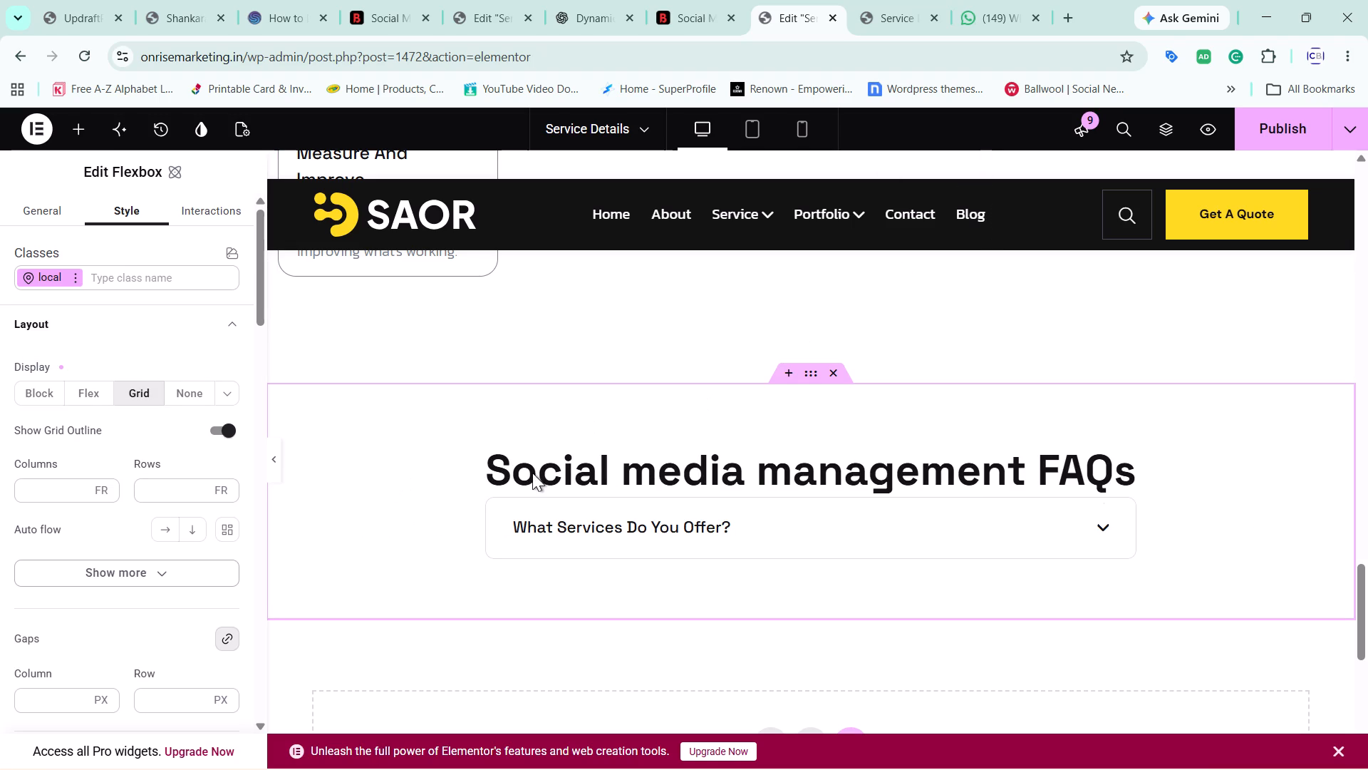
Publish the service details page and check the FAQ section at full canvas width.
click(1305, 125)
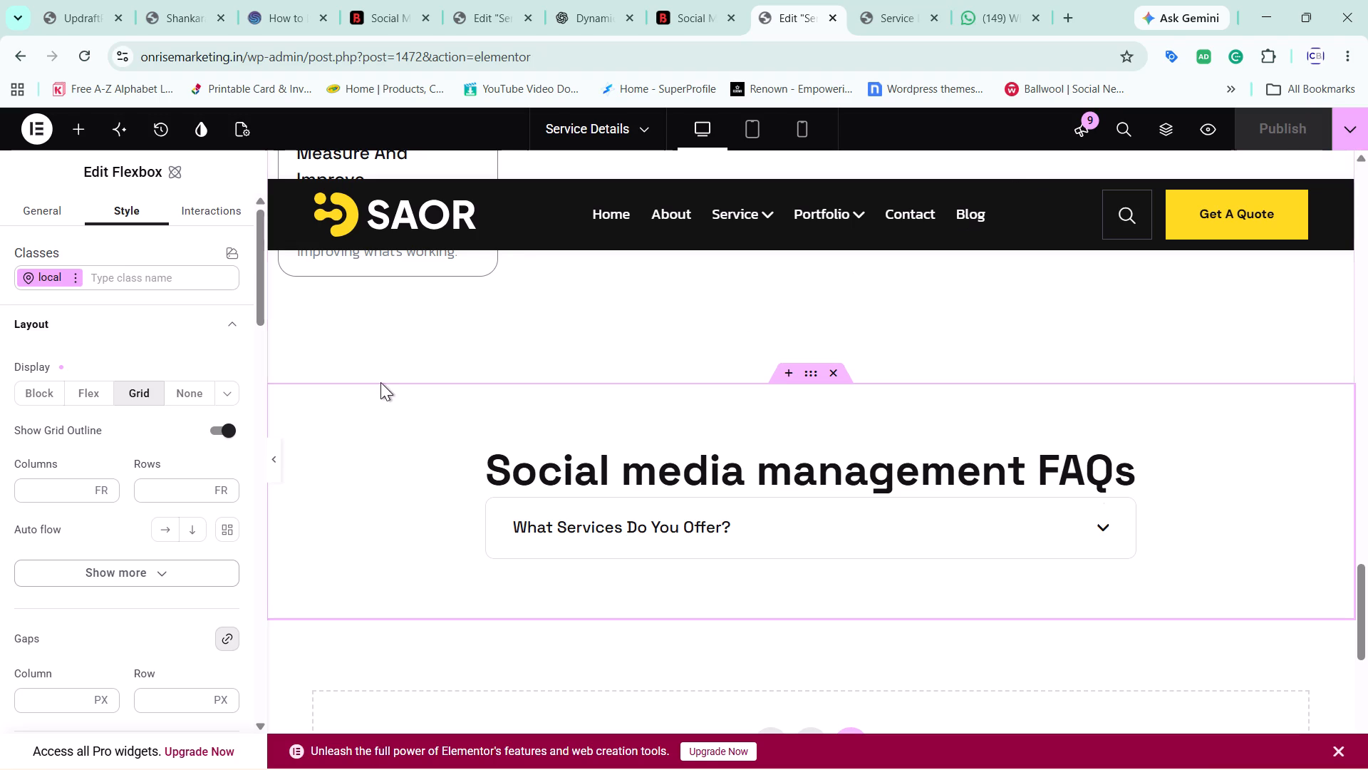
click(272, 463)
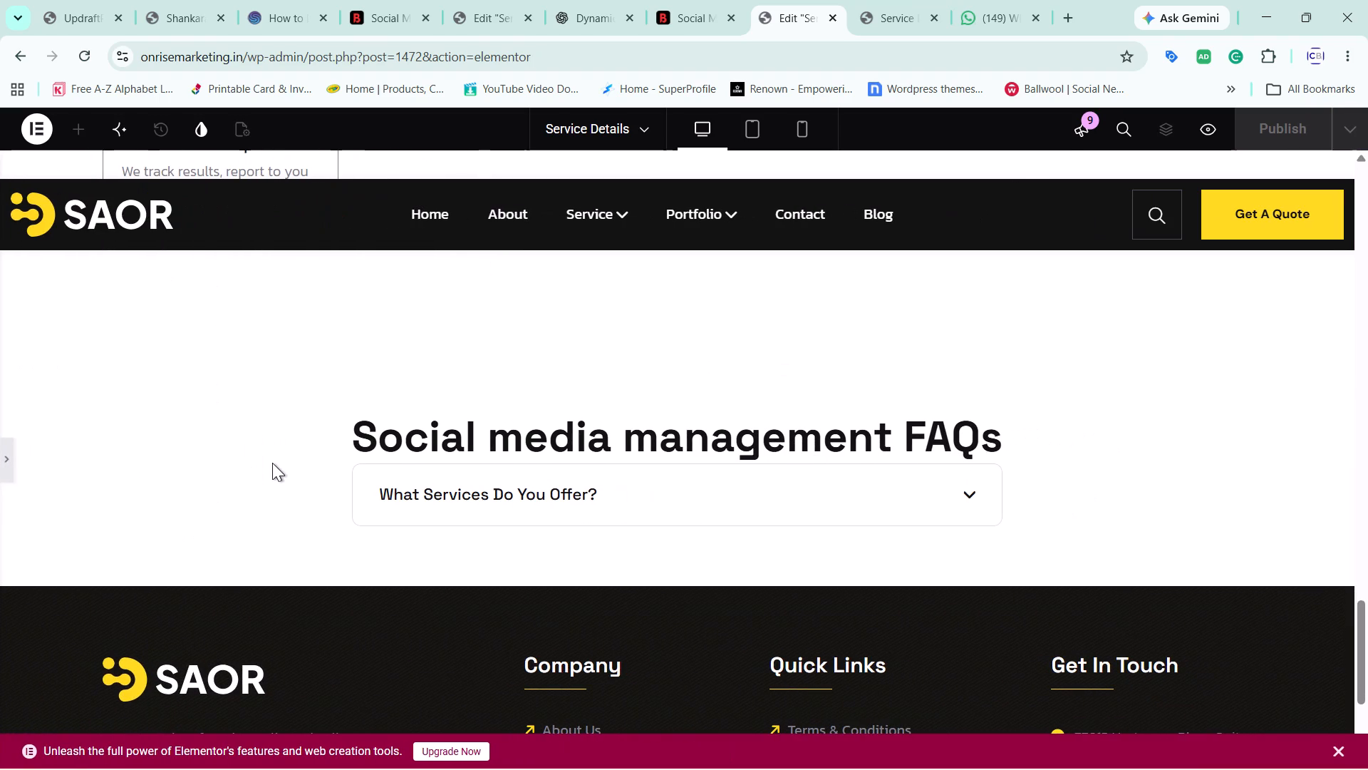
click(10, 462)
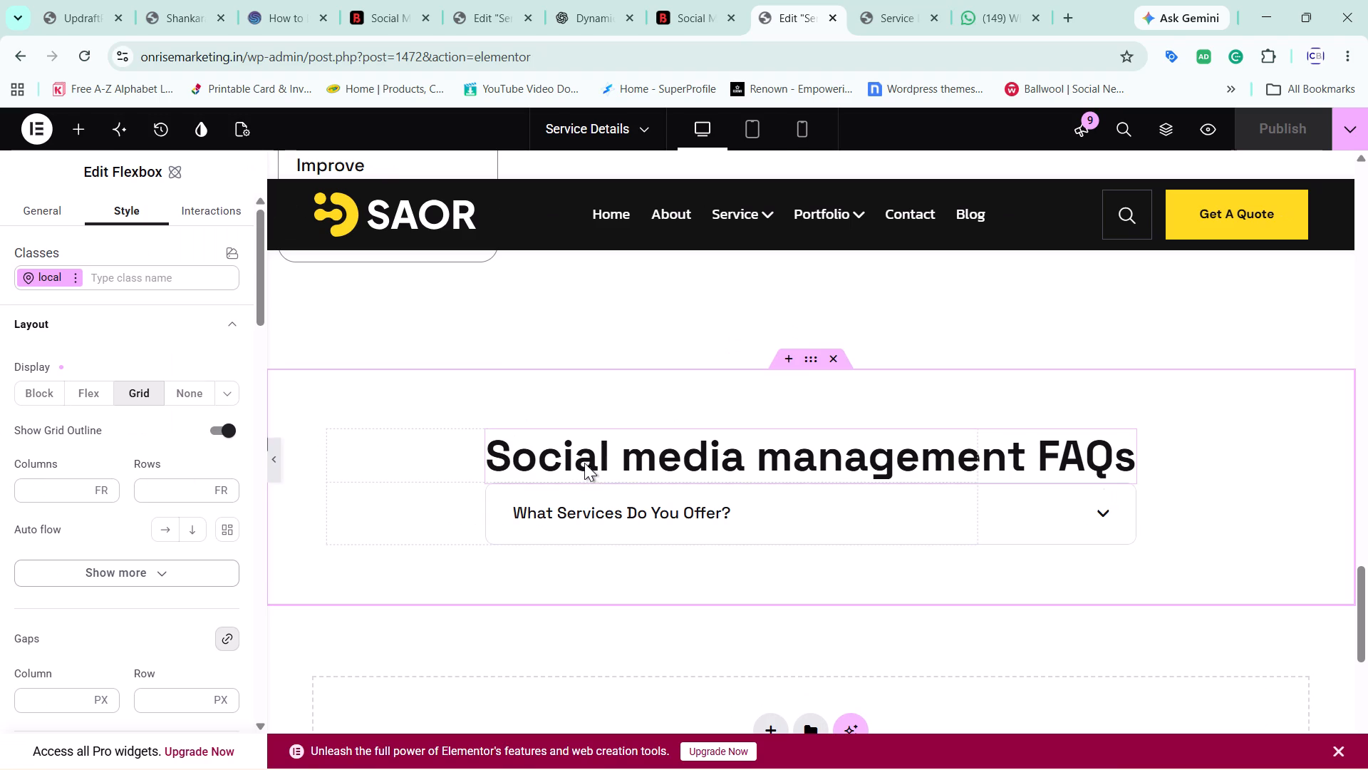
Change the HTML tag of the "Social media management FAQs" heading to H3.
click(584, 463)
scroll(147, 459, down, 2)
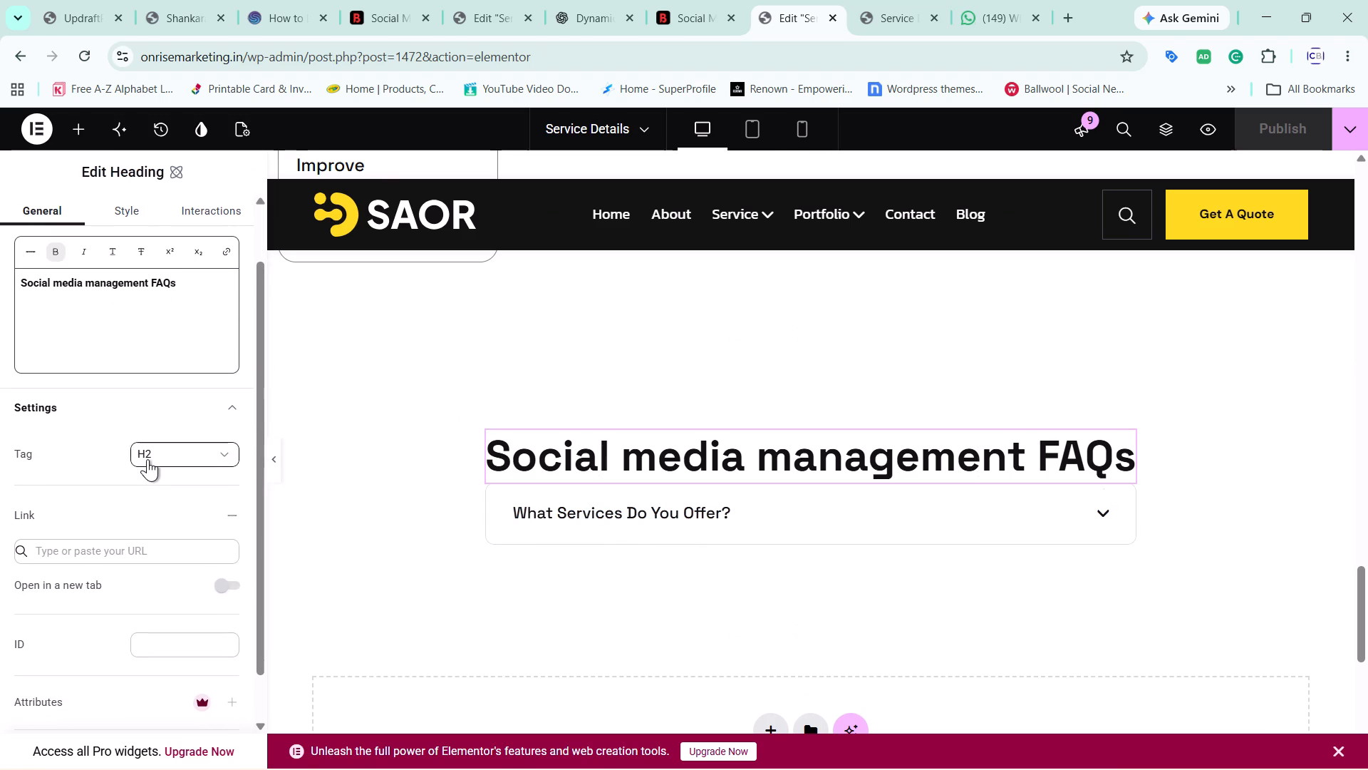
scroll(147, 459, down, 1)
click(185, 399)
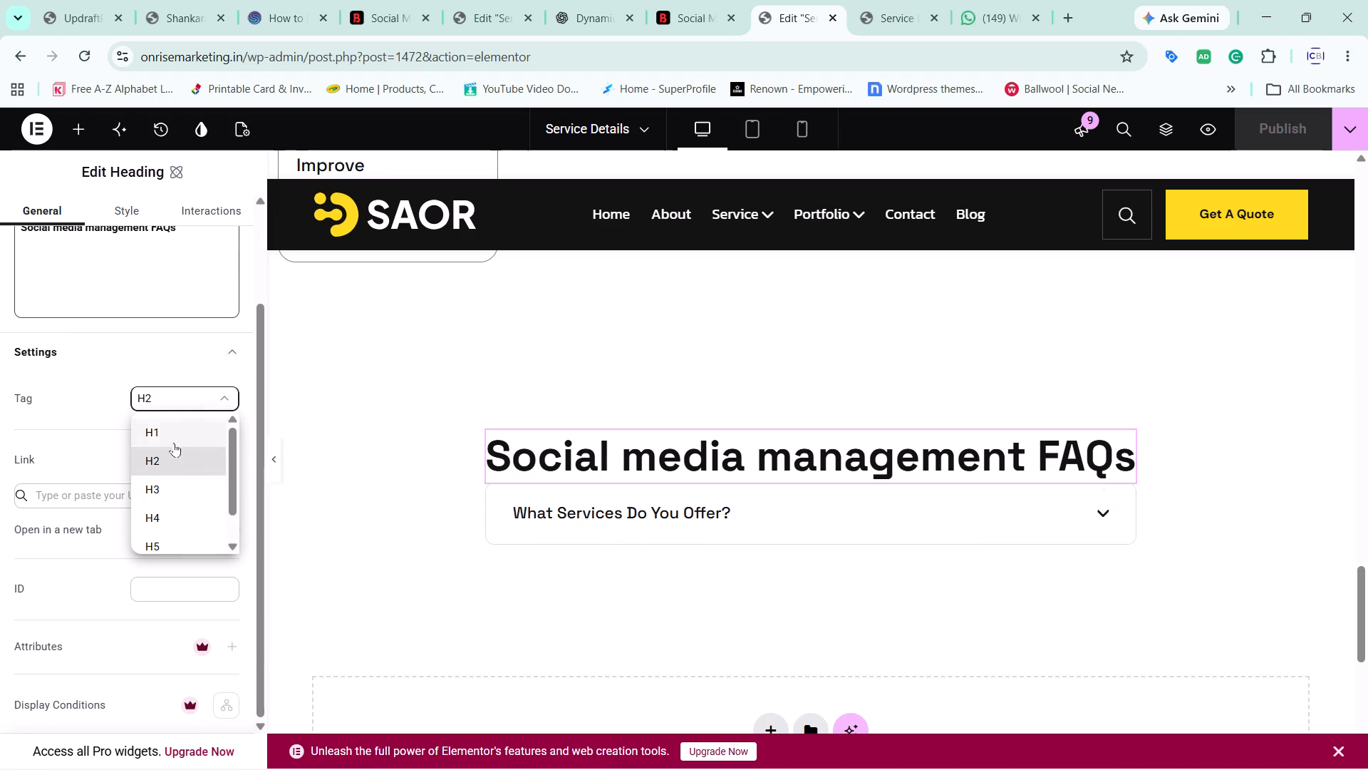
click(167, 488)
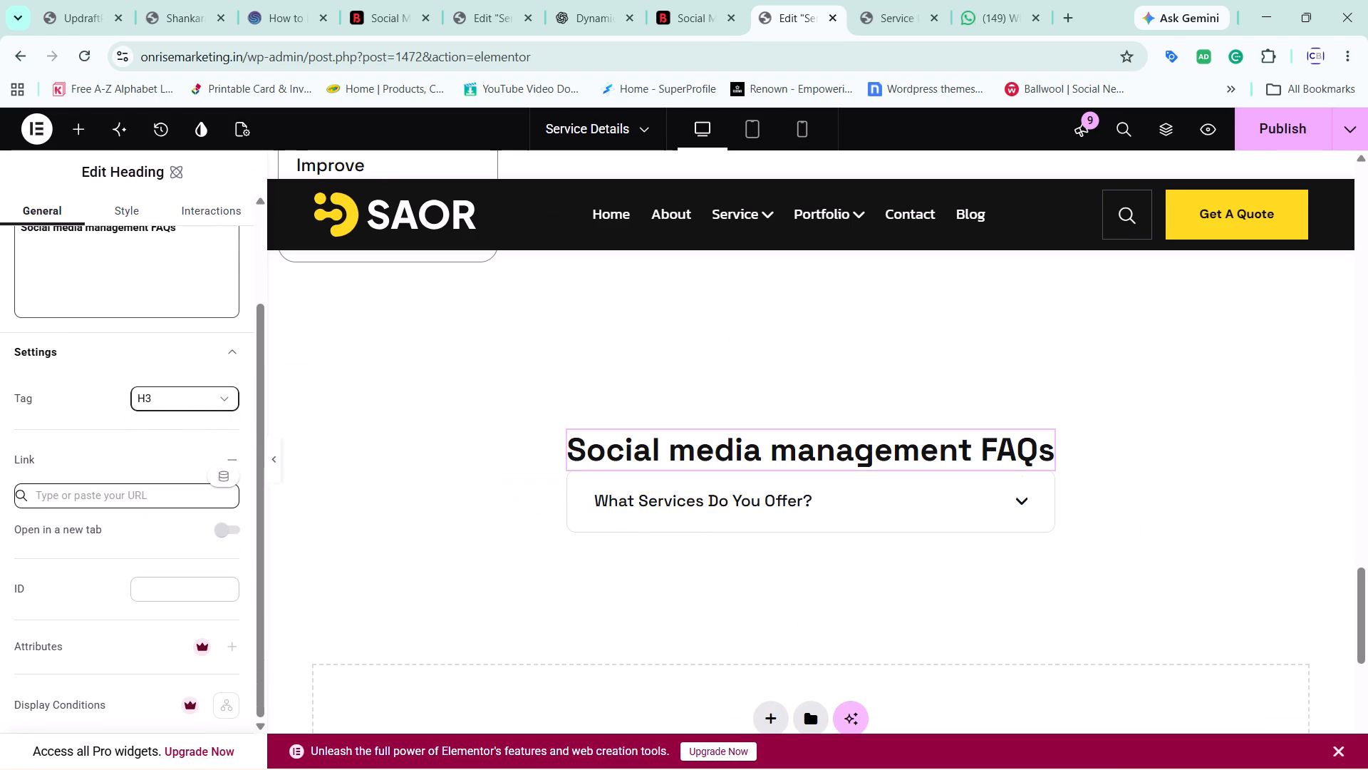
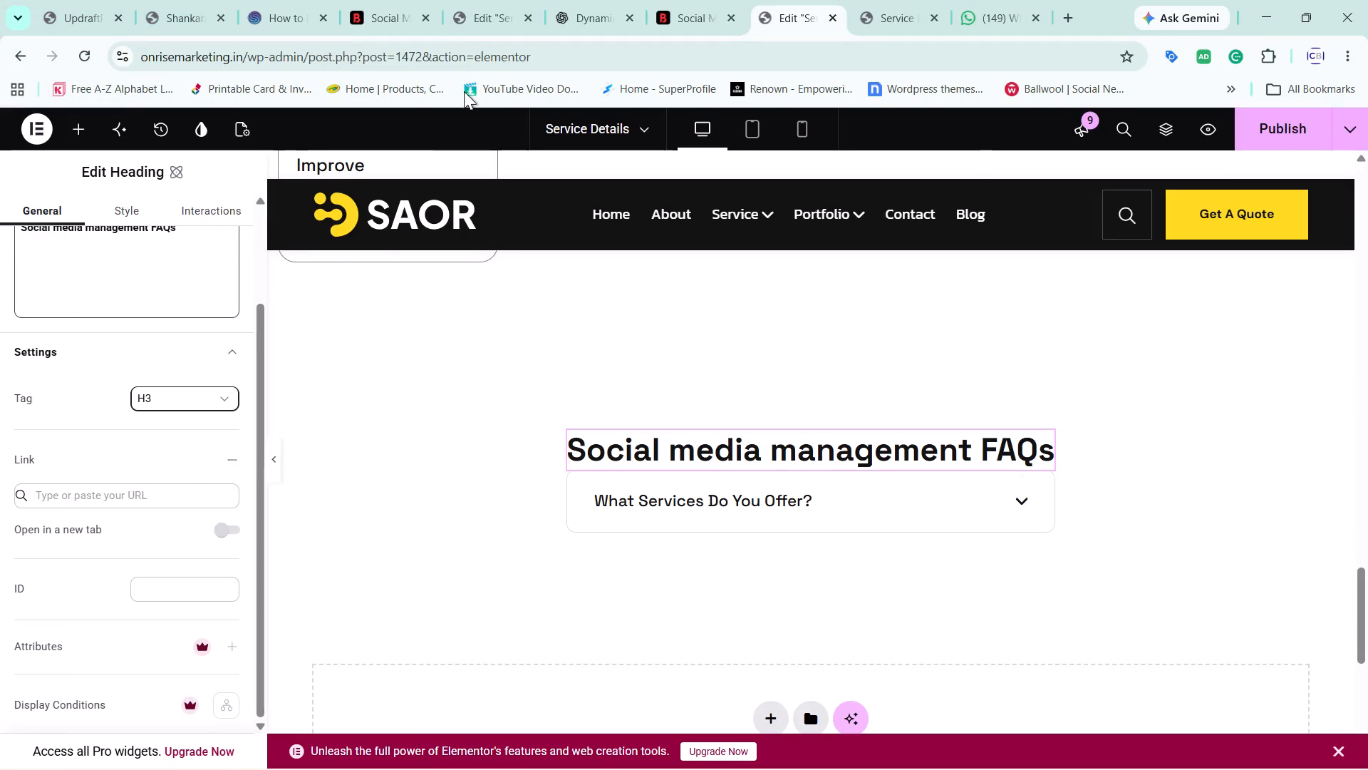
Publish the service details page, reload its live version and test the "What Services Do You Offer?" FAQ item.
click(1276, 148)
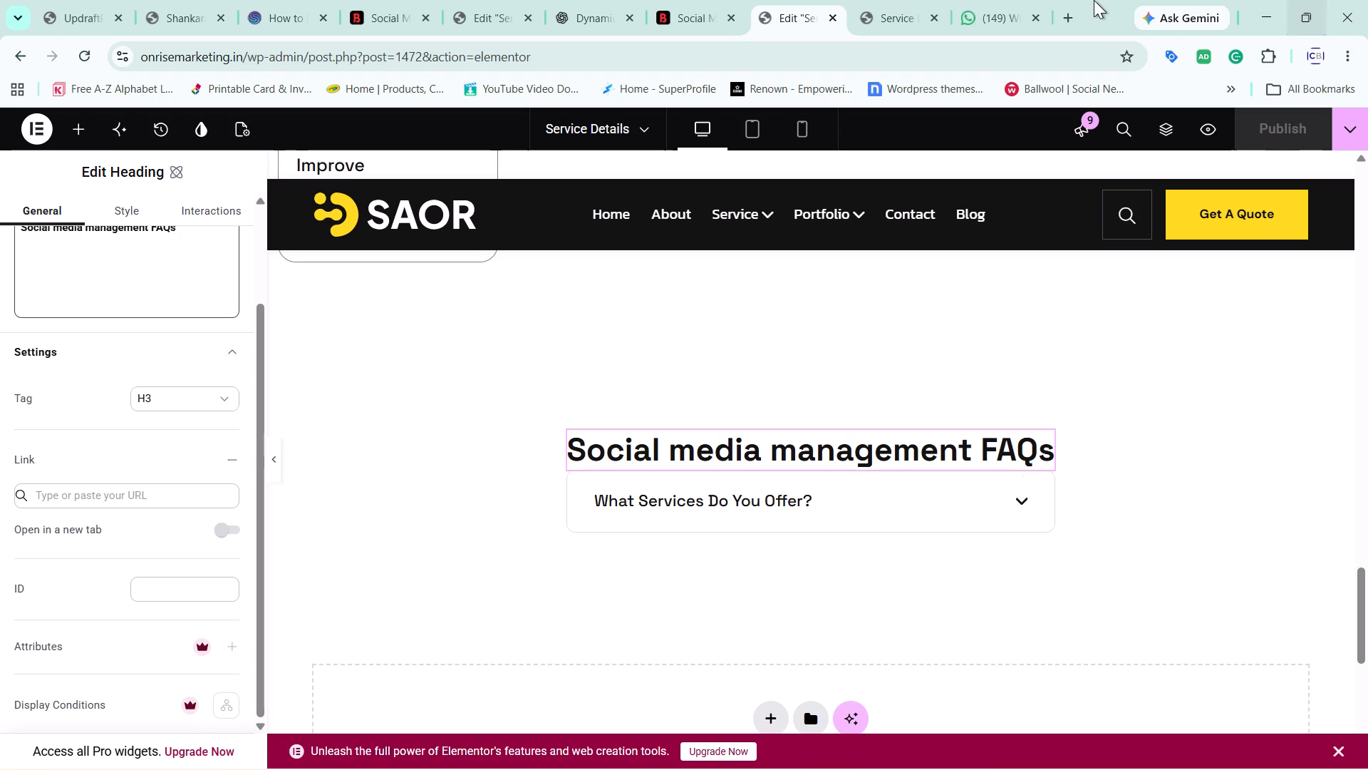
click(920, 0)
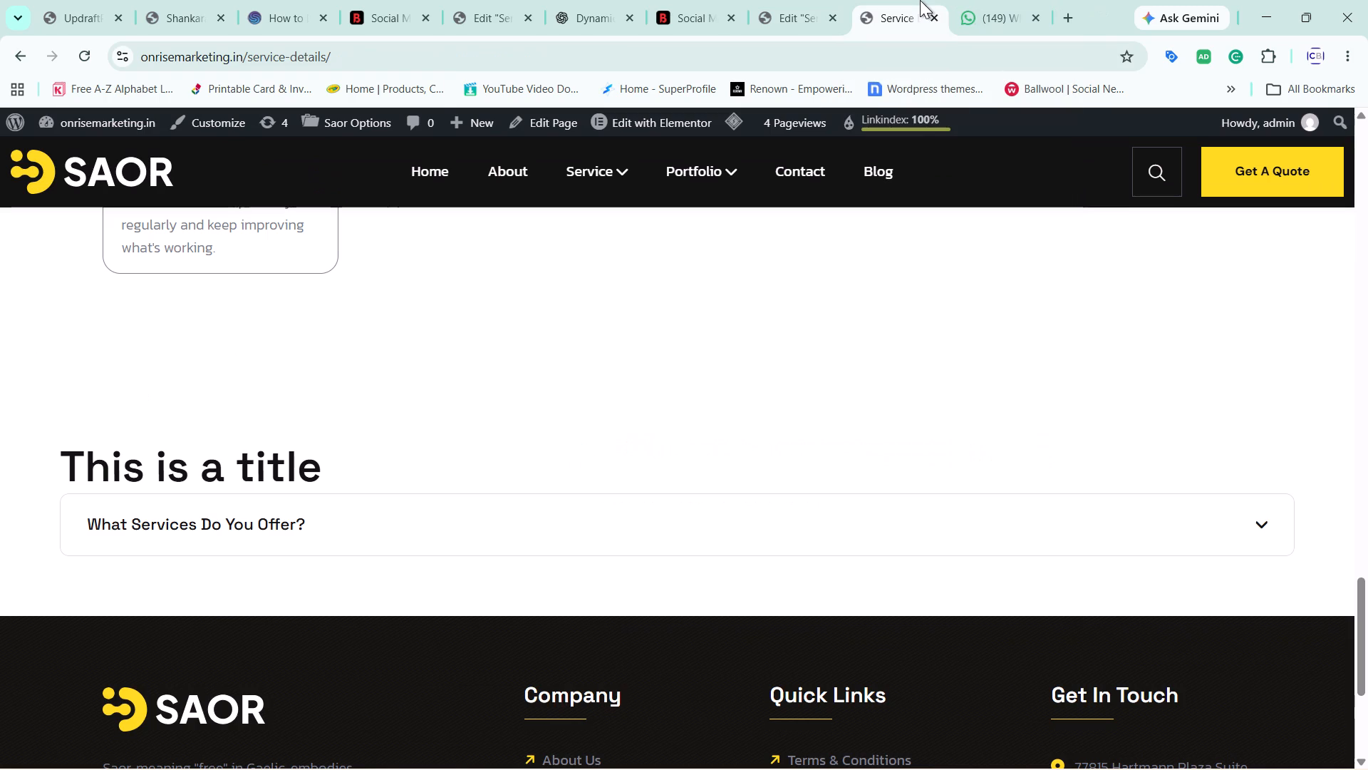
click(88, 61)
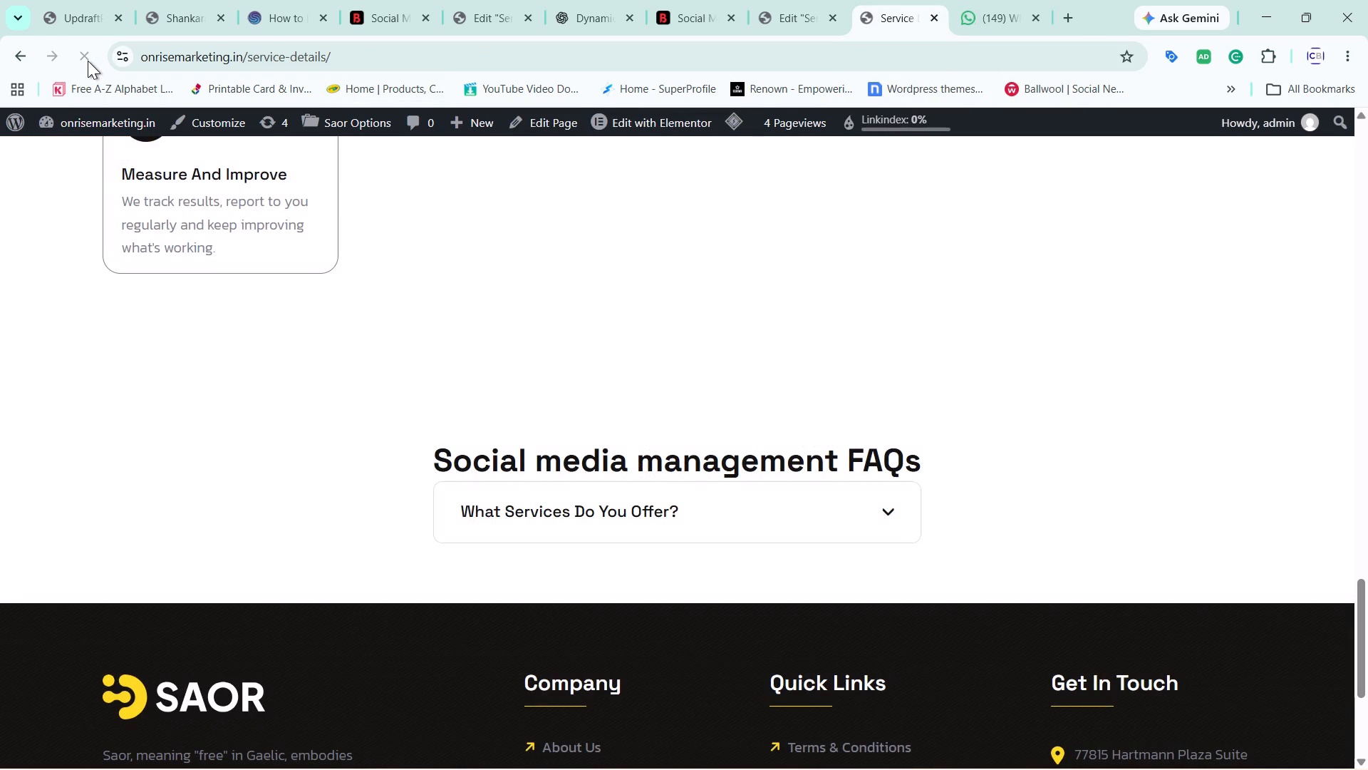
click(890, 507)
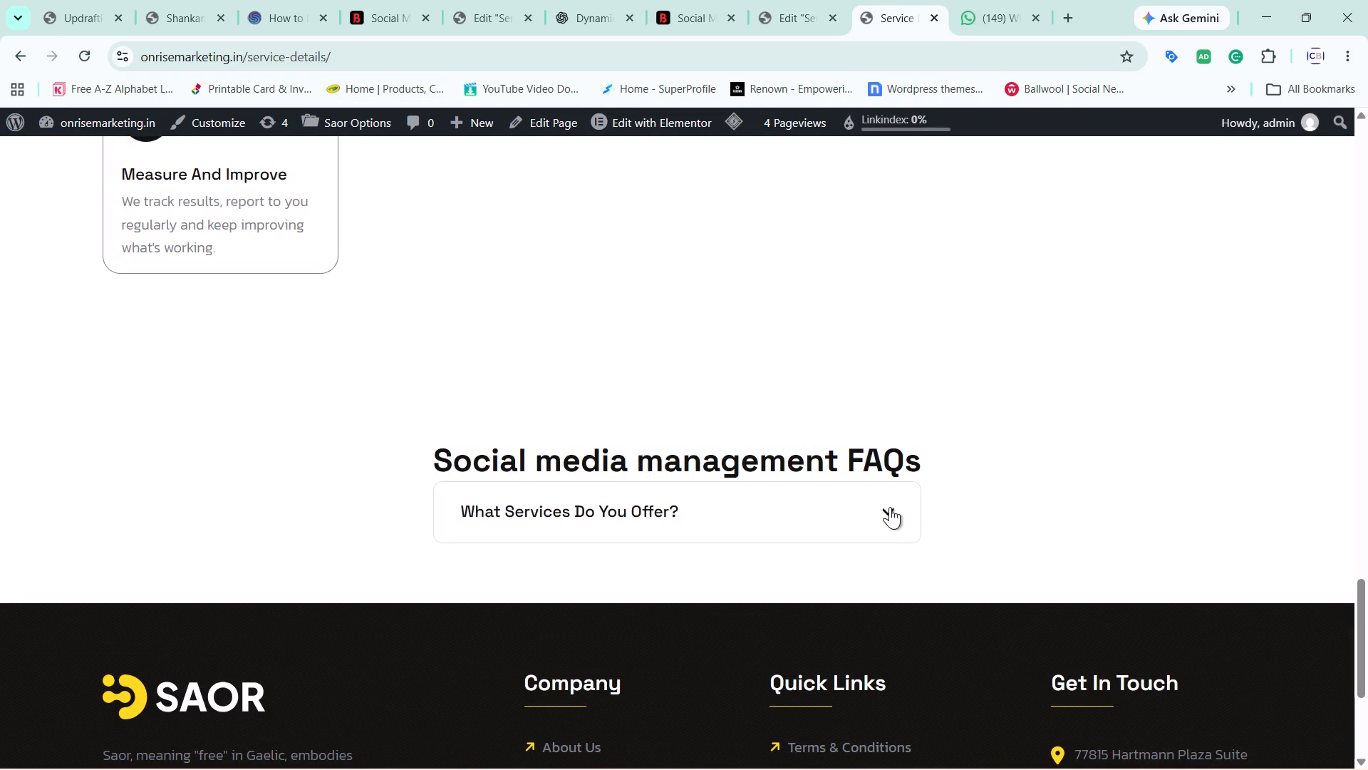
click(890, 507)
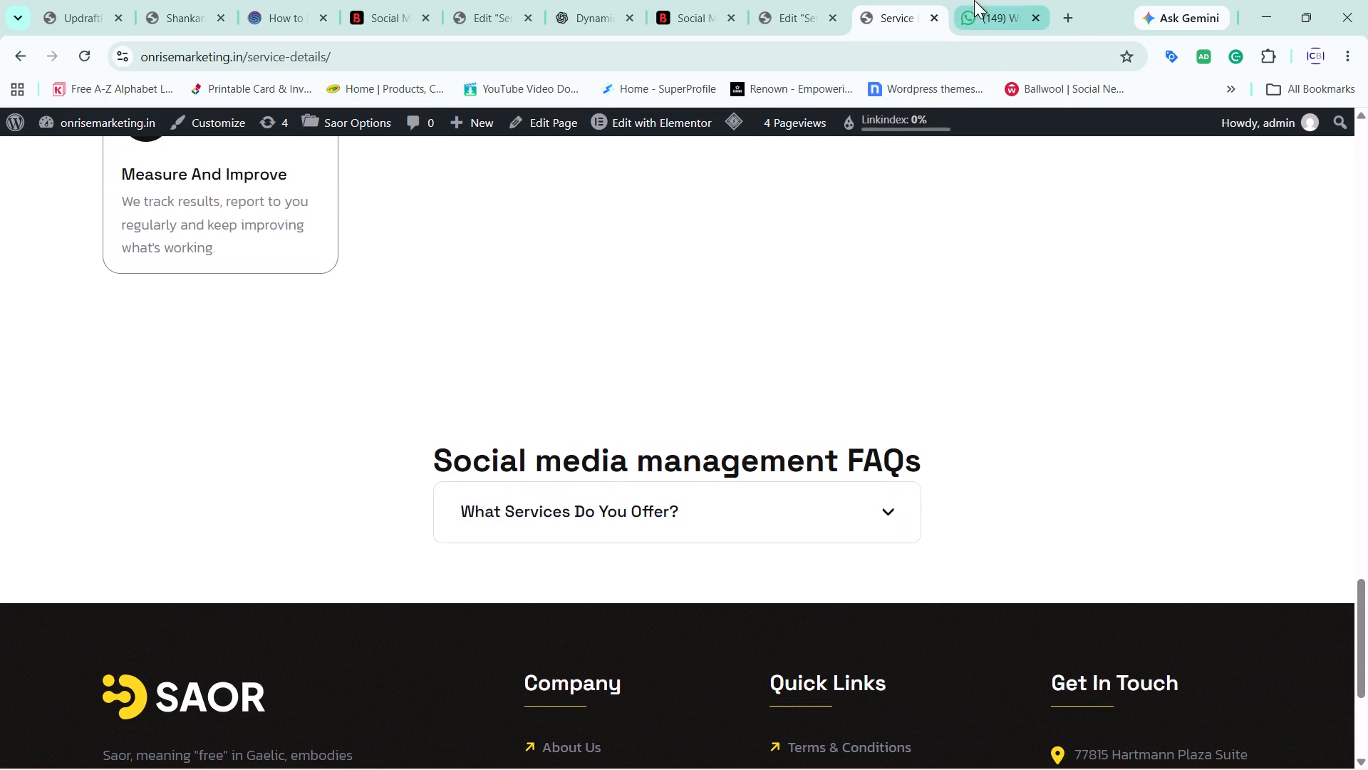
Return to the Elementor editor and look through the general settings of the "Social media management FAQs" heading.
click(815, 0)
click(693, 435)
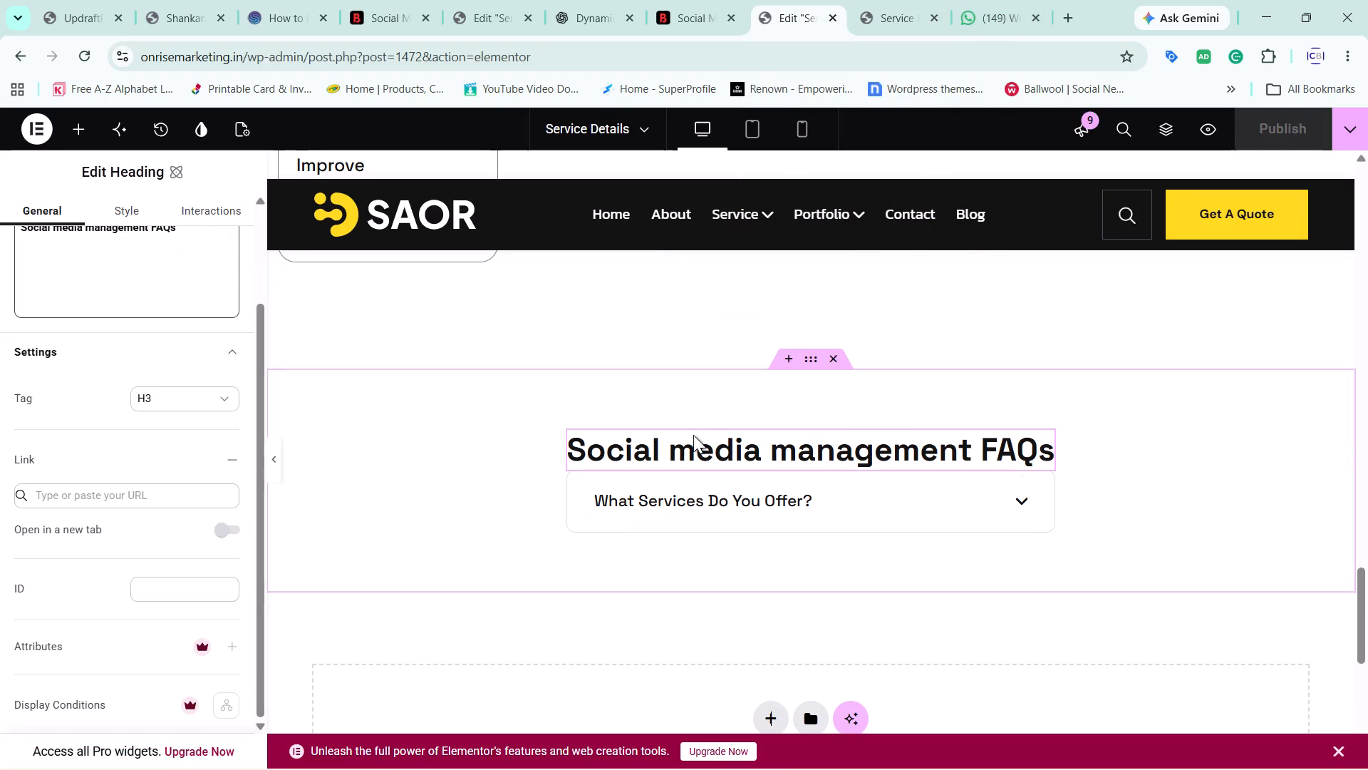
scroll(71, 456, down, 2)
scroll(71, 456, up, 9)
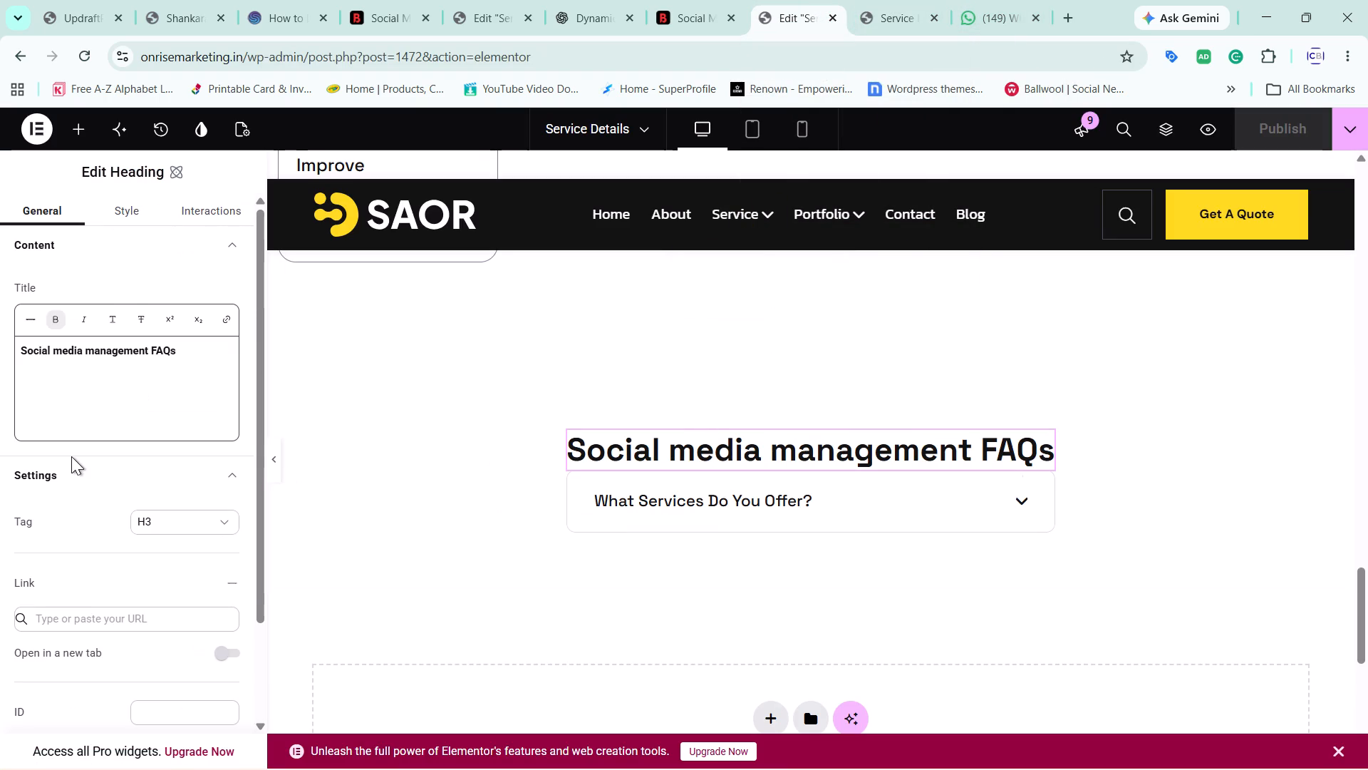
scroll(70, 375, down, 2)
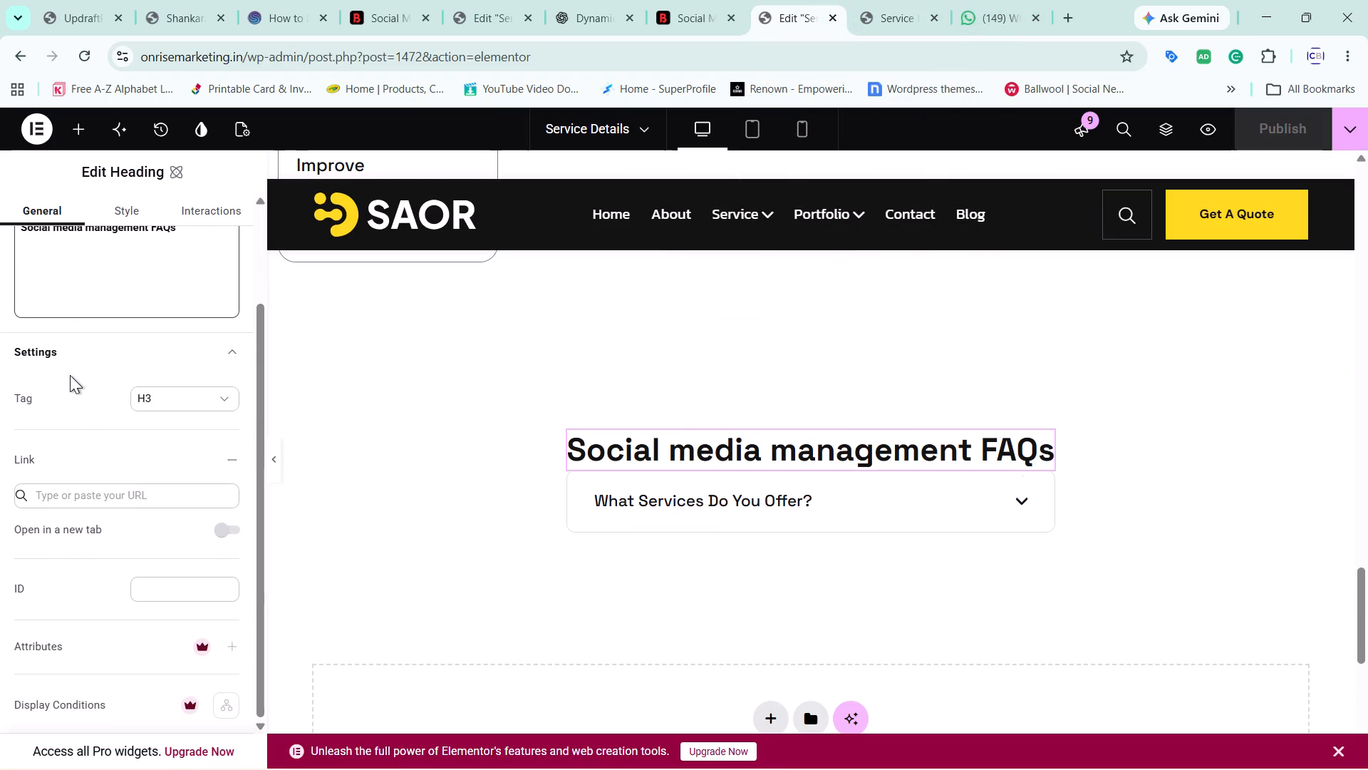
scroll(133, 421, down, 3)
scroll(133, 421, up, 3)
scroll(133, 421, down, 4)
scroll(133, 421, up, 5)
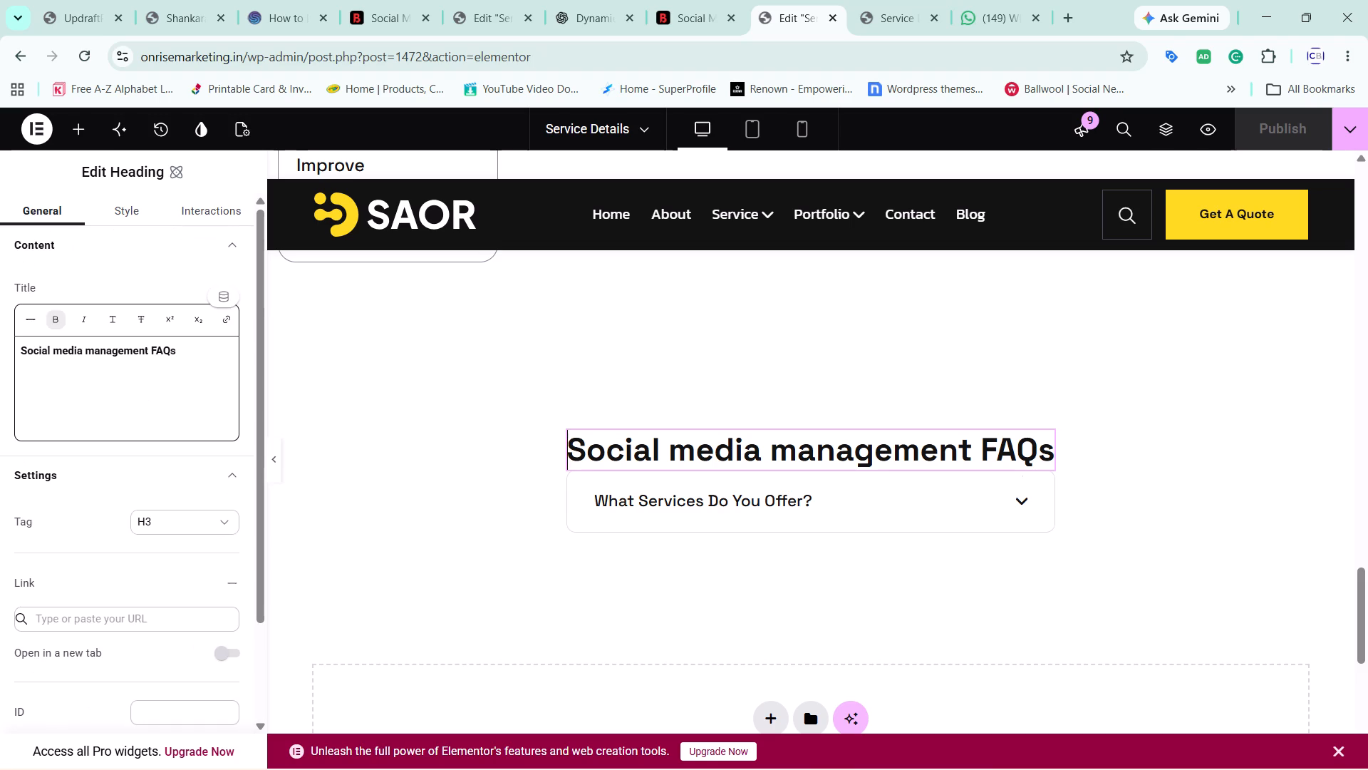
Examine the FAQ heading's style settings, including its display modes, spacing fields and size variables.
click(125, 225)
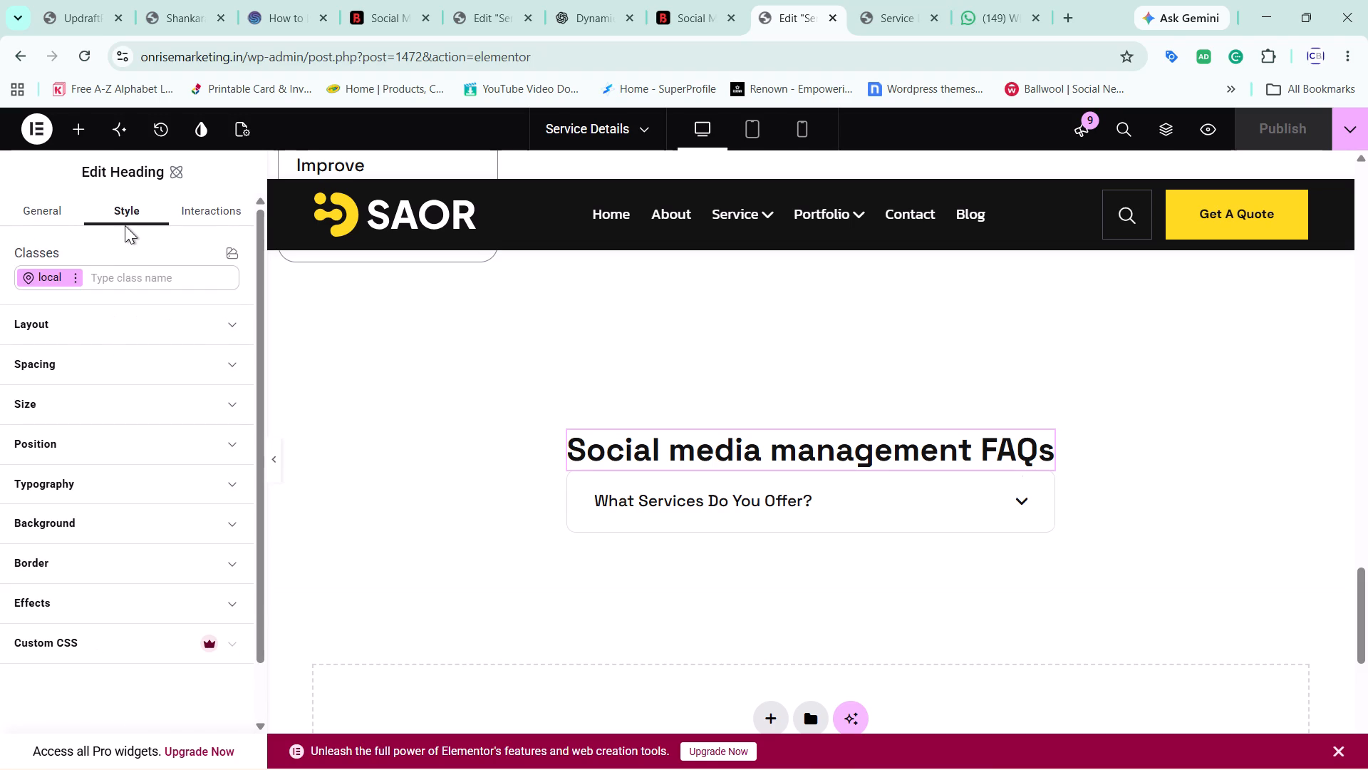
click(213, 319)
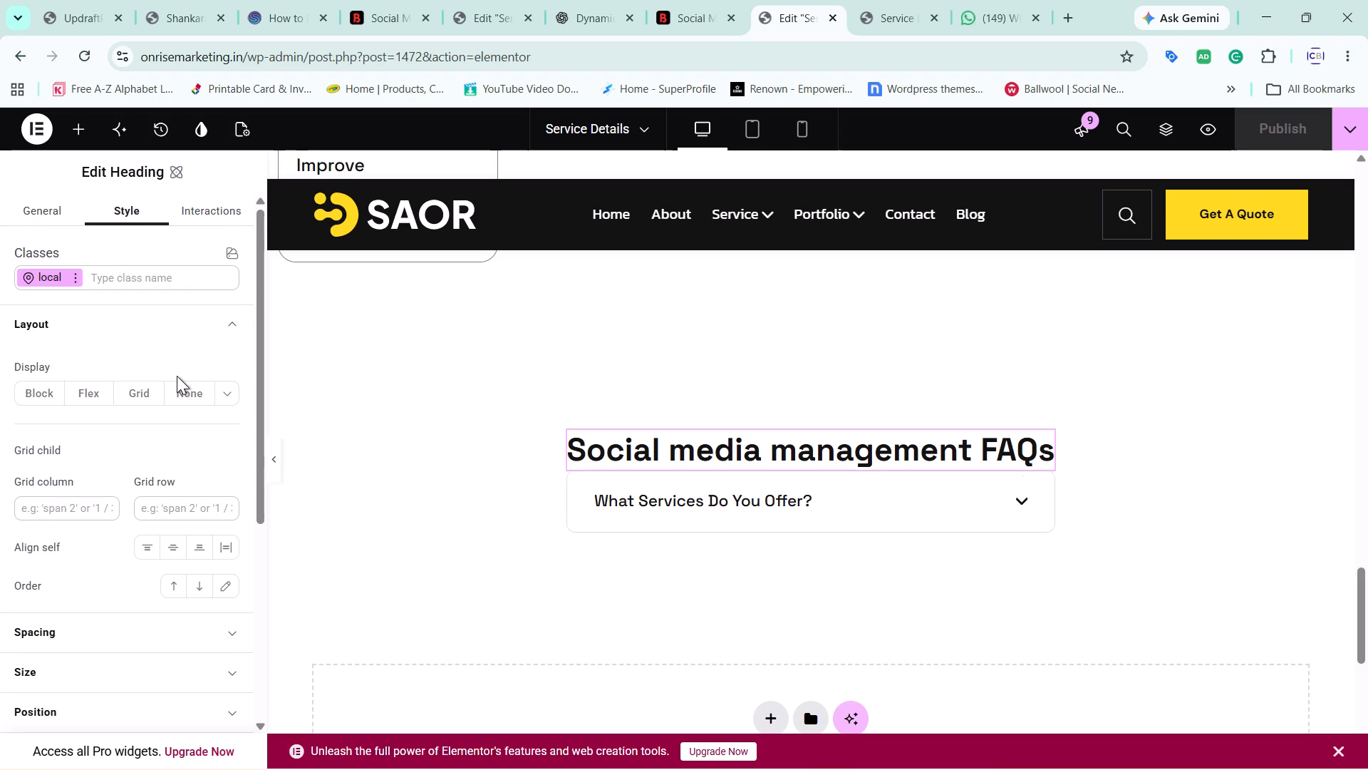
scroll(177, 376, down, 1)
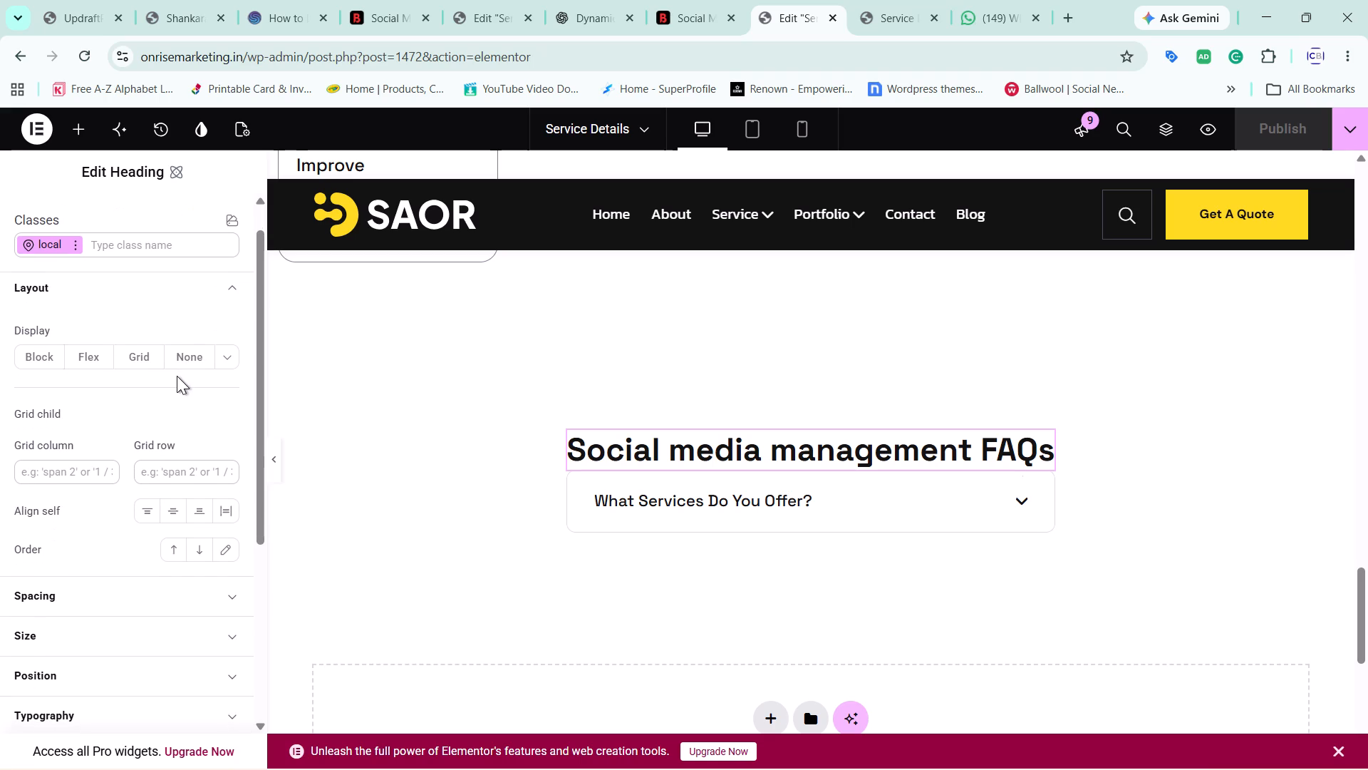
scroll(177, 376, down, 1)
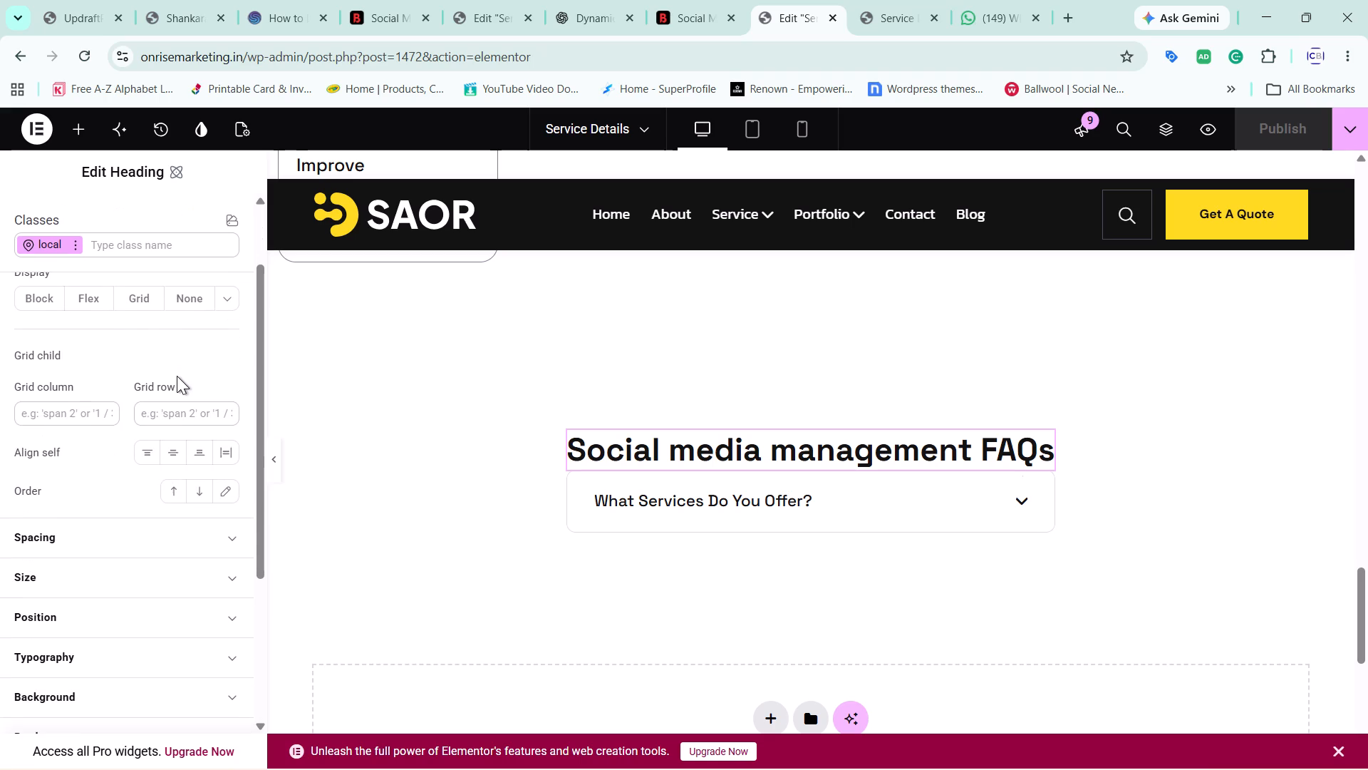
scroll(177, 376, down, 1)
scroll(177, 376, up, 1)
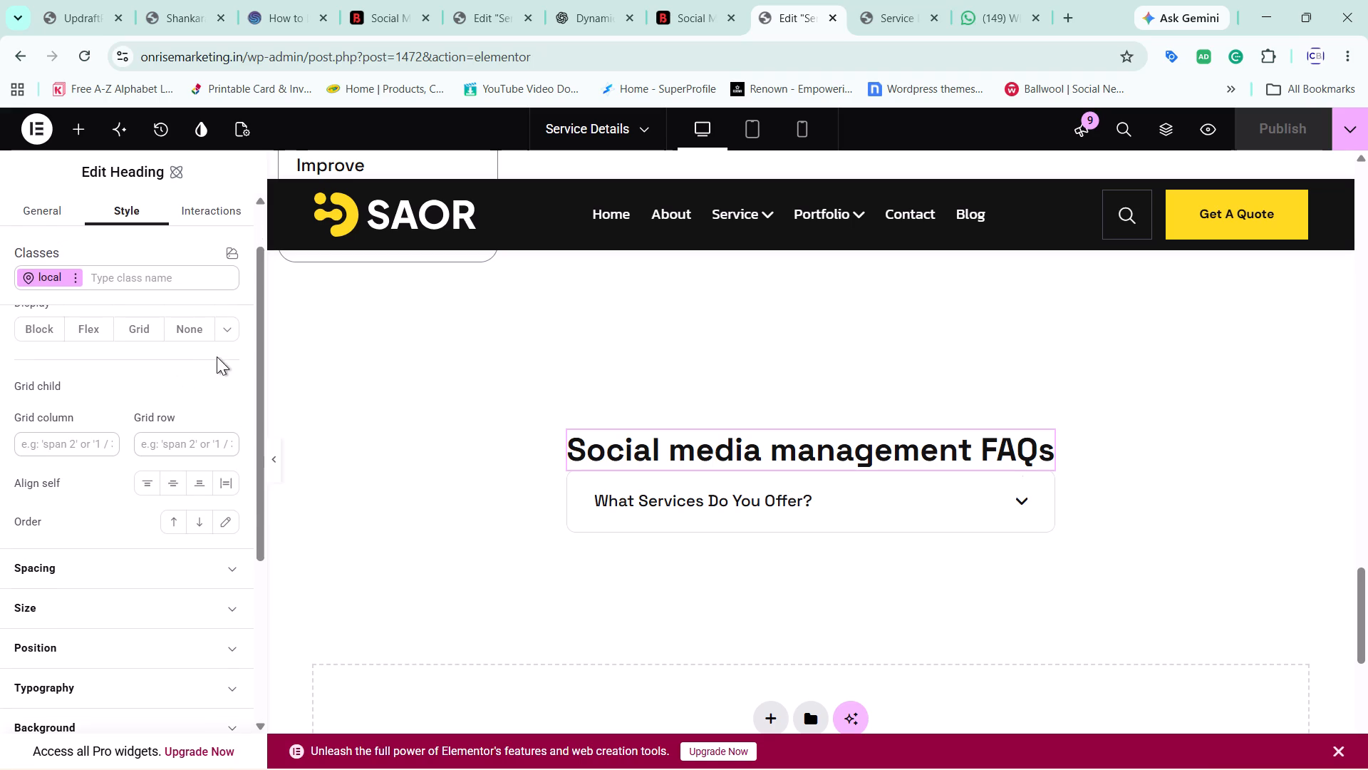
click(219, 325)
click(219, 325)
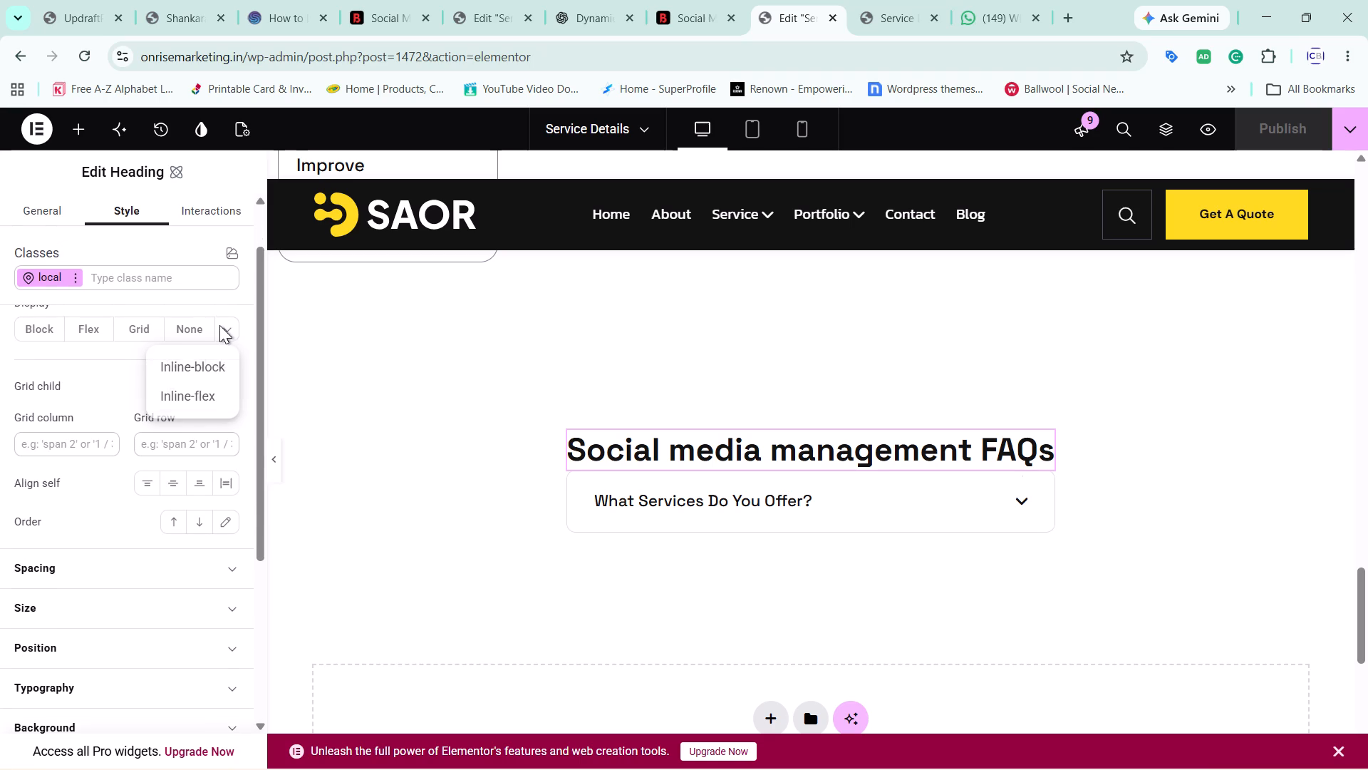
scroll(142, 463, down, 1)
click(229, 428)
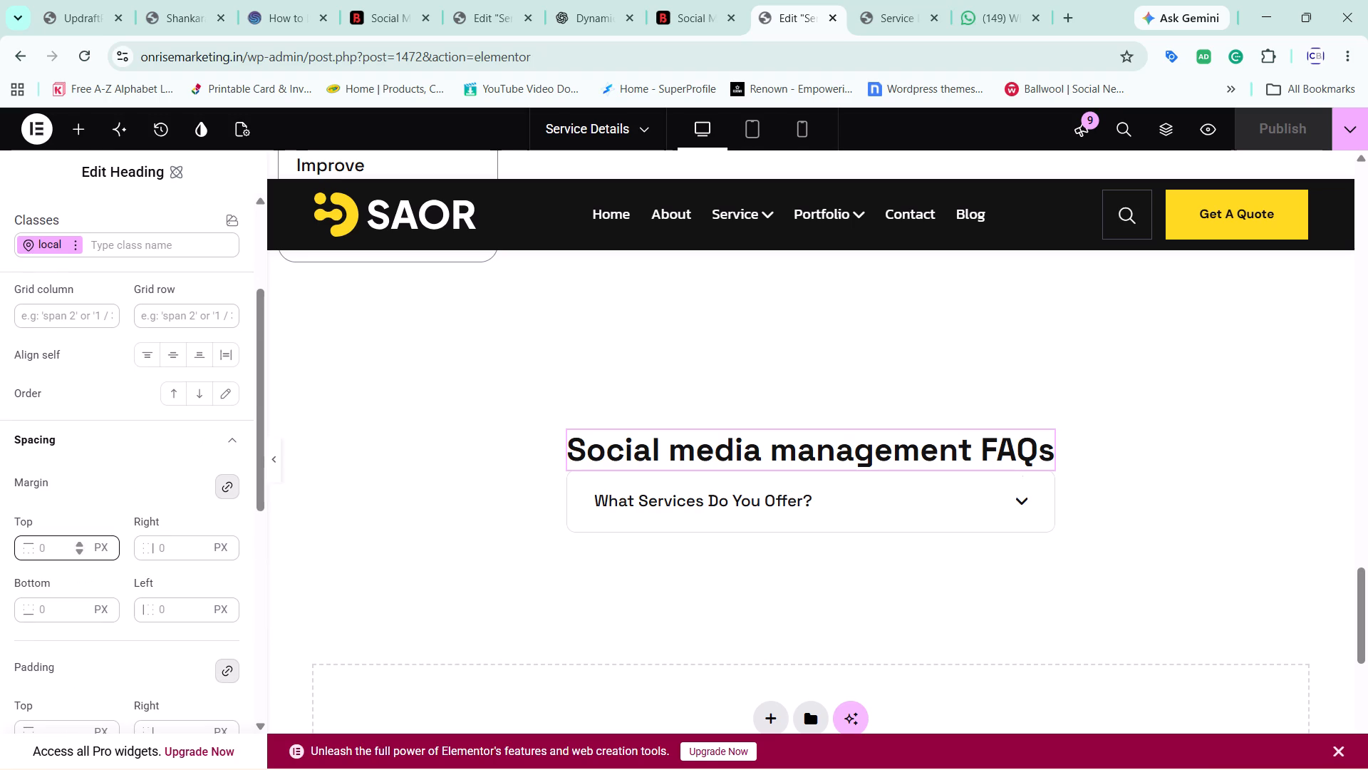
click(101, 528)
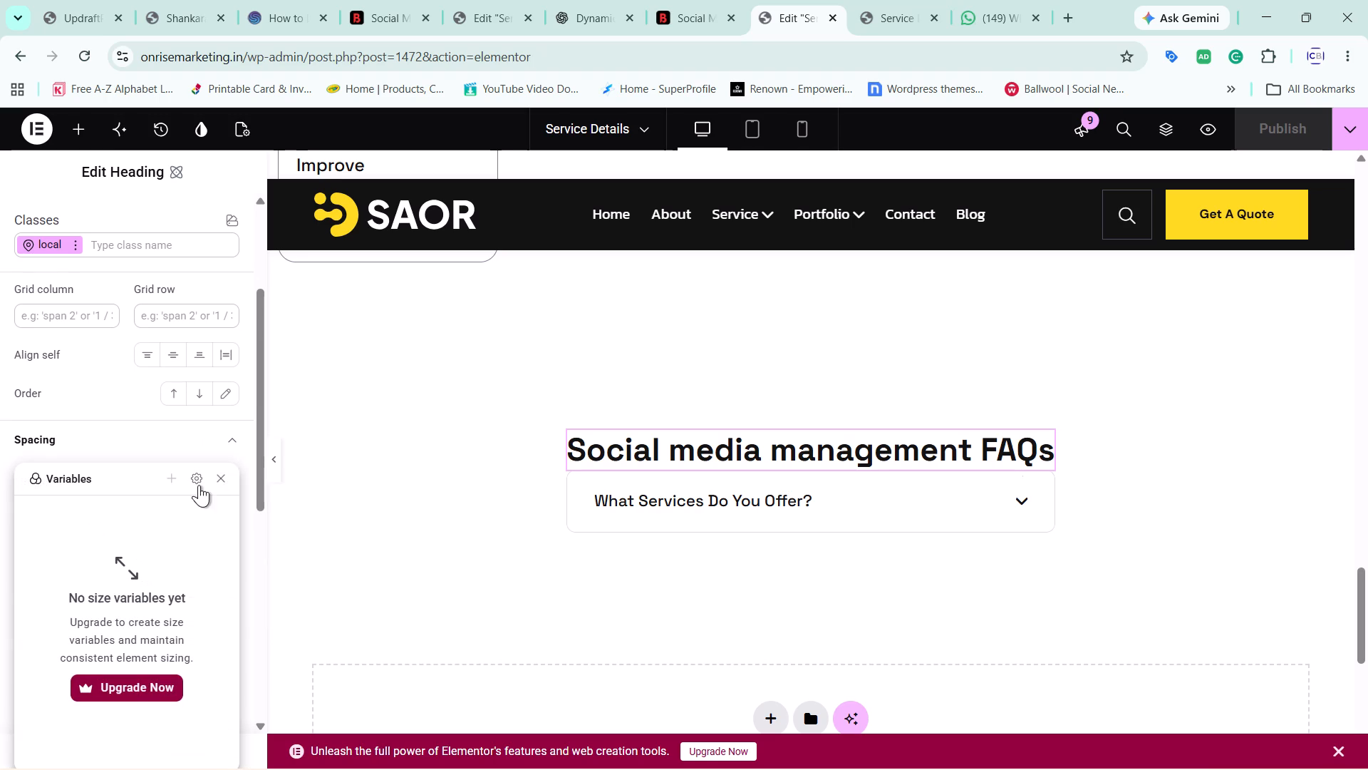
click(215, 473)
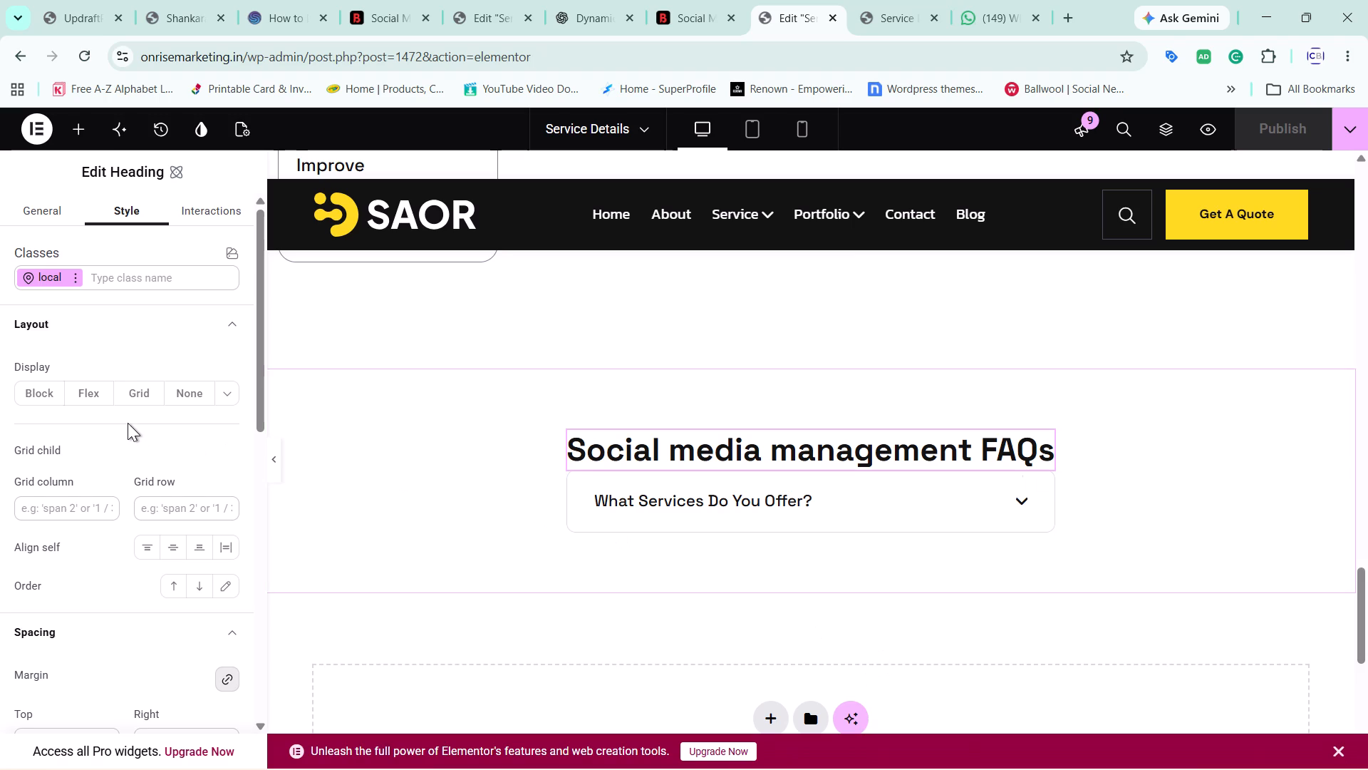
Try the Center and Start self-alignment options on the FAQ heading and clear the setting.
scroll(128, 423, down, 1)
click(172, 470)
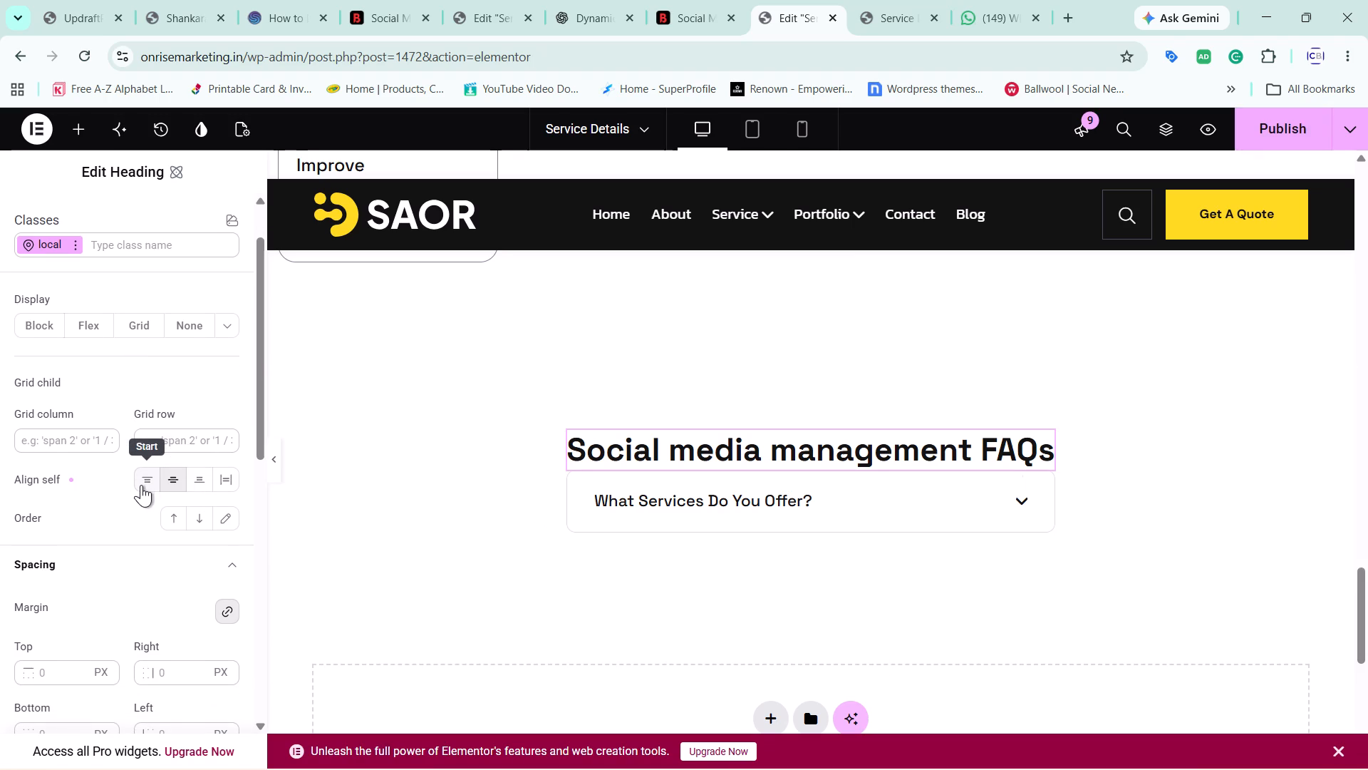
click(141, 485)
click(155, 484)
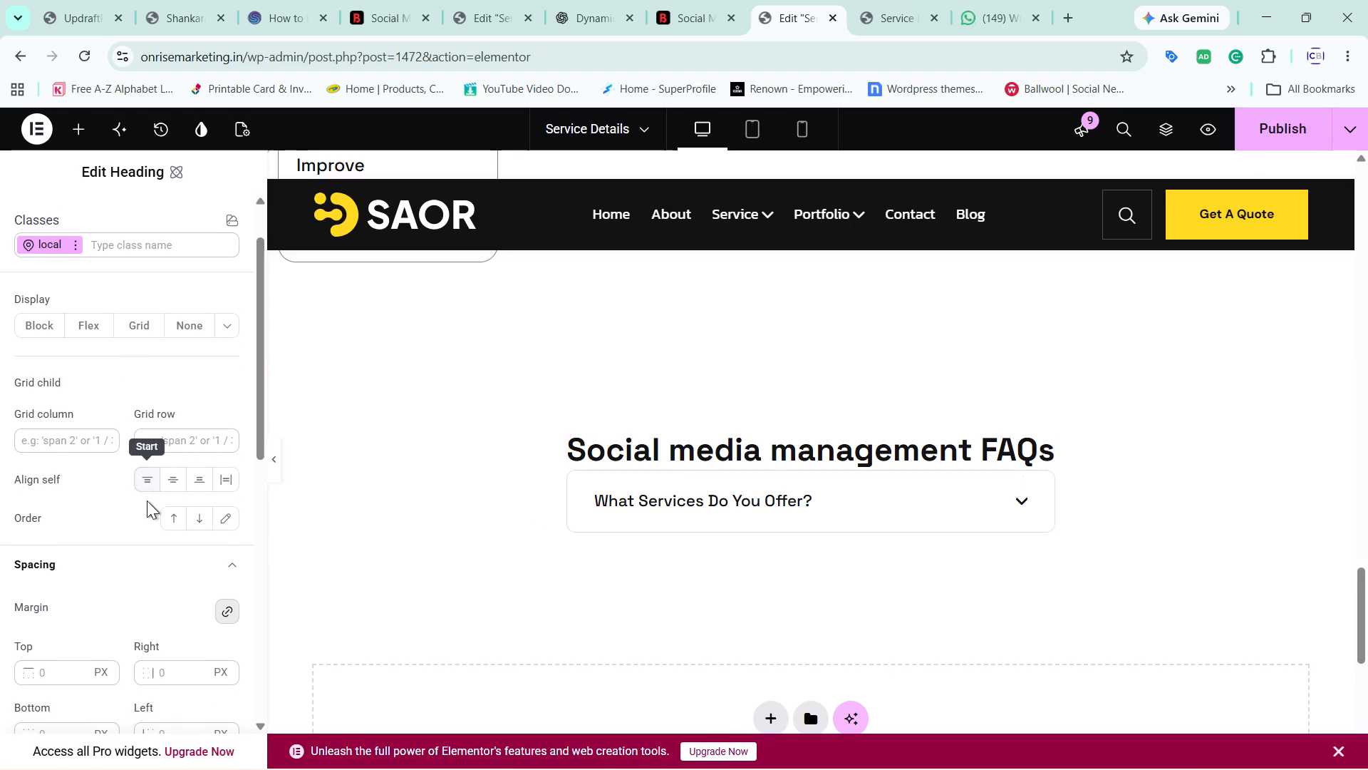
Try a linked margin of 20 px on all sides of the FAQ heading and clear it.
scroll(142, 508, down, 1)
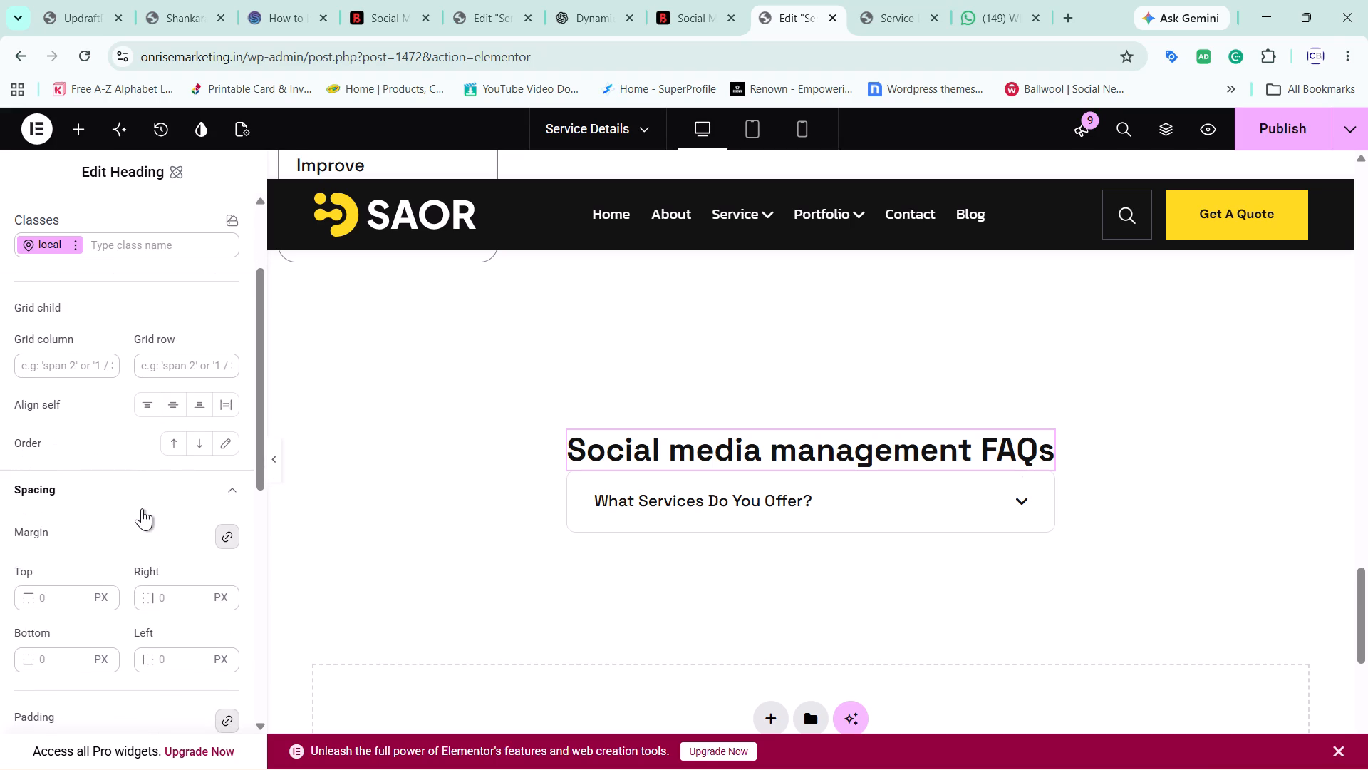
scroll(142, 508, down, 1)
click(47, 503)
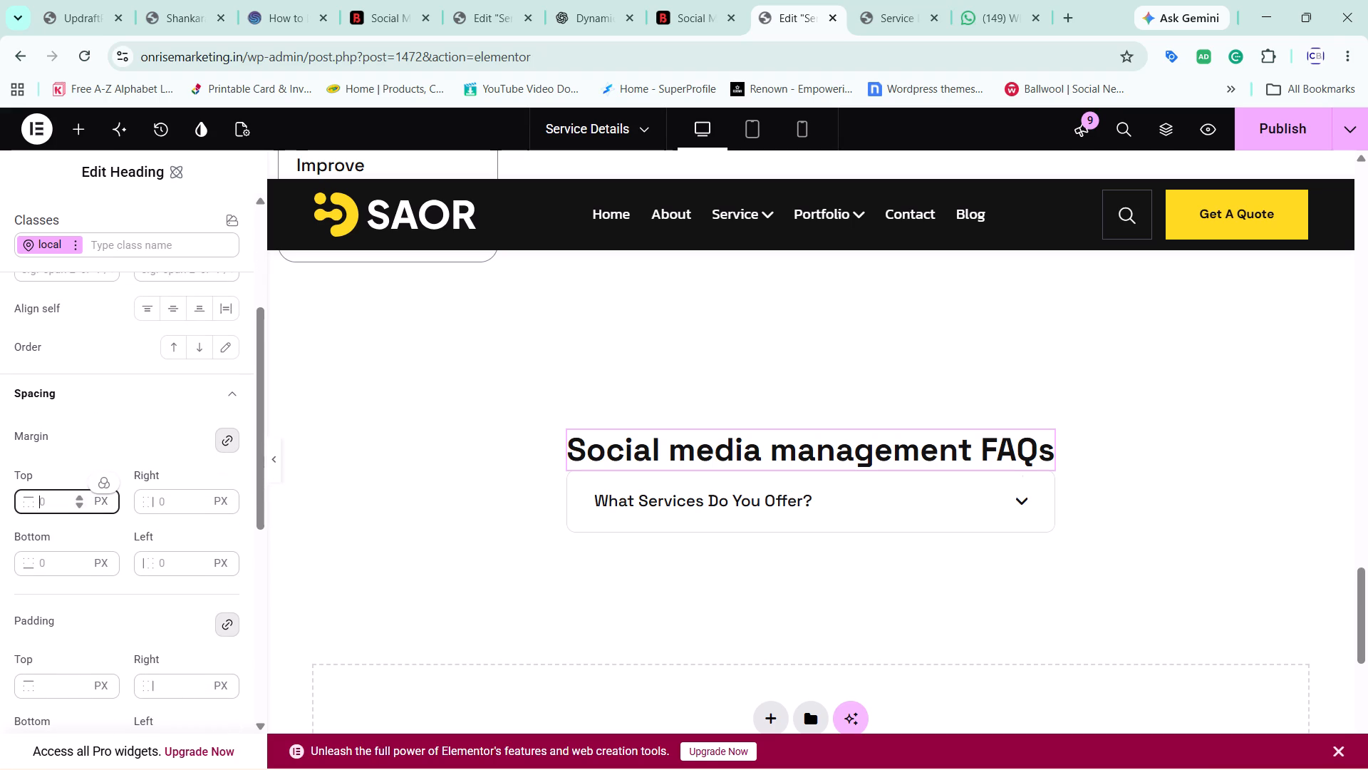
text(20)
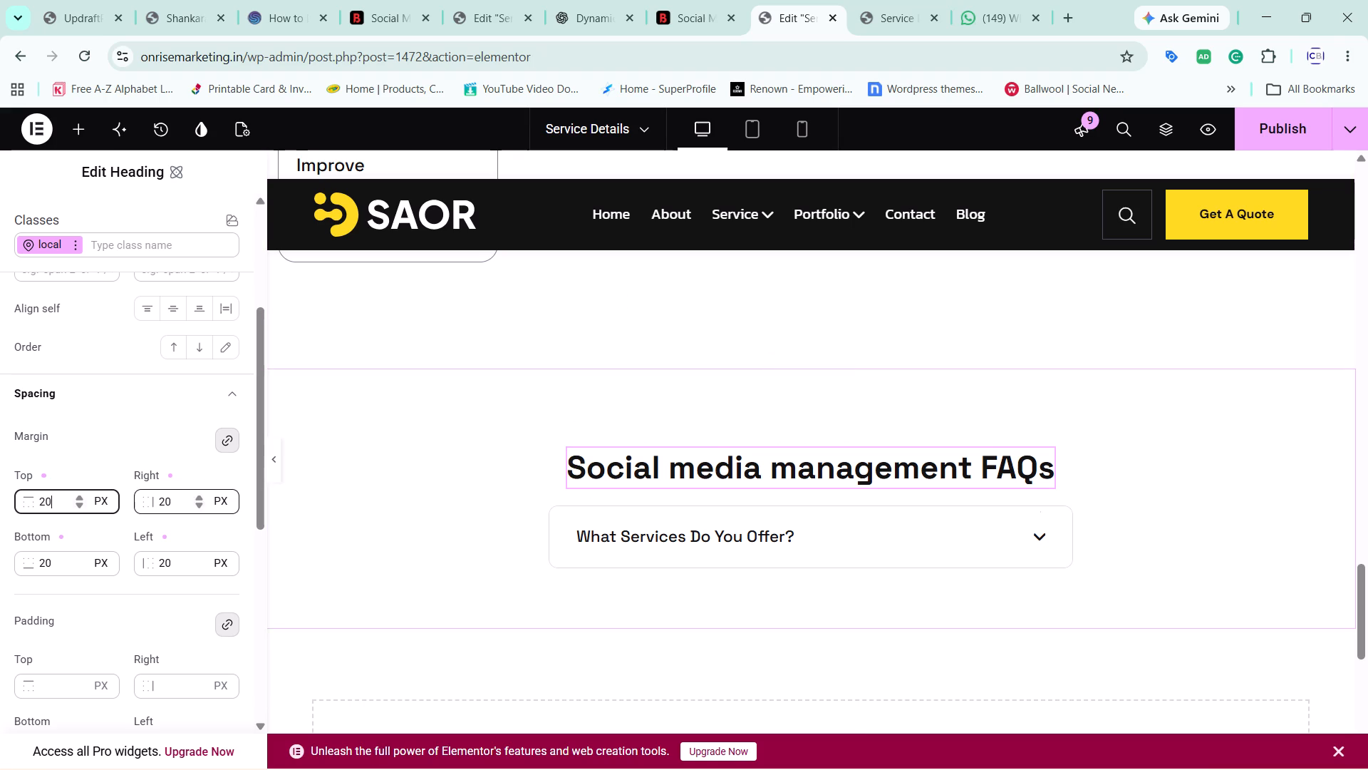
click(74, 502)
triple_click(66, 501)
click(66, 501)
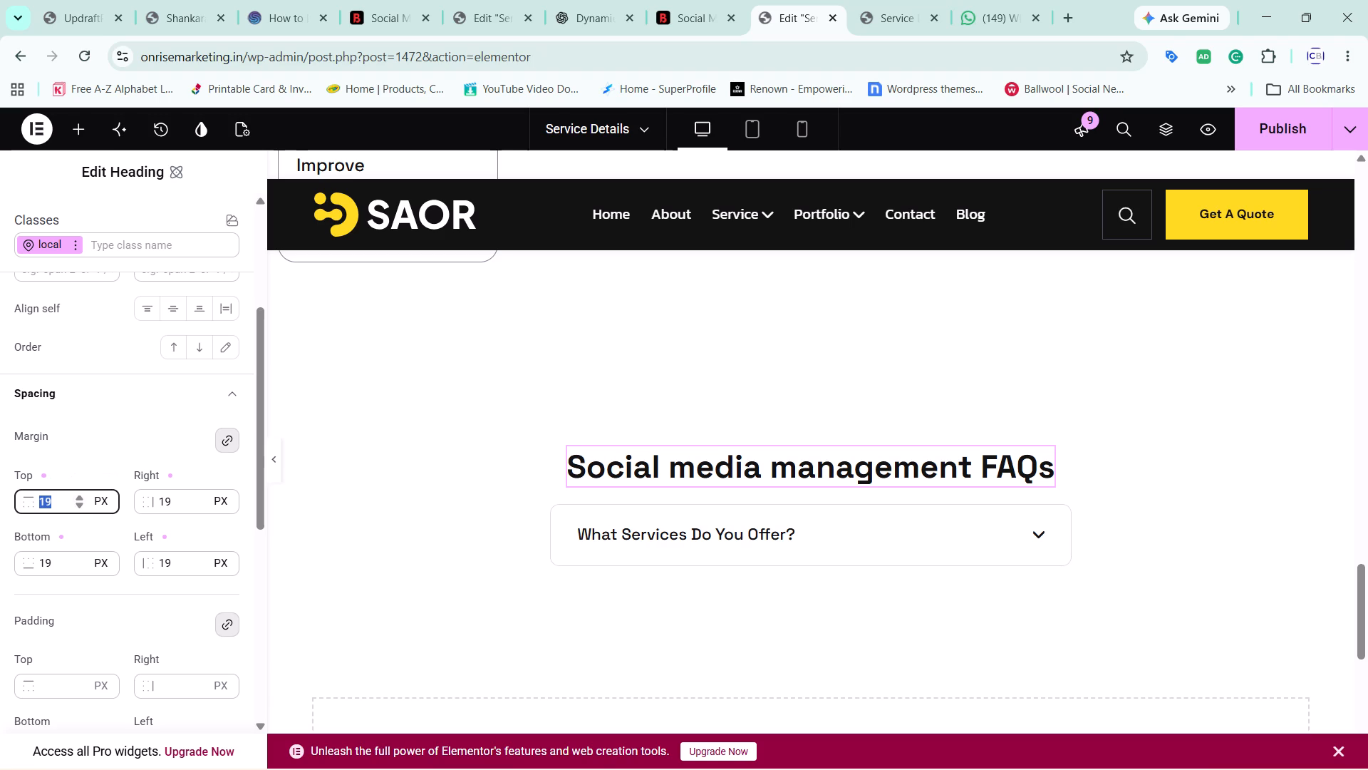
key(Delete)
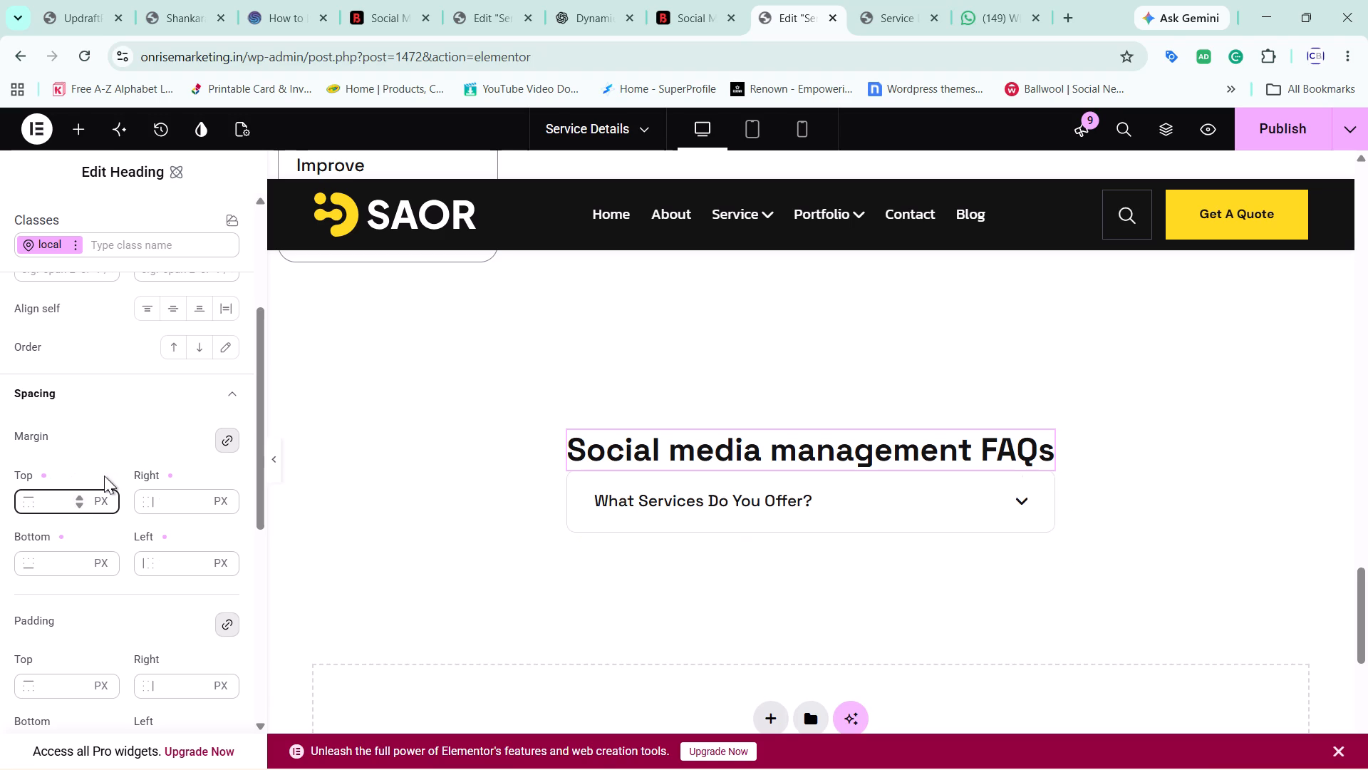
Unlink the FAQ heading's margin sides, keeping the unit in PX.
click(105, 503)
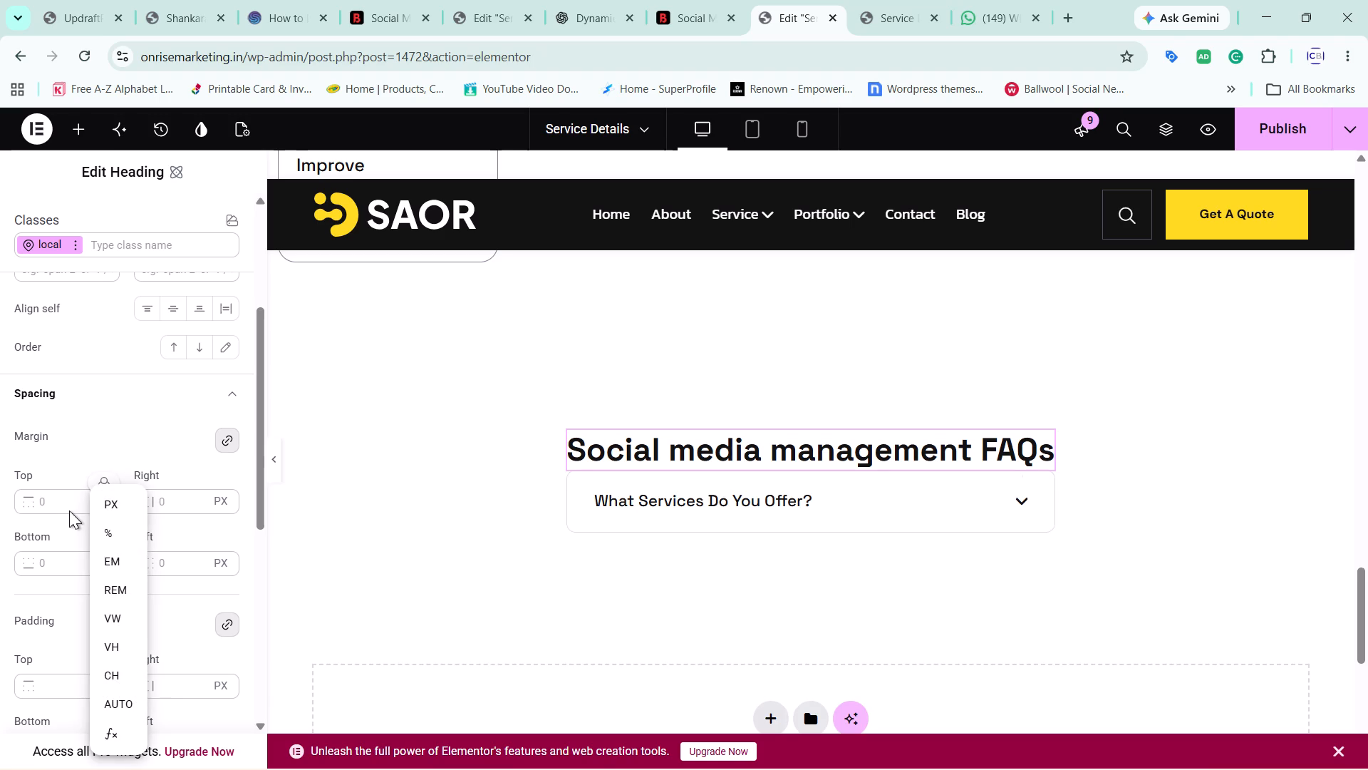
click(67, 508)
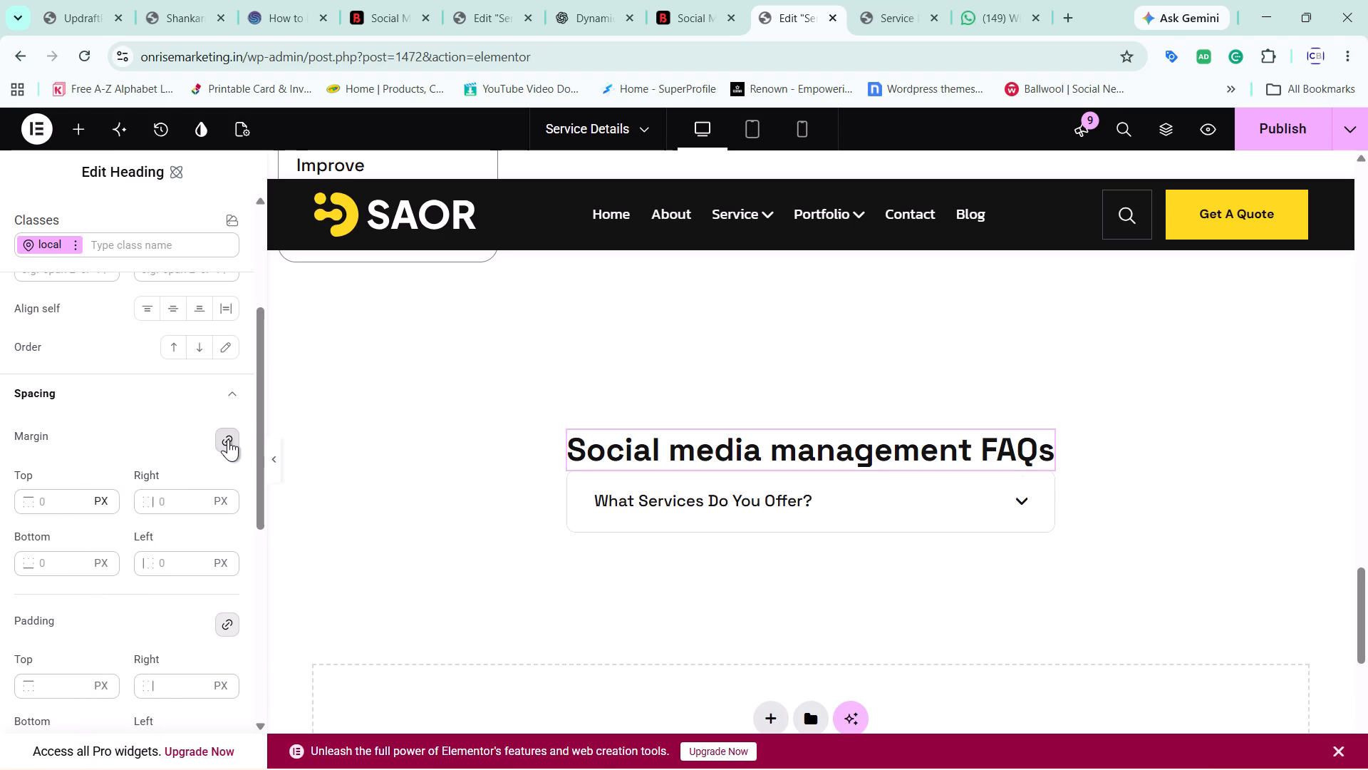
click(228, 439)
click(228, 439)
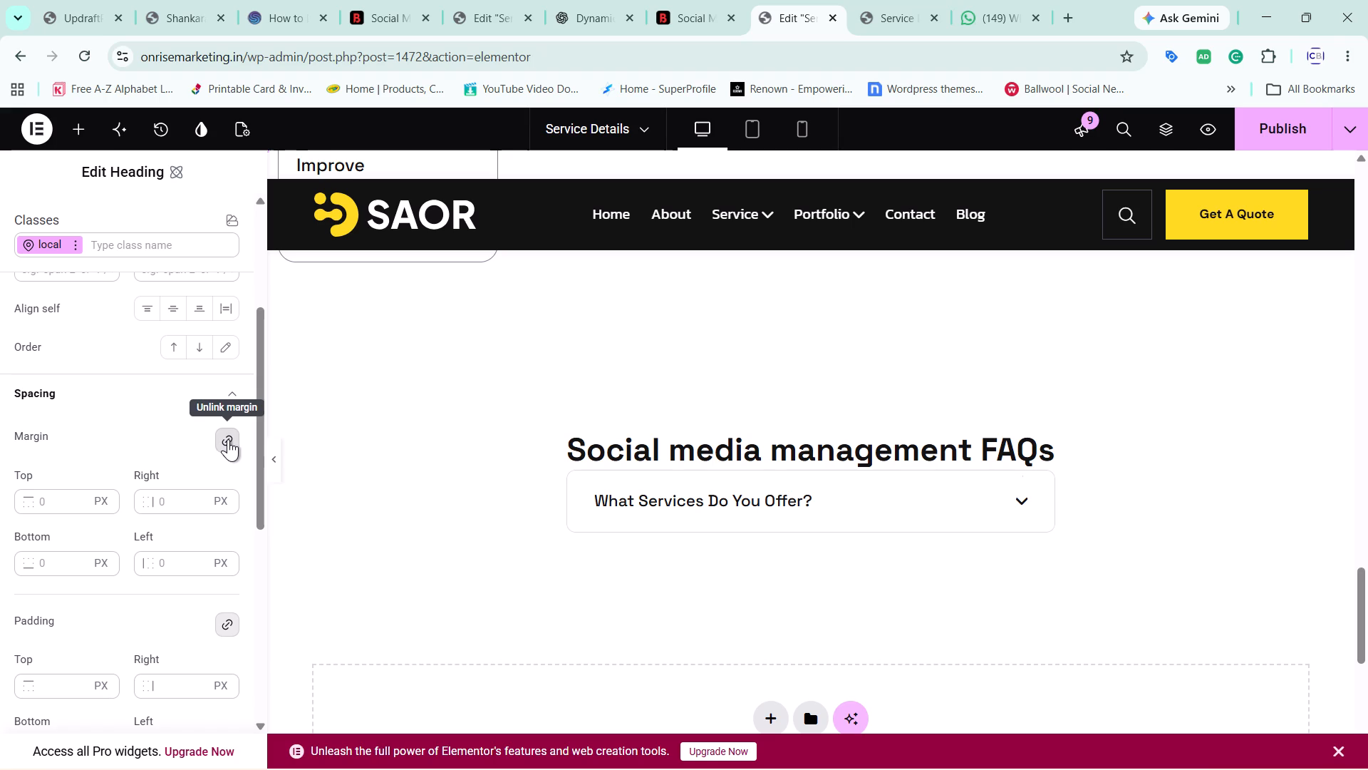
click(228, 439)
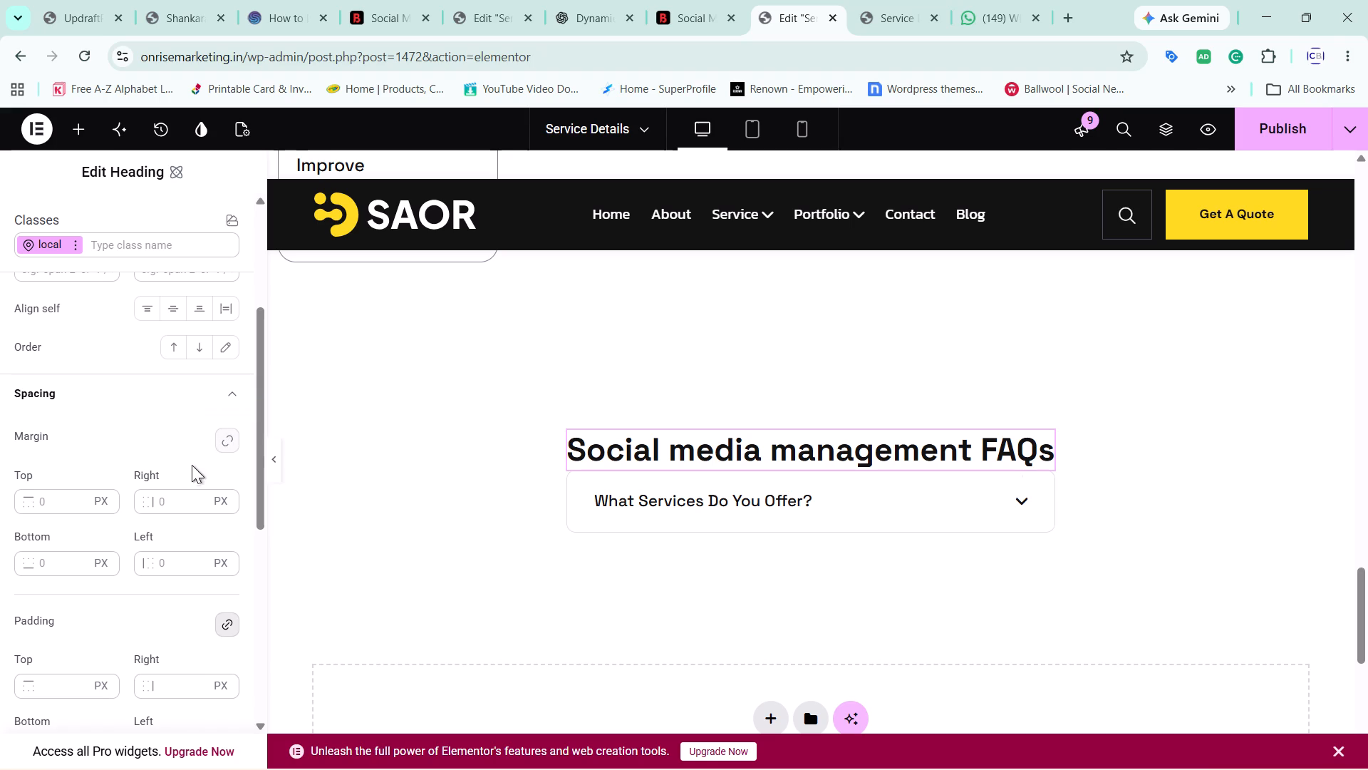
click(232, 431)
click(232, 431)
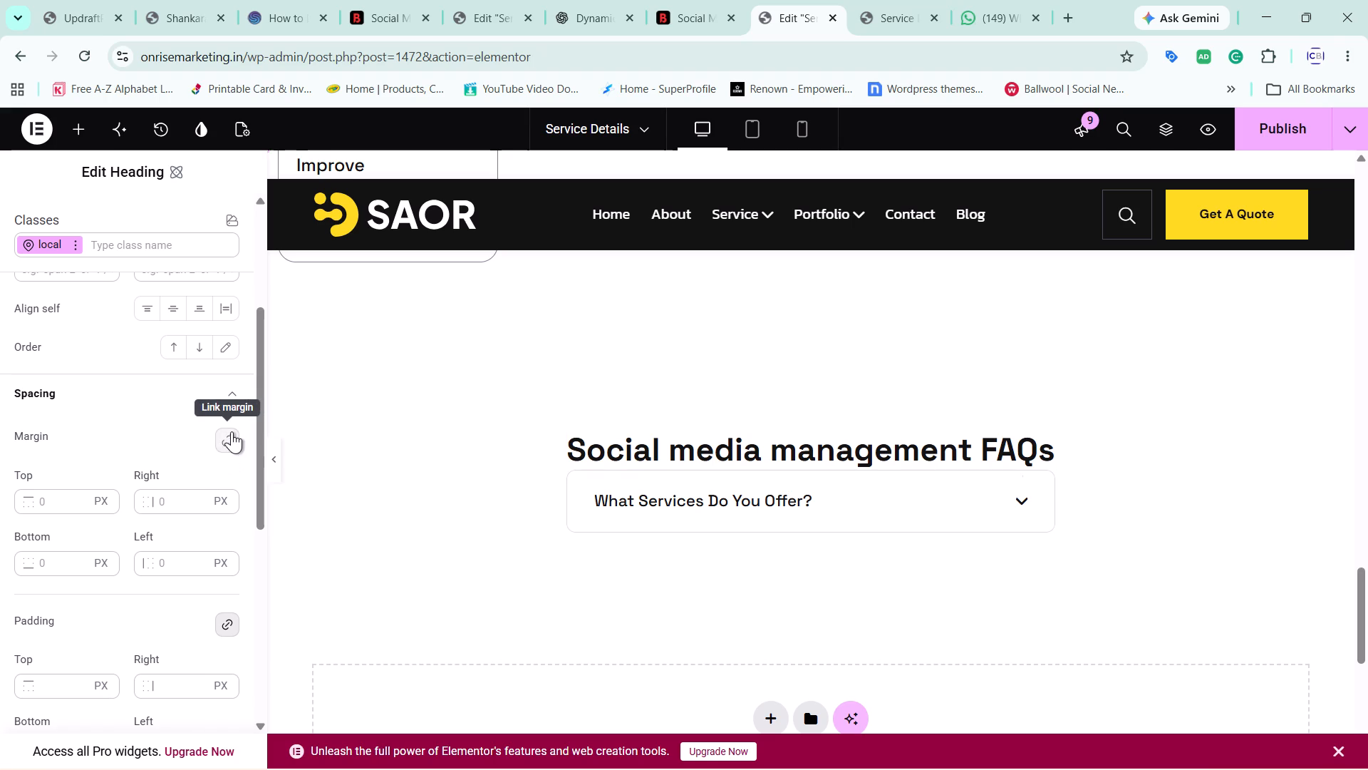
Try top margin values between -1 and 7 px on the FAQ heading and settle on 0 px.
click(73, 507)
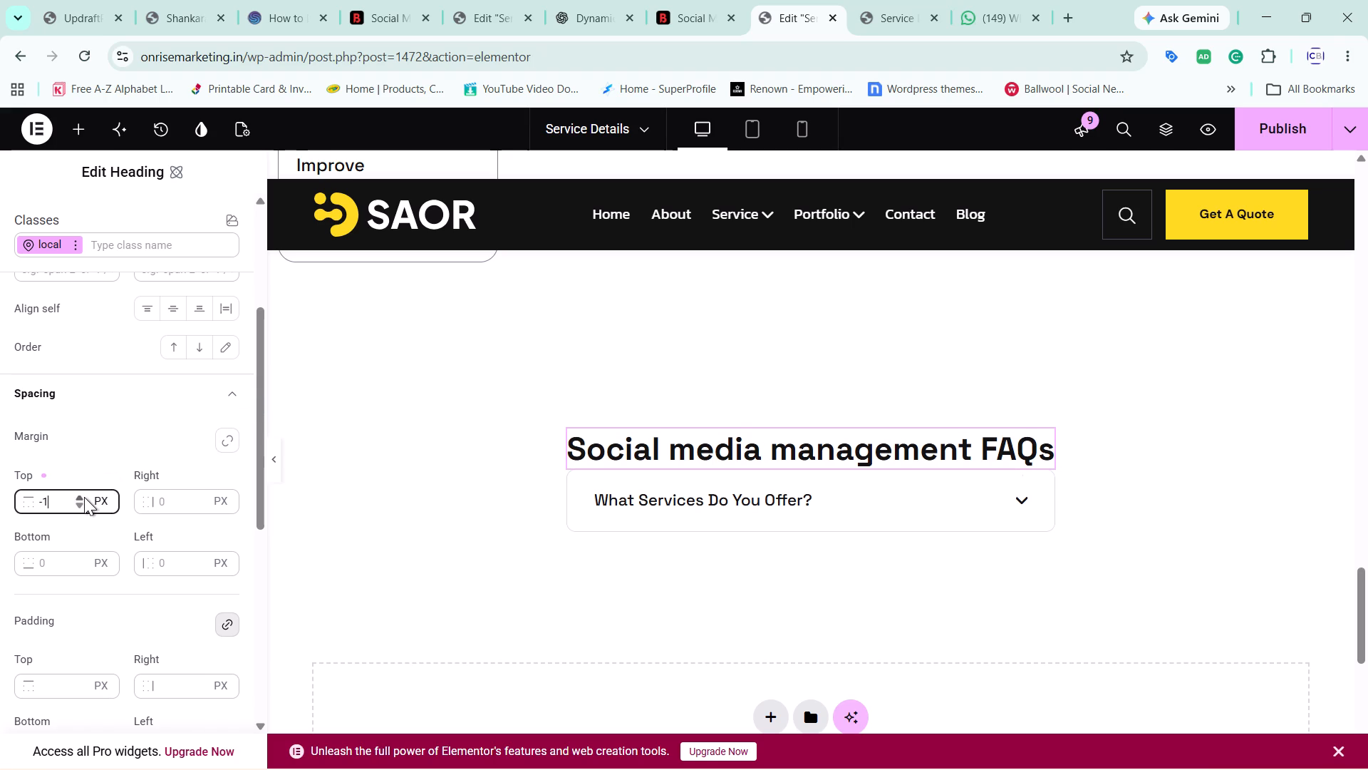
triple_click(84, 497)
triple_click(84, 497)
double_click(84, 497)
triple_click(79, 510)
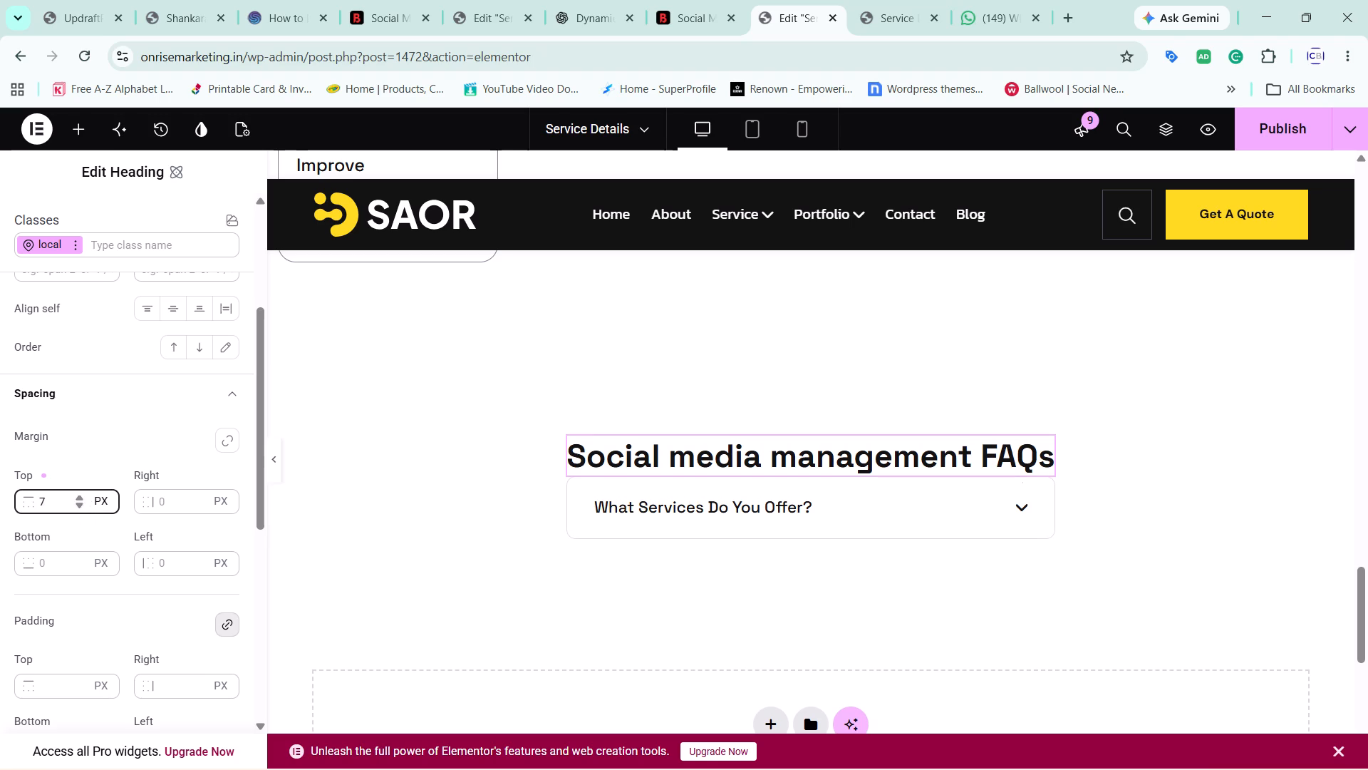
triple_click(79, 505)
triple_click(79, 505)
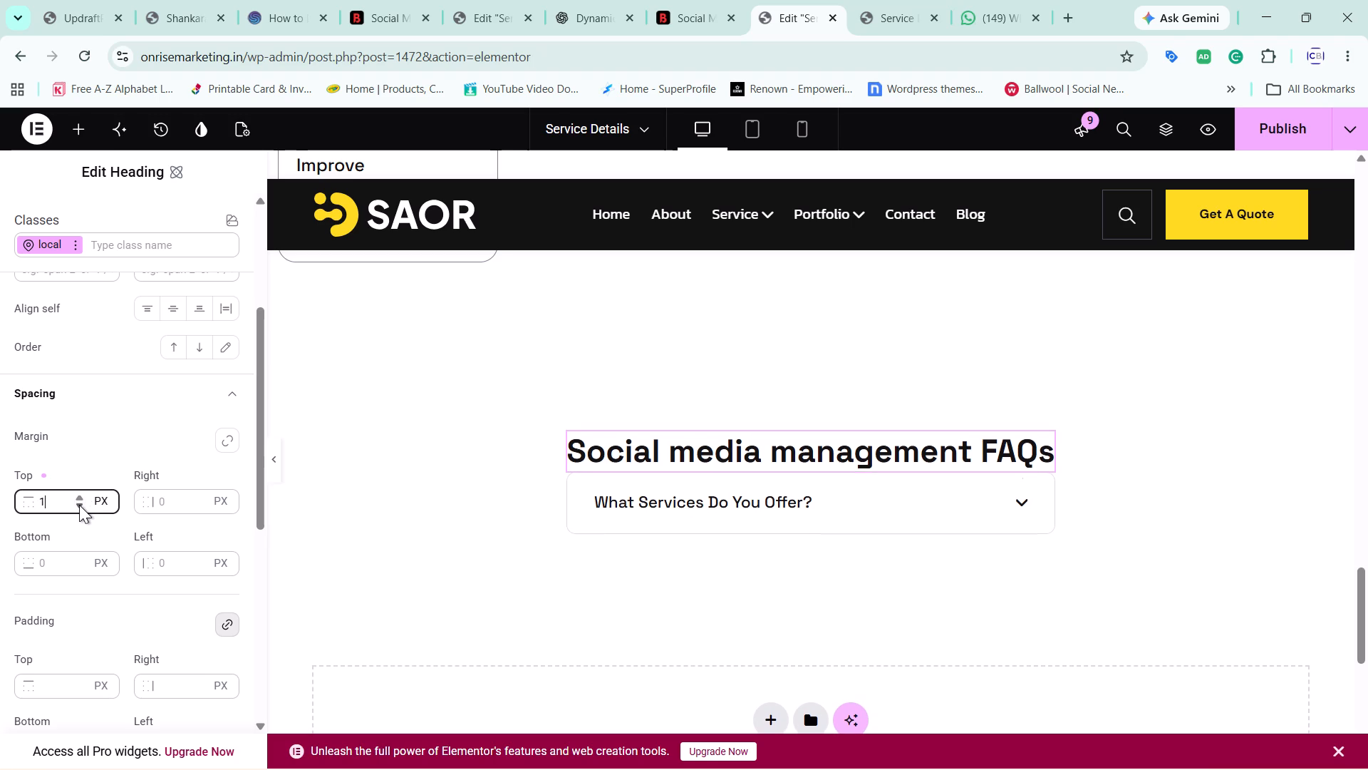
click(79, 505)
click(79, 505)
click(80, 498)
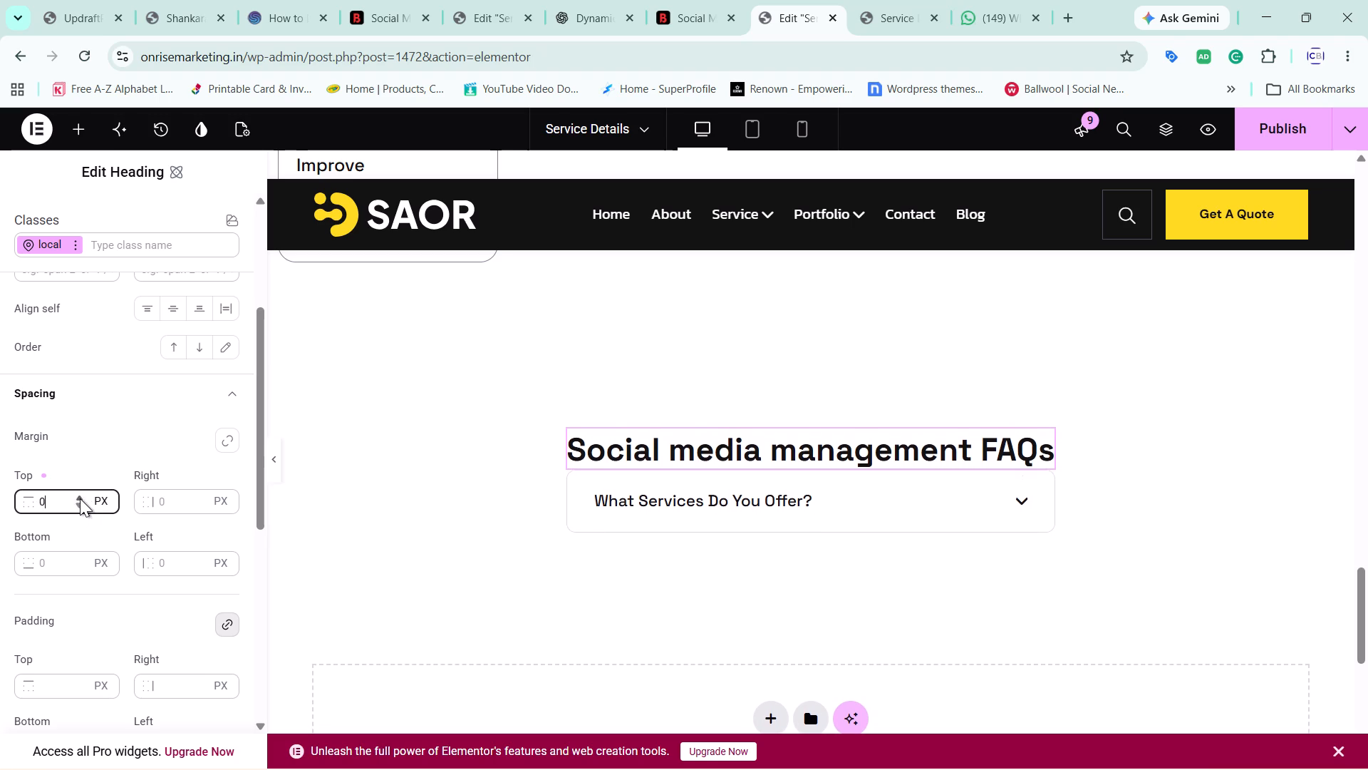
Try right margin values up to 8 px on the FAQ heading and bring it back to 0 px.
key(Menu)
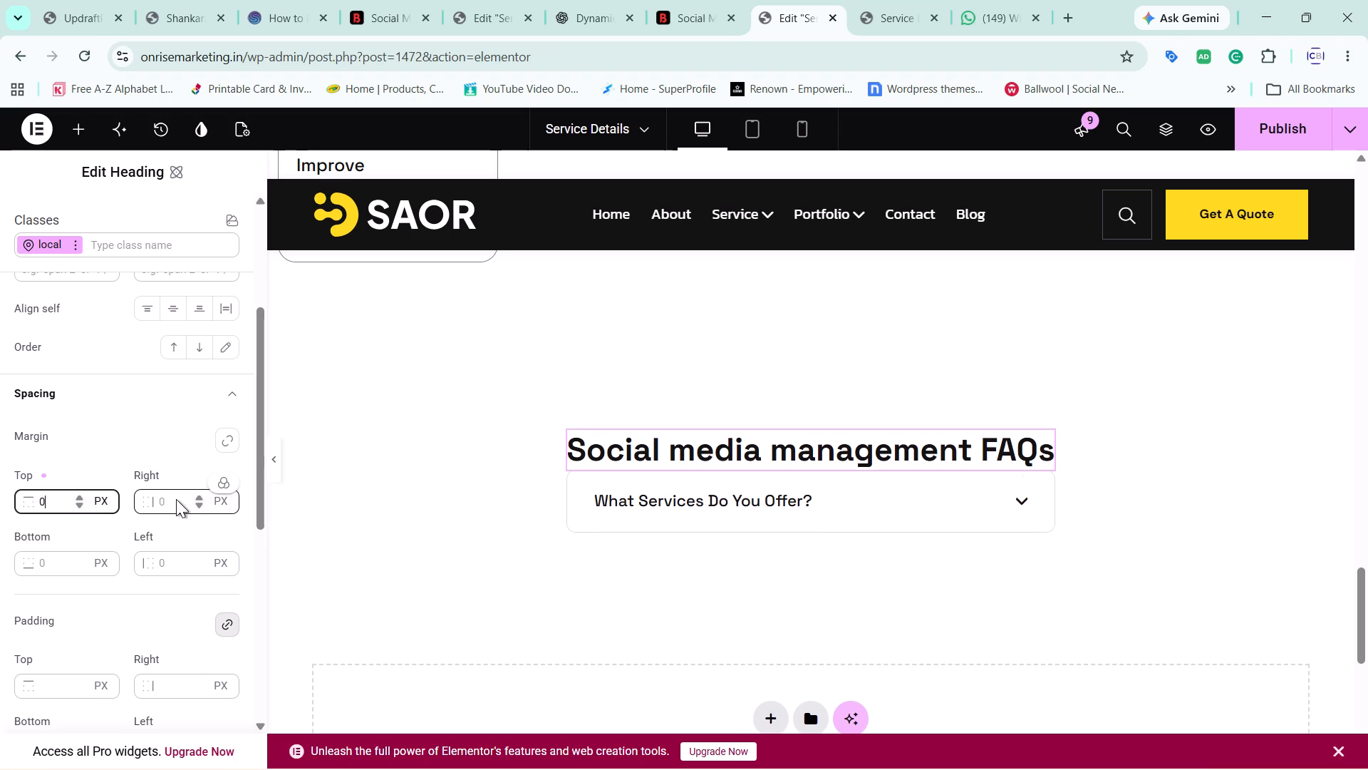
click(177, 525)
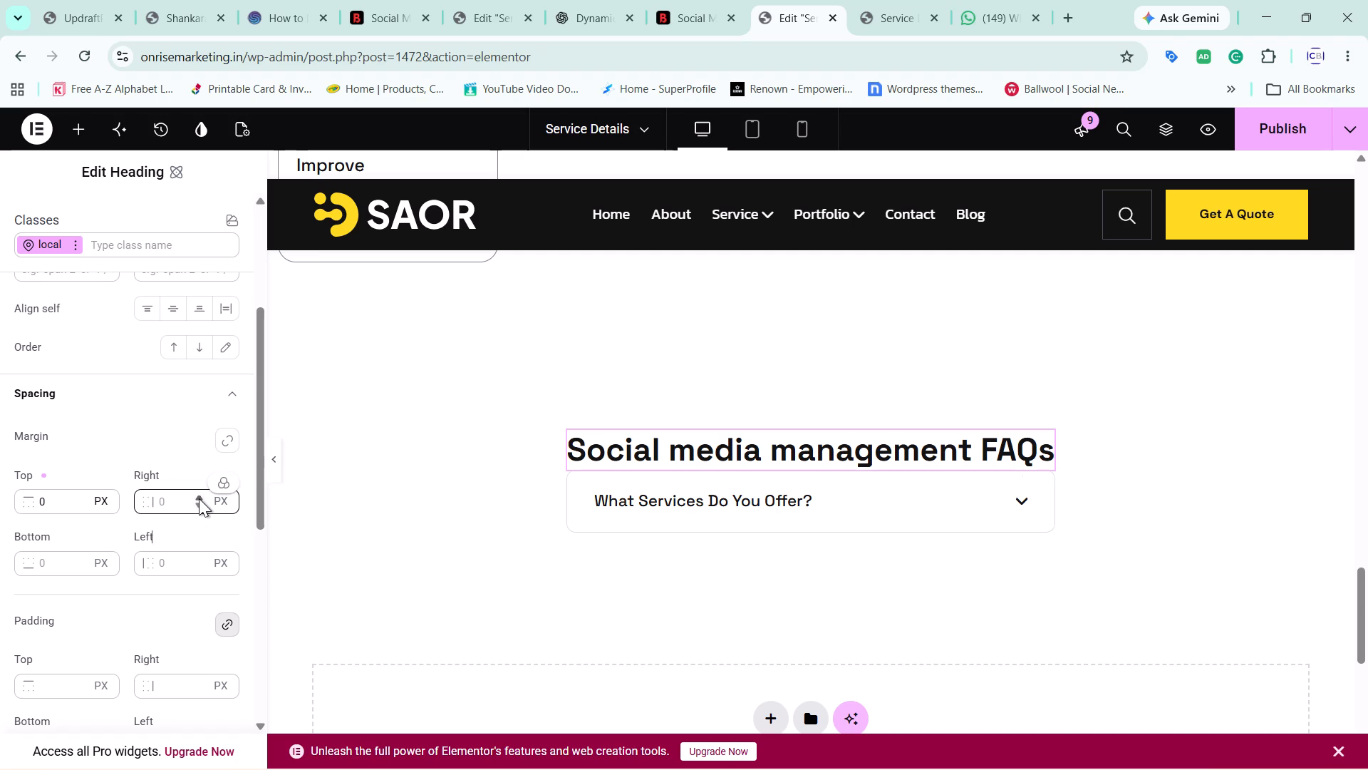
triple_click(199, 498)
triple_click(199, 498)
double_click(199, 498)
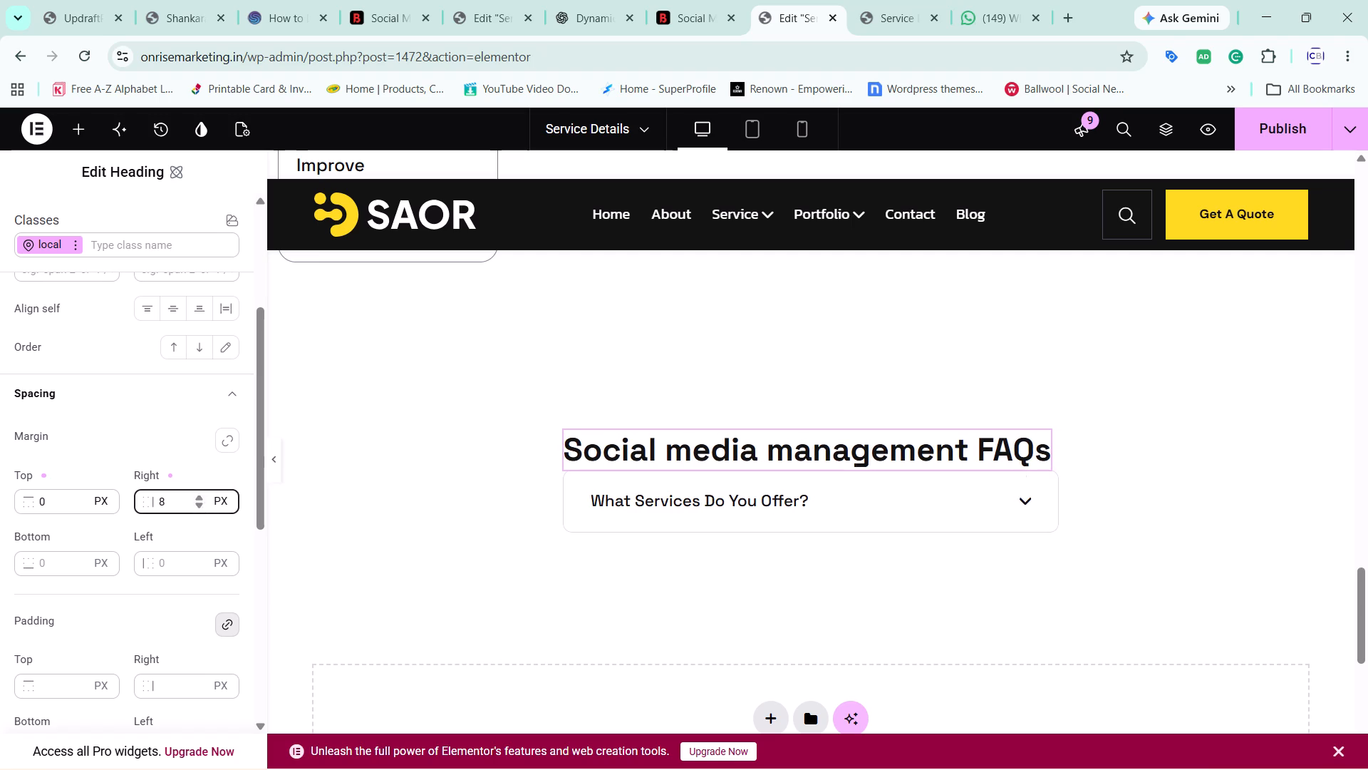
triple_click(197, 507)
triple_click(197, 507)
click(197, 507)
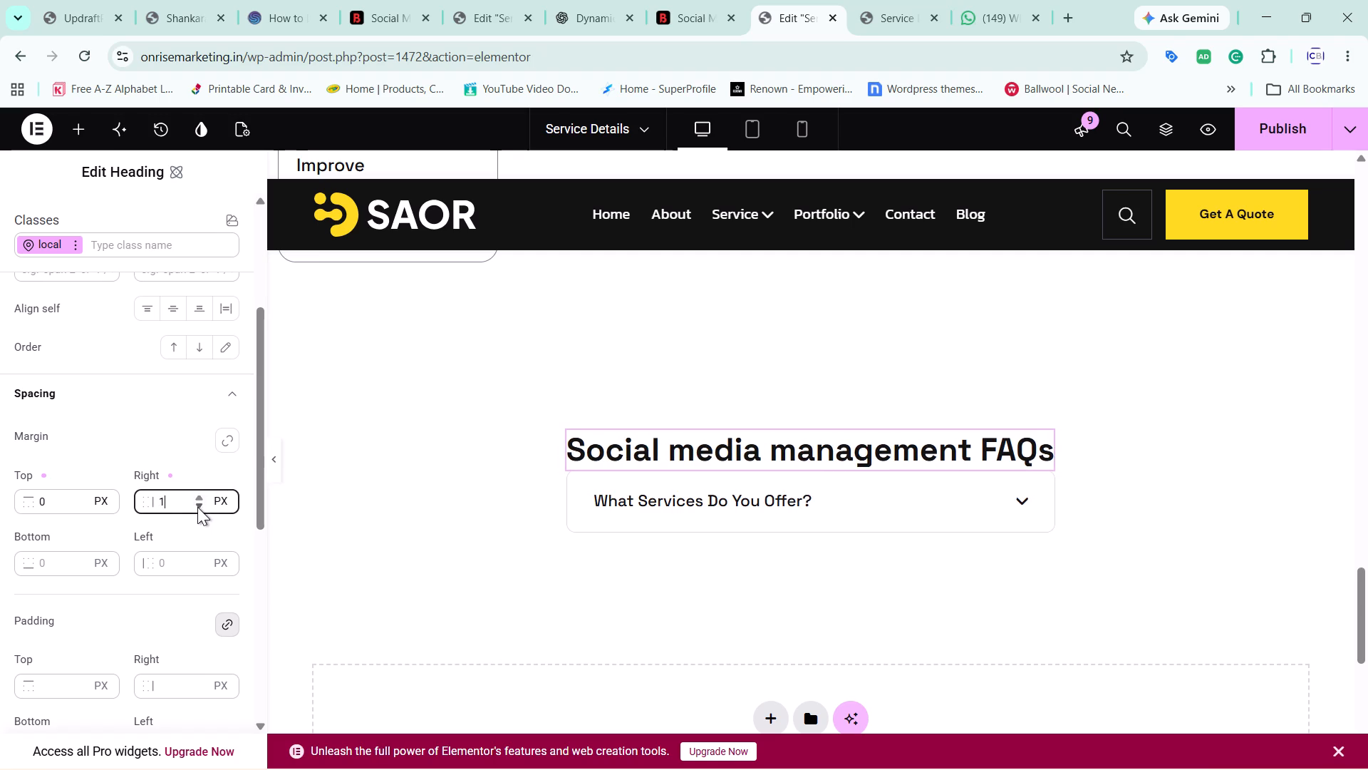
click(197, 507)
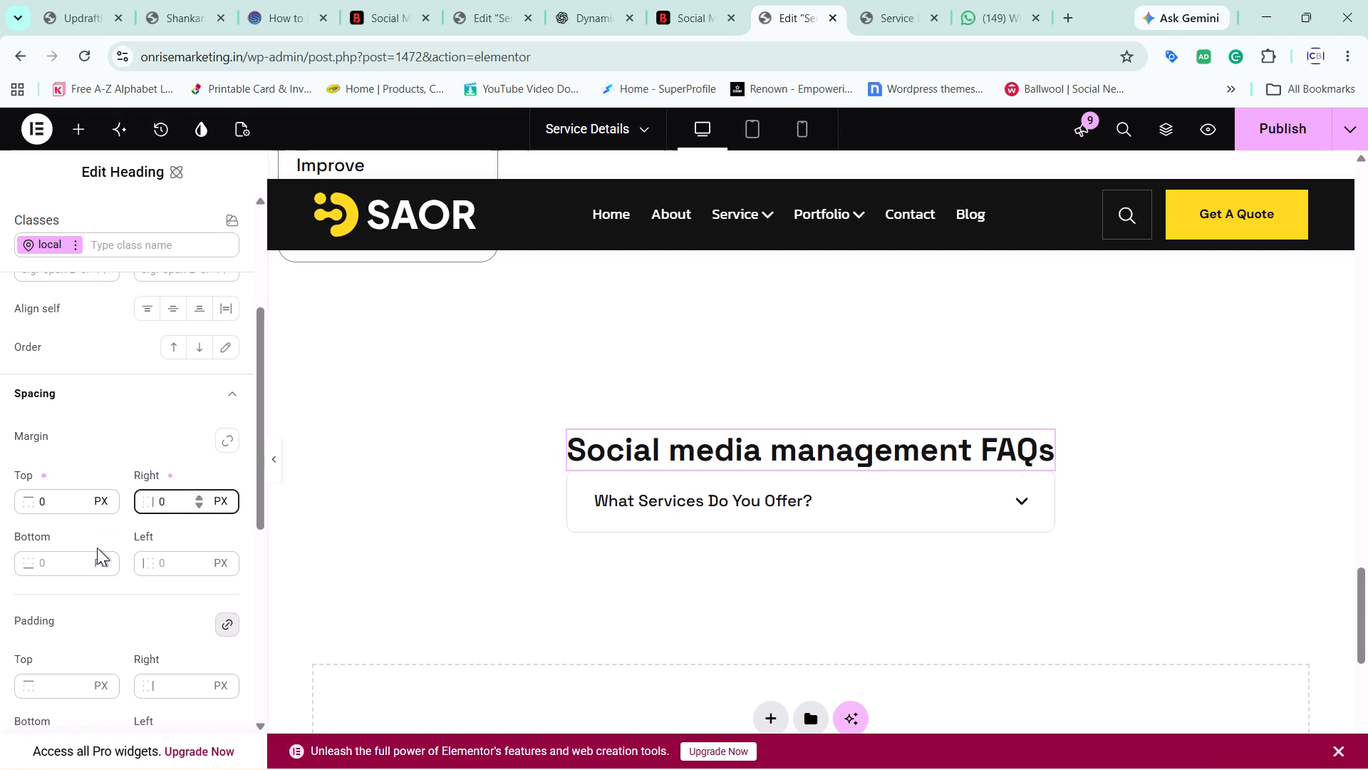
Set the FAQ heading's bottom margin to 25 px to space it from the accordion below.
triple_click(83, 560)
triple_click(83, 560)
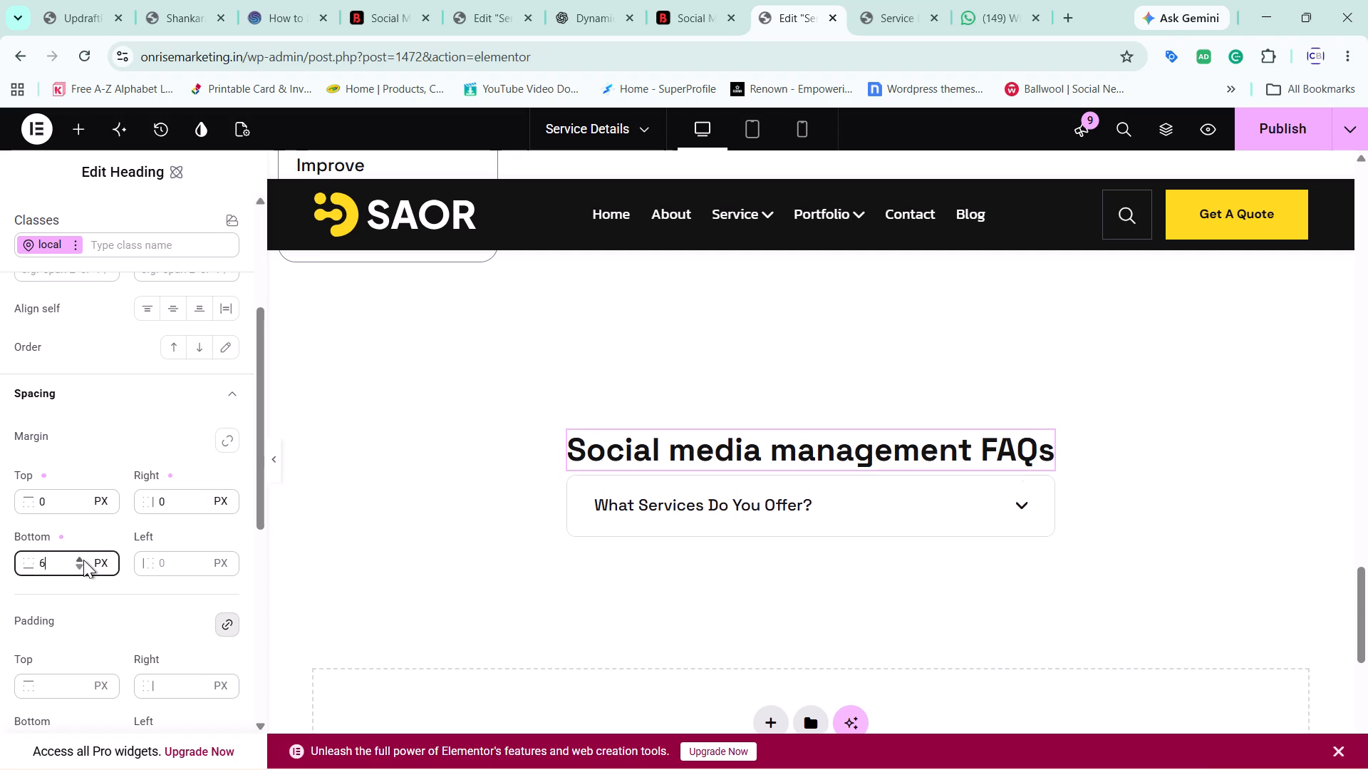
triple_click(83, 560)
triple_click(83, 560)
triple_click(83, 560)
triple_click(83, 560)
triple_click(83, 560)
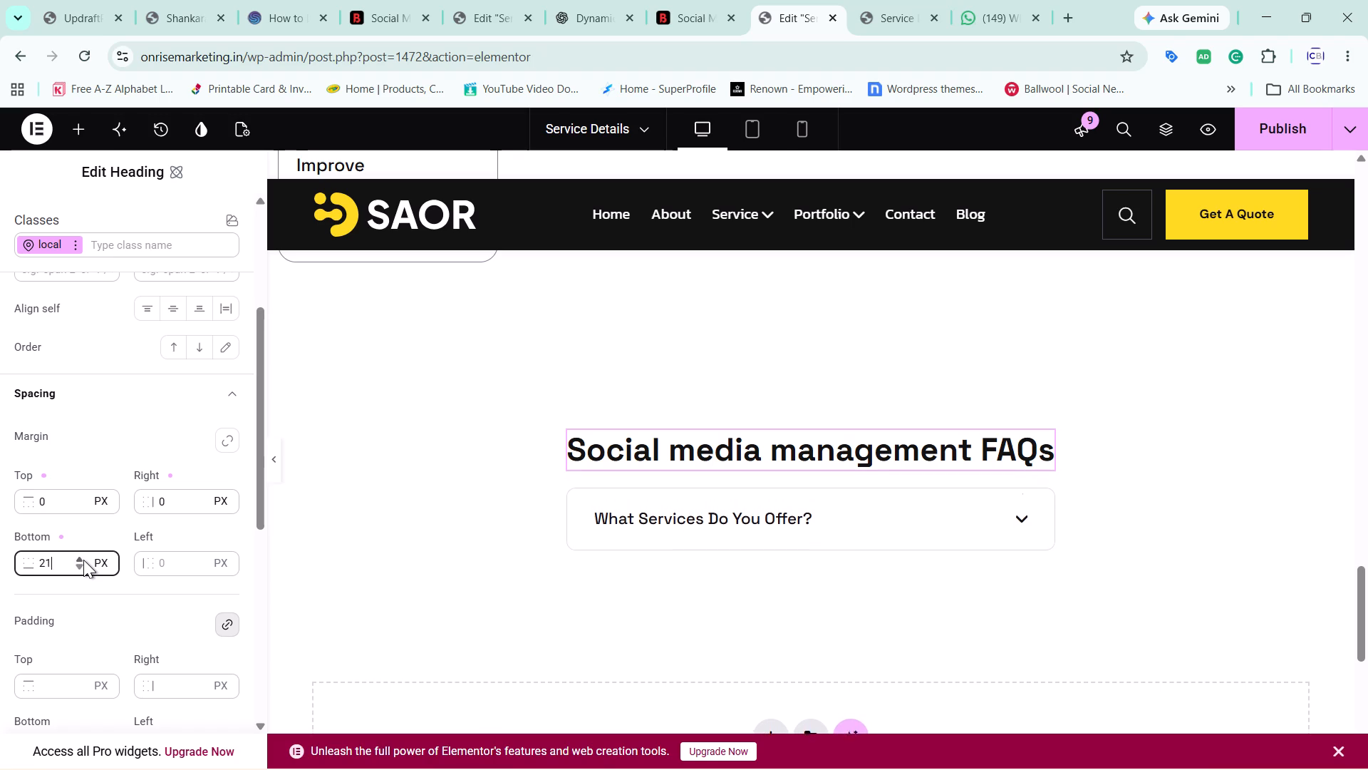
triple_click(83, 560)
click(83, 560)
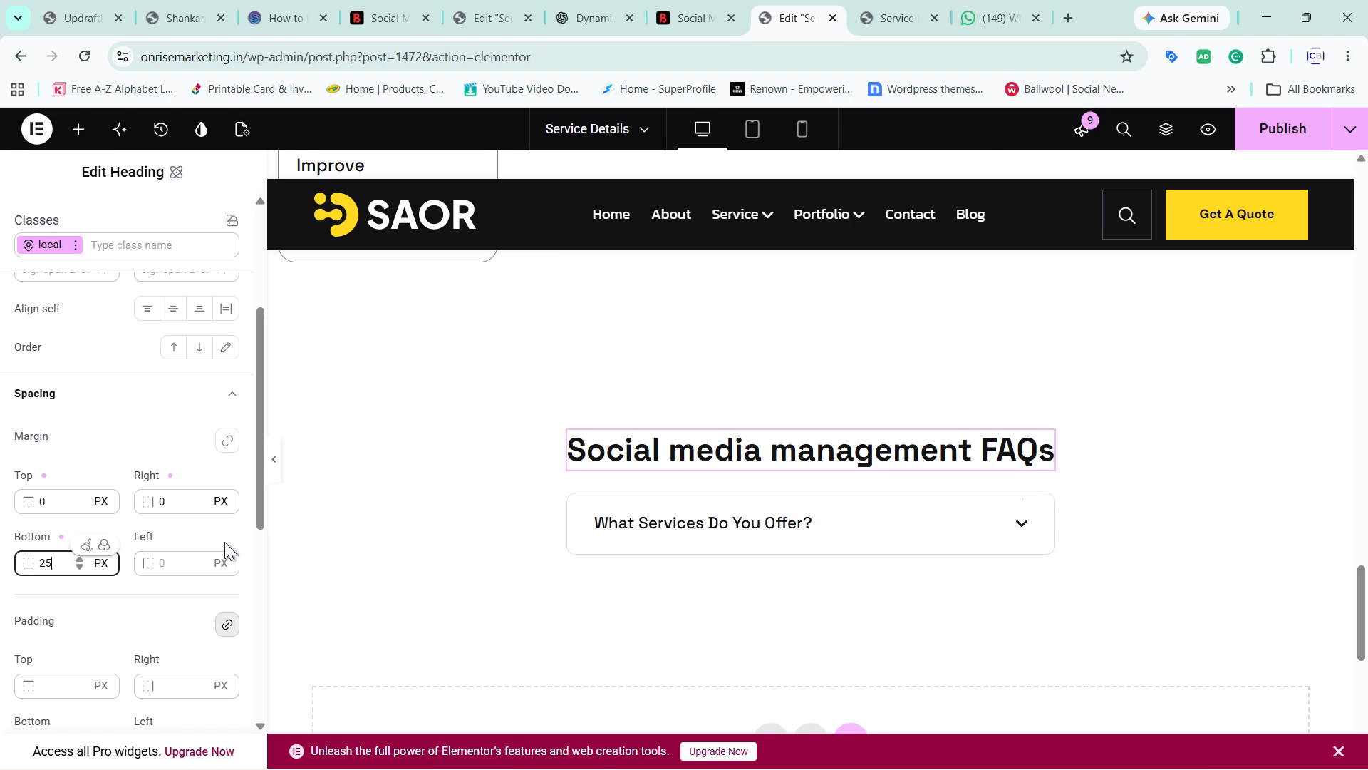
Publish the updated service details page.
click(1245, 141)
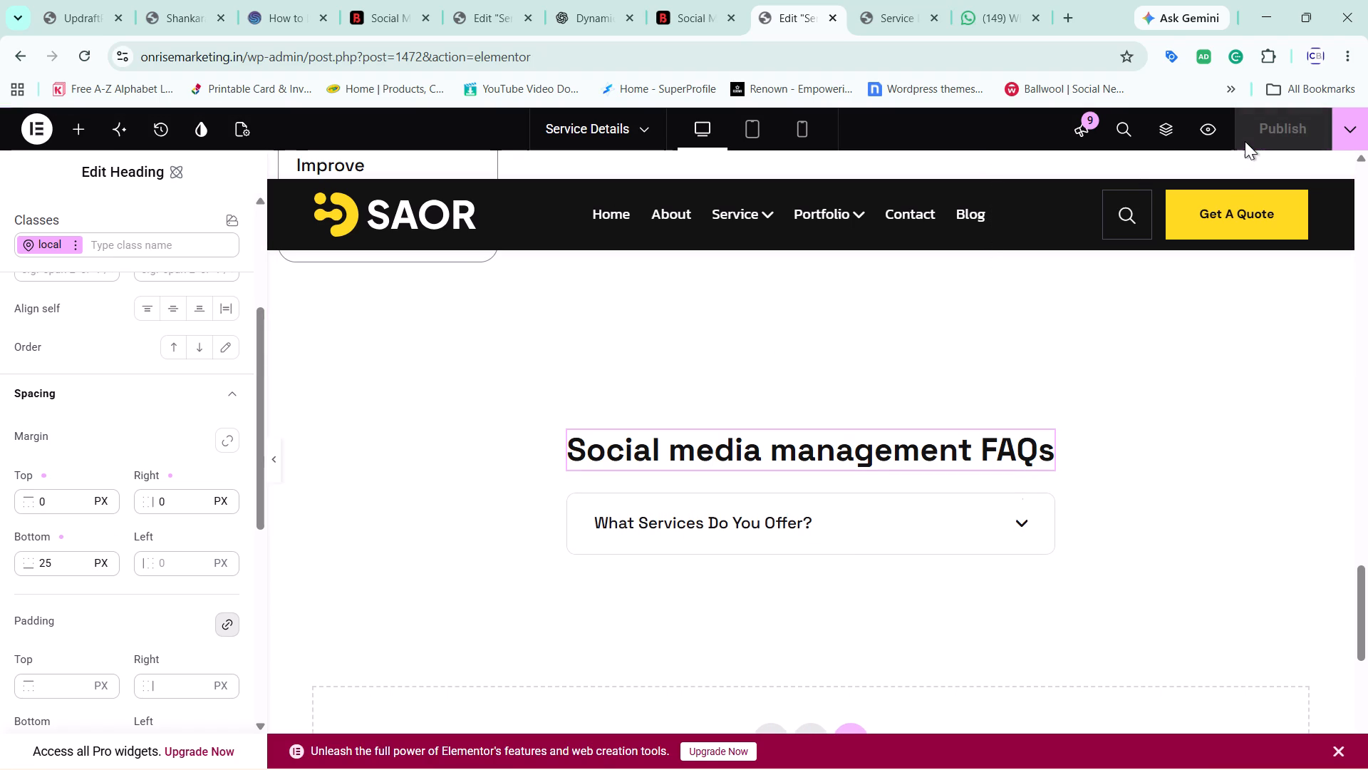
Add a second item to the Faq widget's list, keeping its default question and answer, and collapse its entry.
click(871, 491)
click(862, 507)
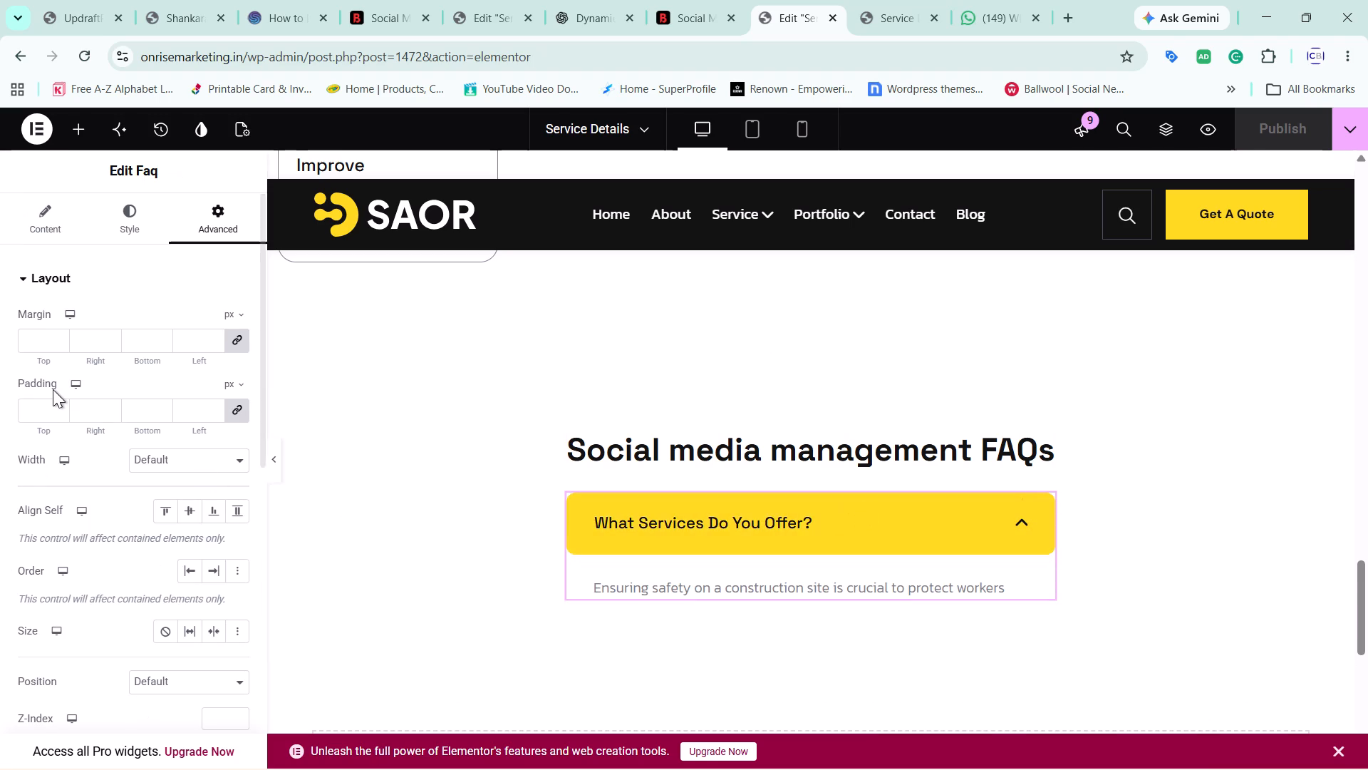
scroll(53, 389, down, 6)
scroll(53, 389, up, 7)
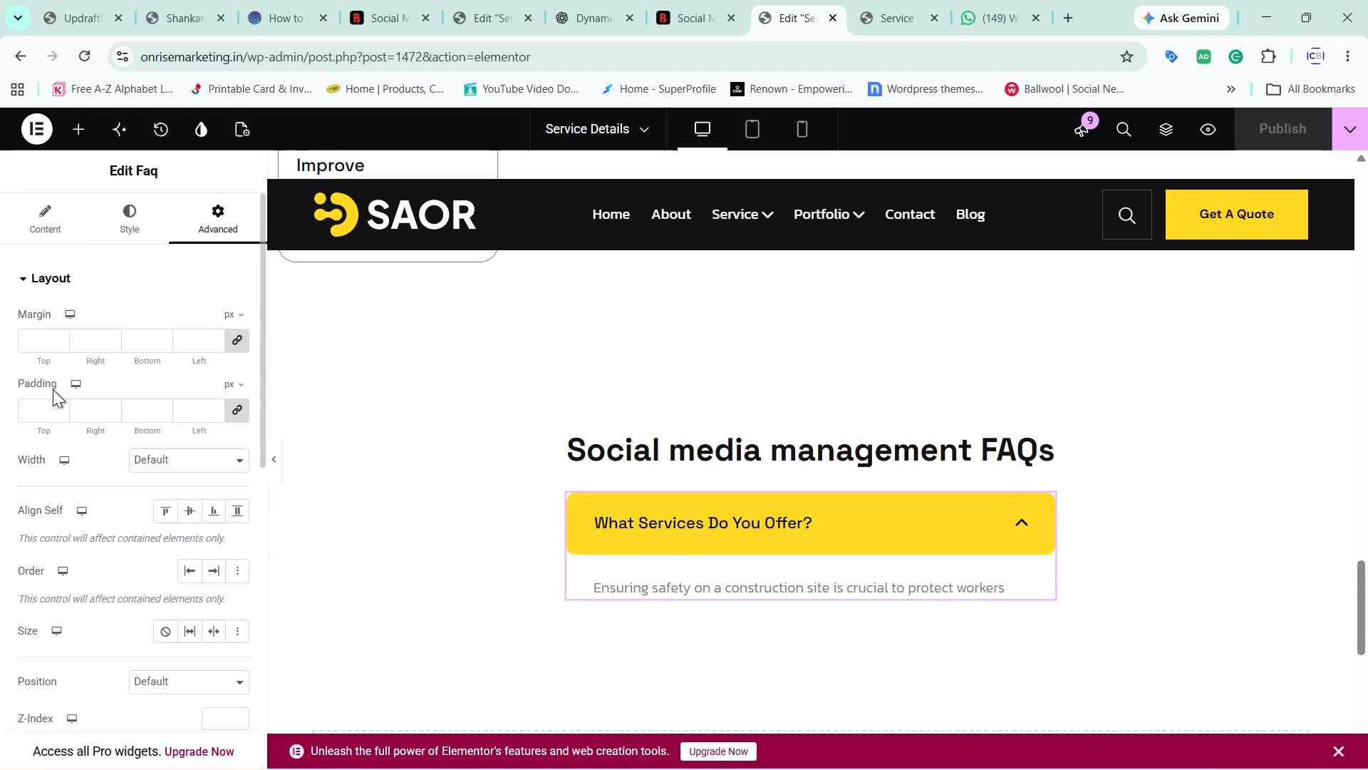
click(41, 197)
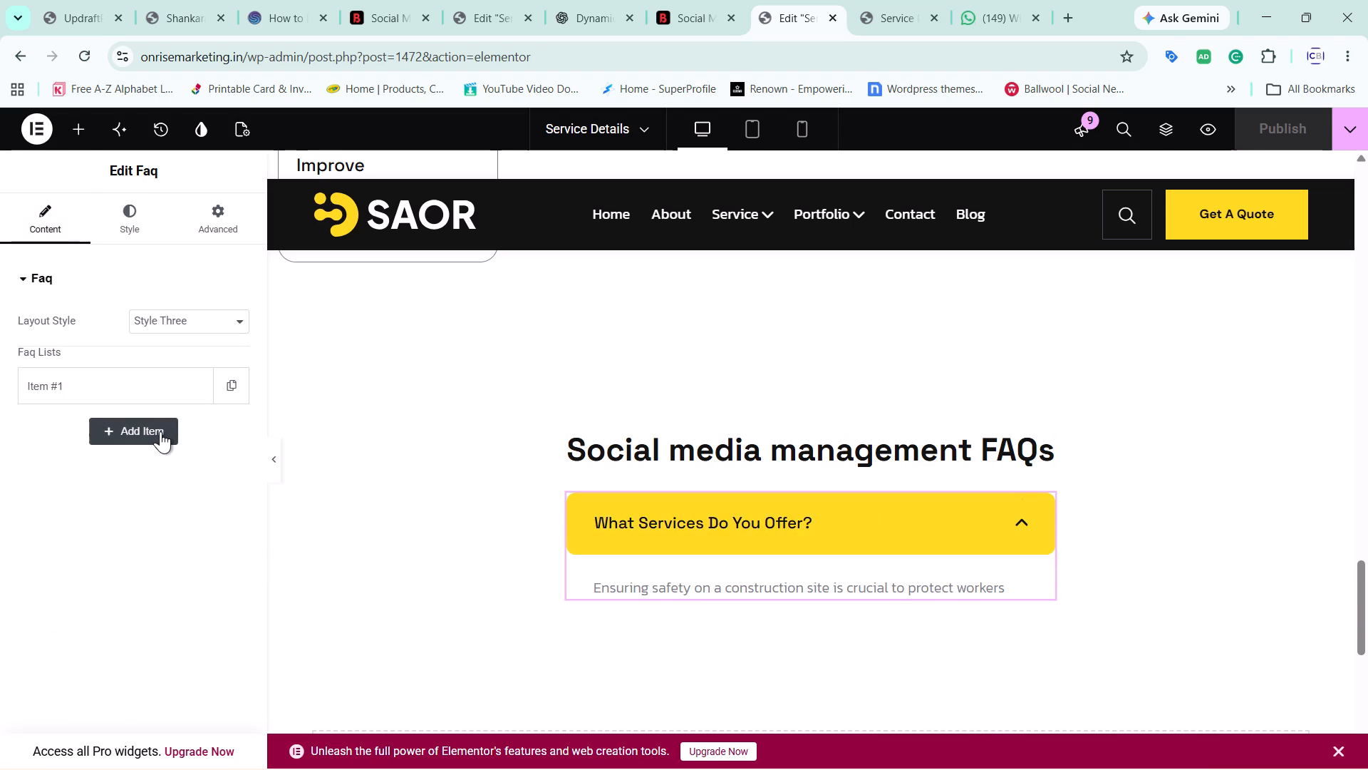
click(160, 431)
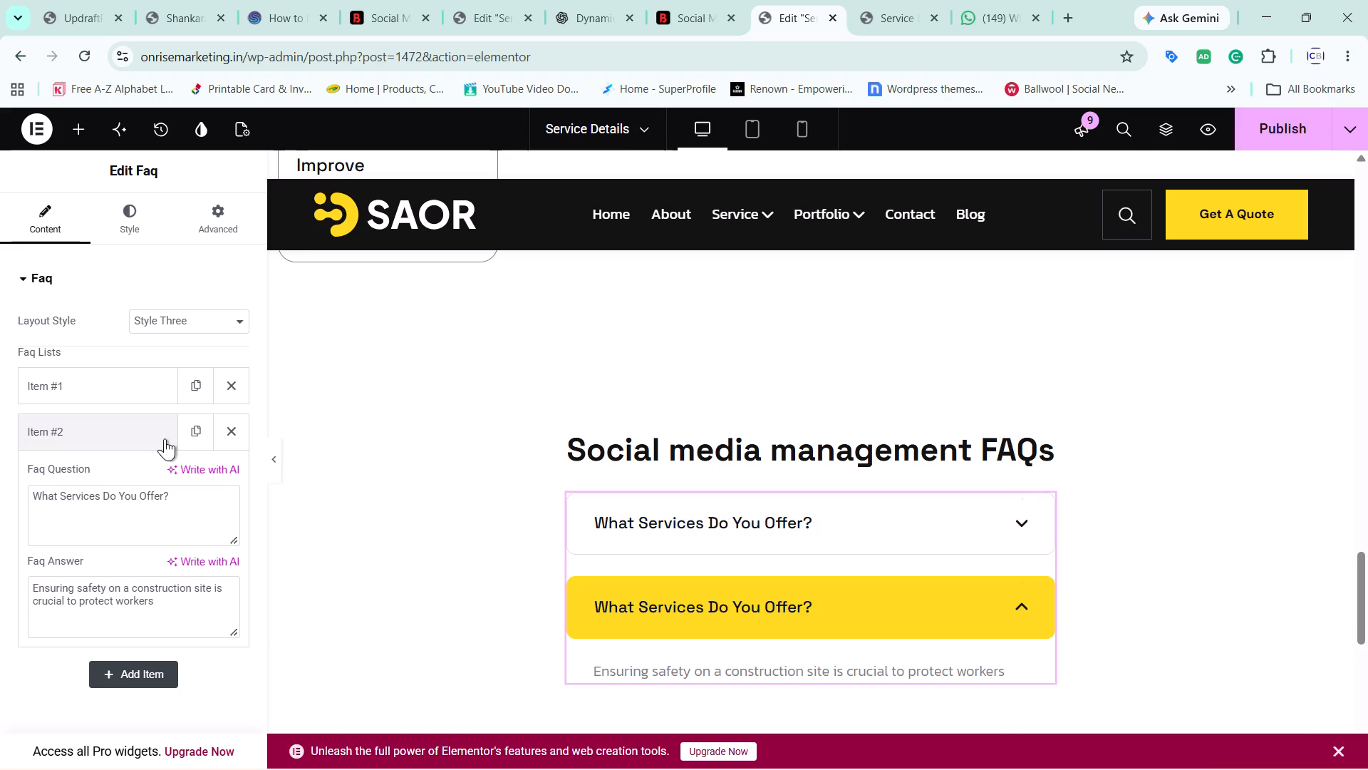
click(128, 419)
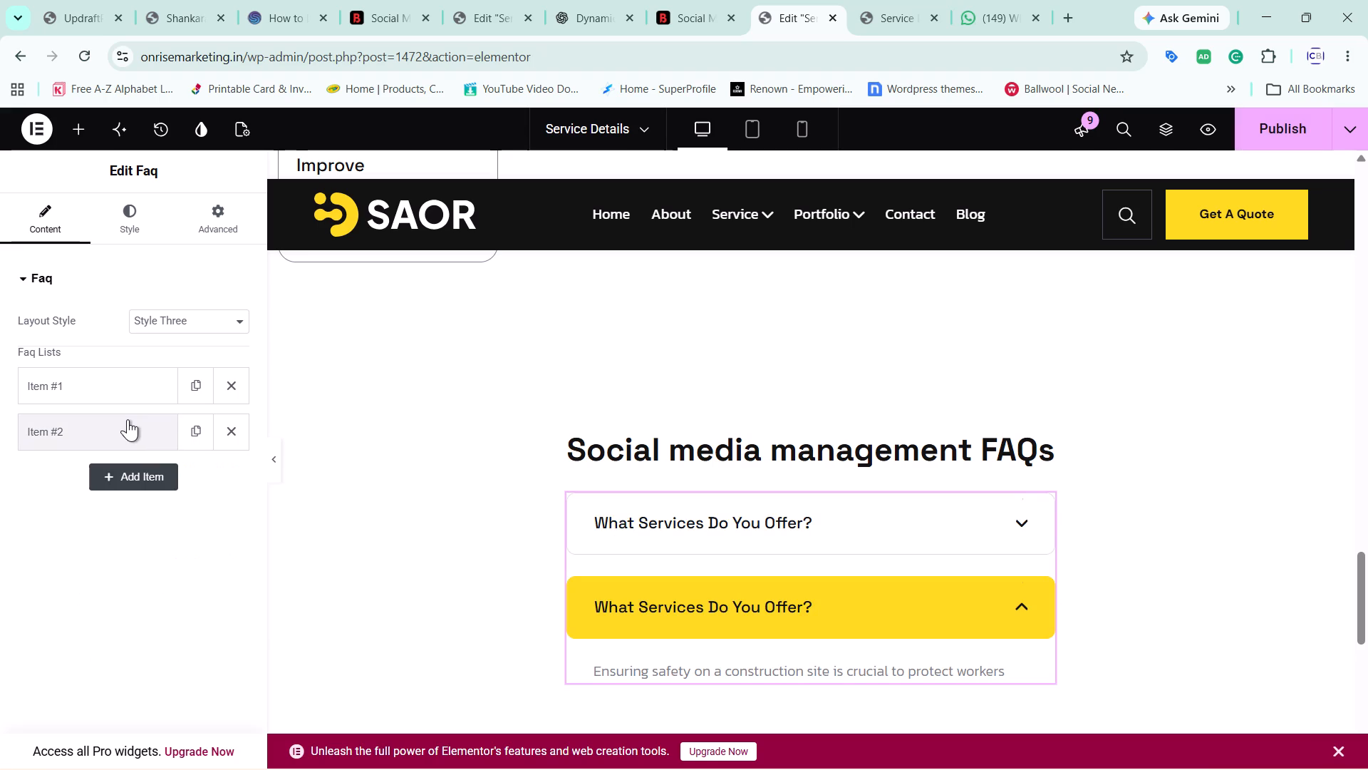
click(893, 12)
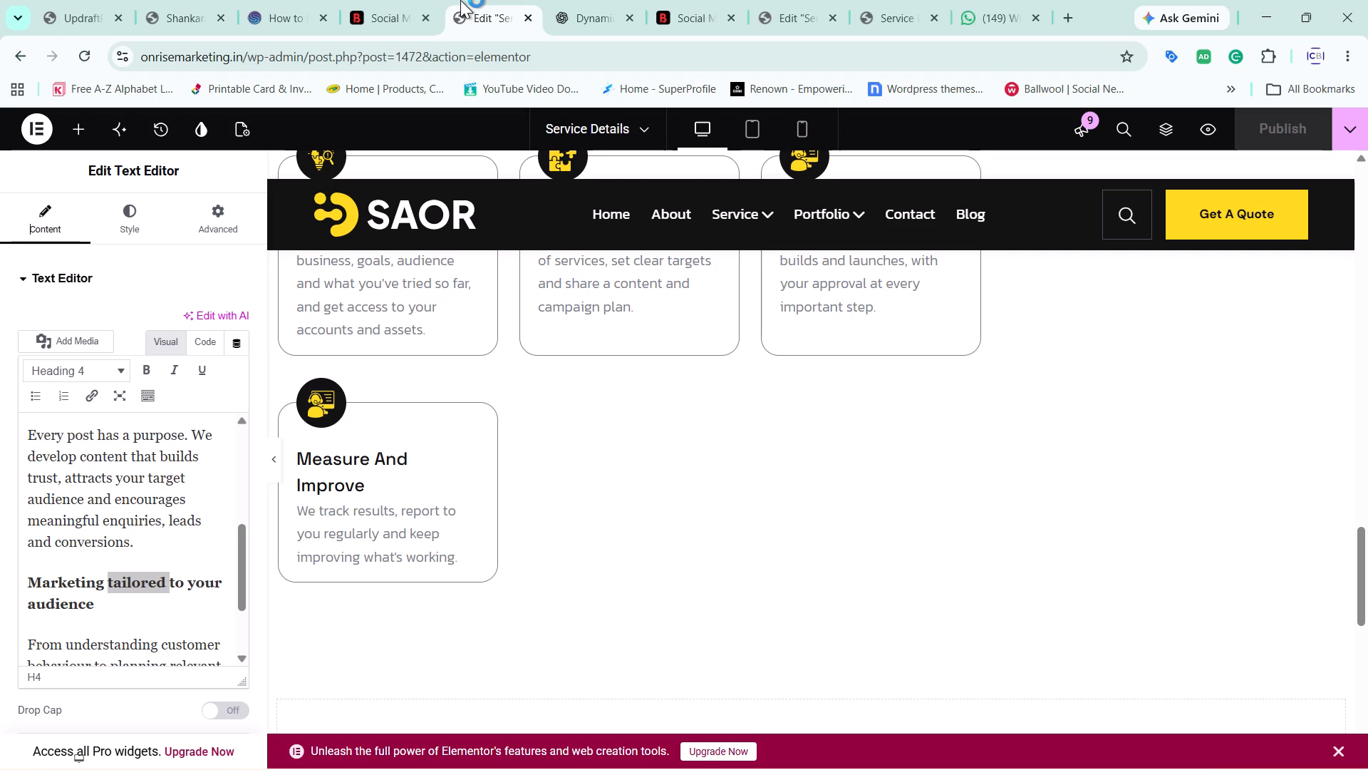
Expand the first question in the Bengaluru Marketing Company page's FAQ section and copy its text, "What does social media management include?".
click(665, 0)
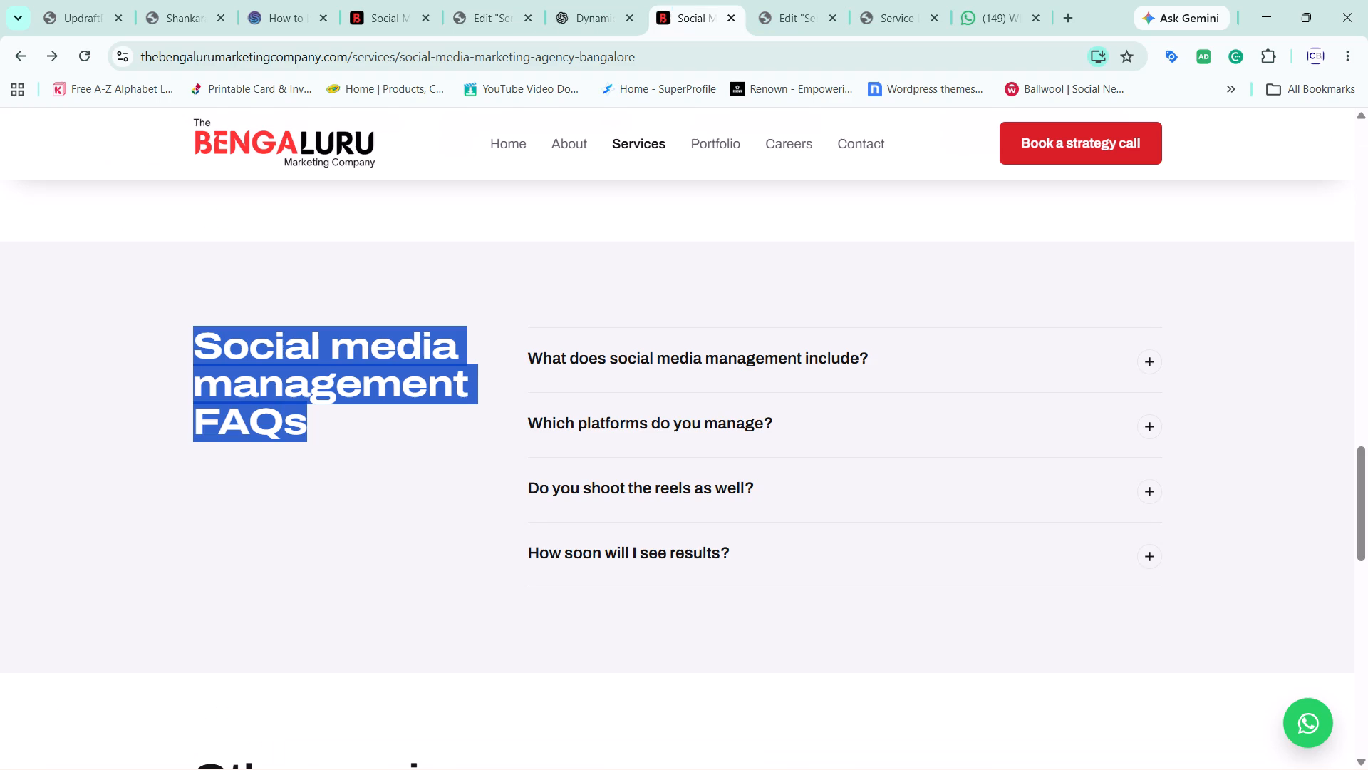
click(854, 339)
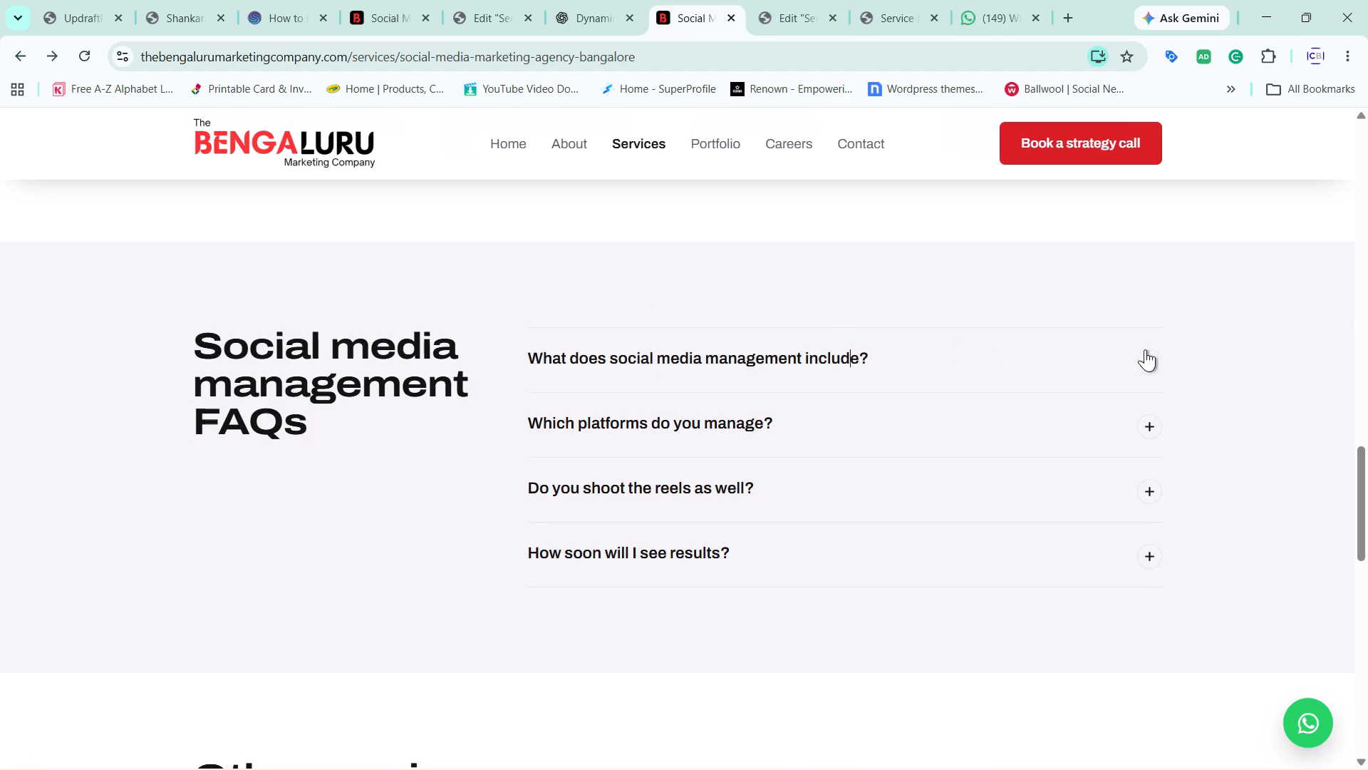
click(1145, 359)
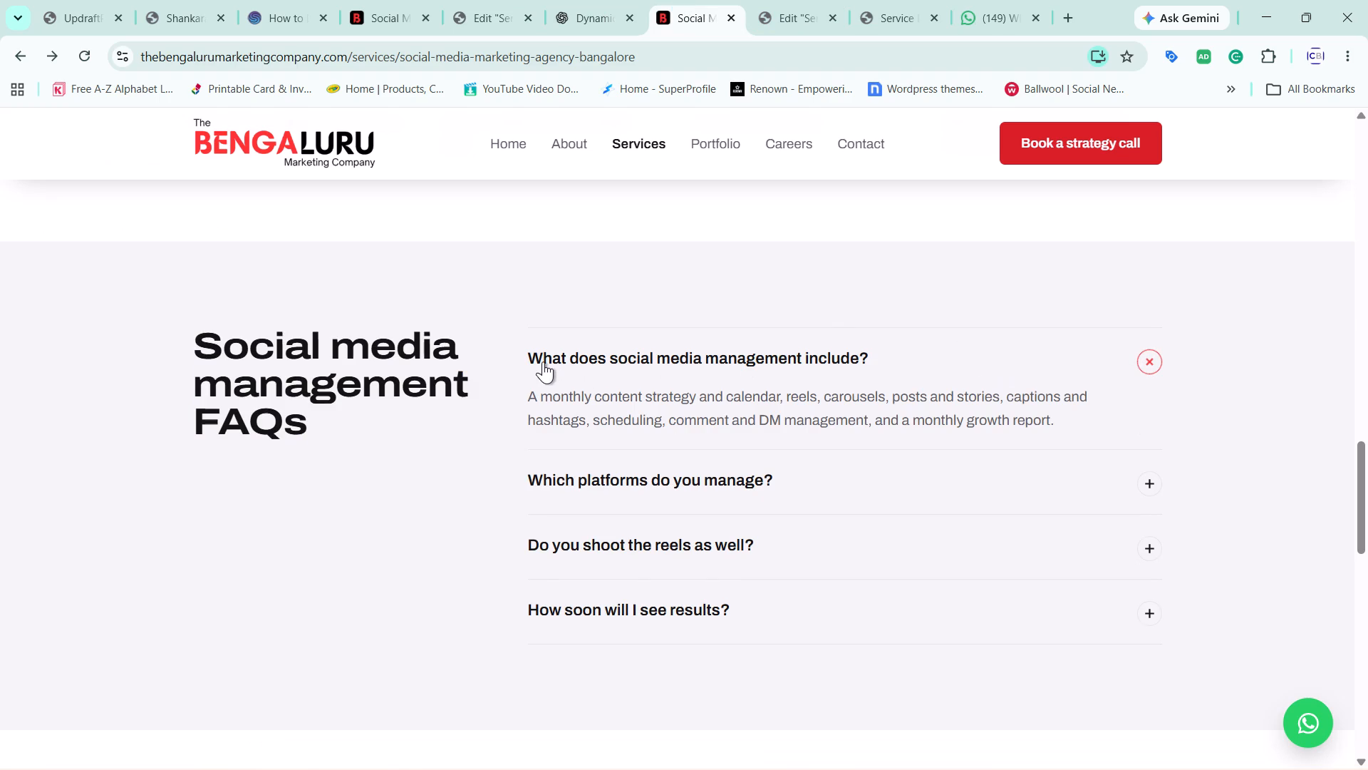
drag(517, 361, 917, 333)
key(ctrl+c)
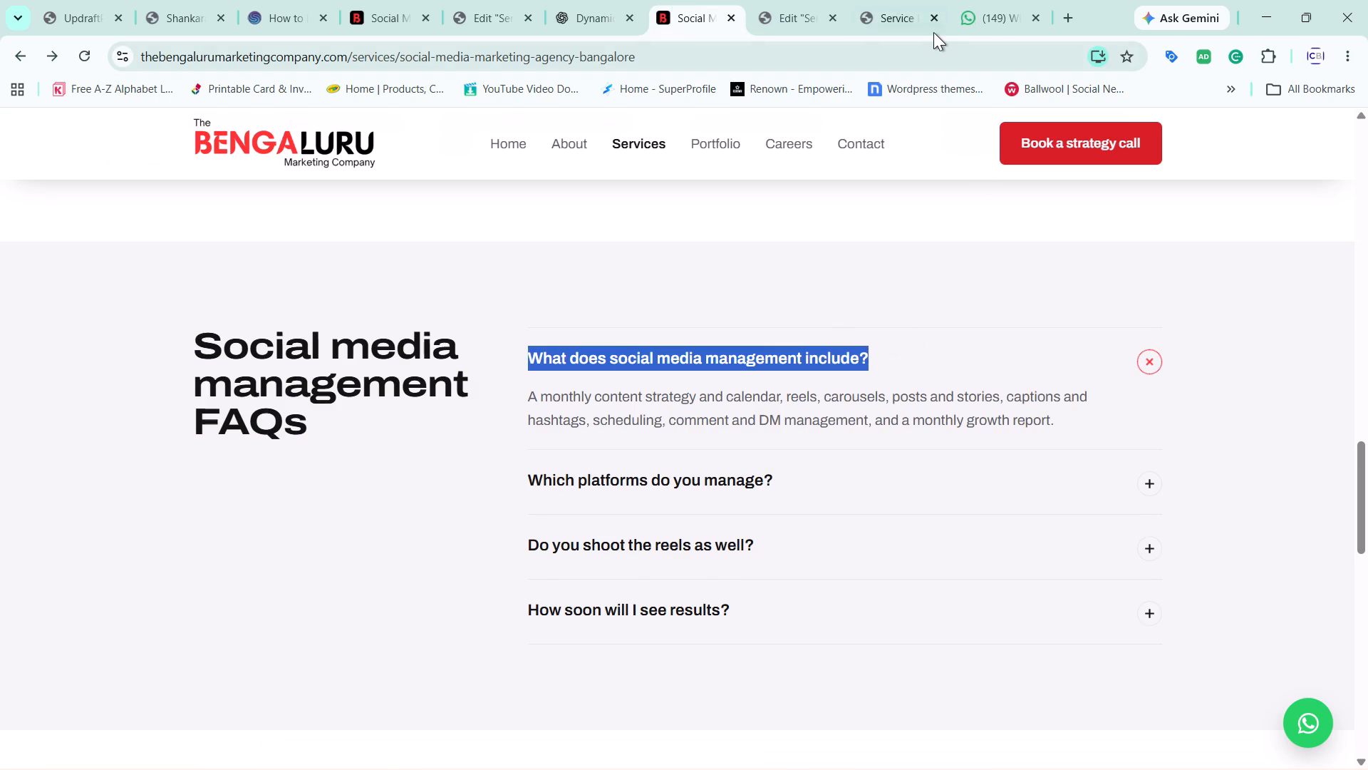
In the Elementor Faq widget, replace Item #1's question with the copied "What does social media management include?".
click(926, 21)
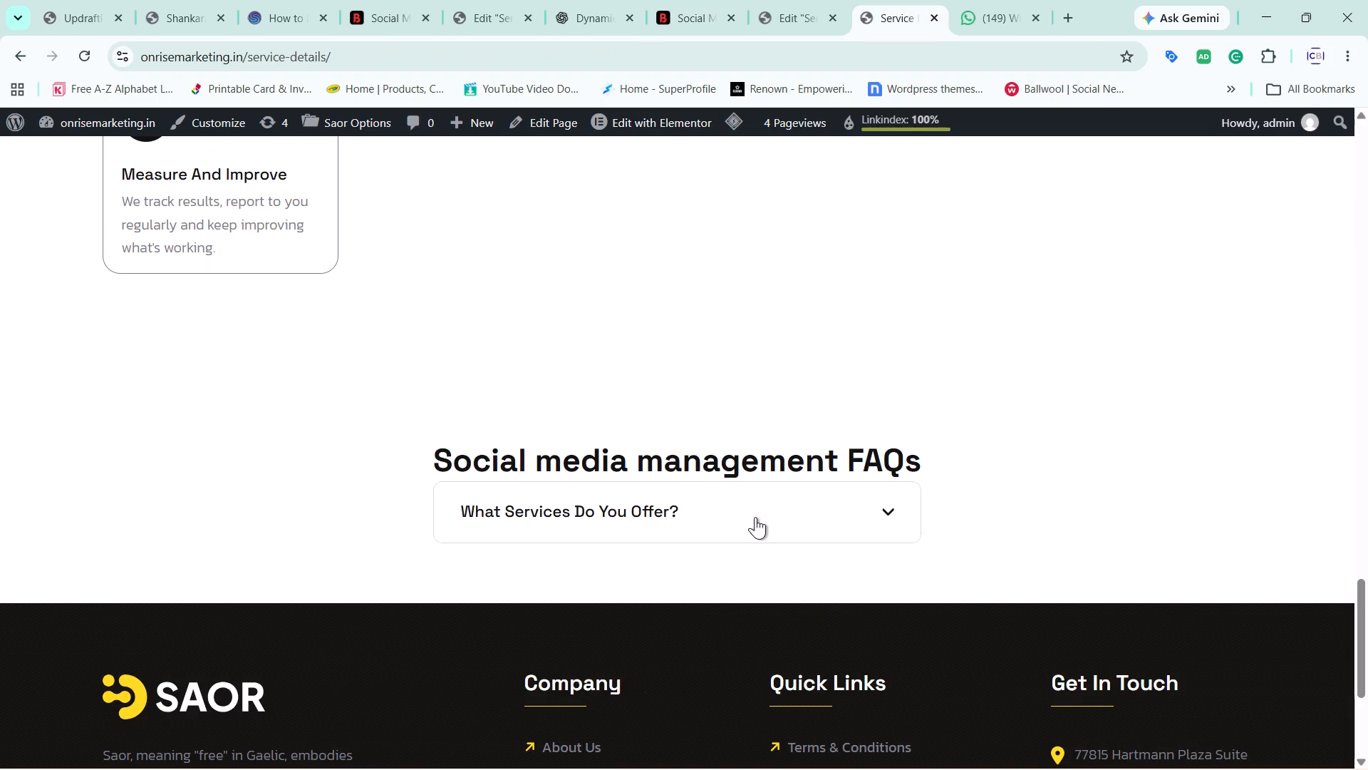
click(755, 517)
click(795, 0)
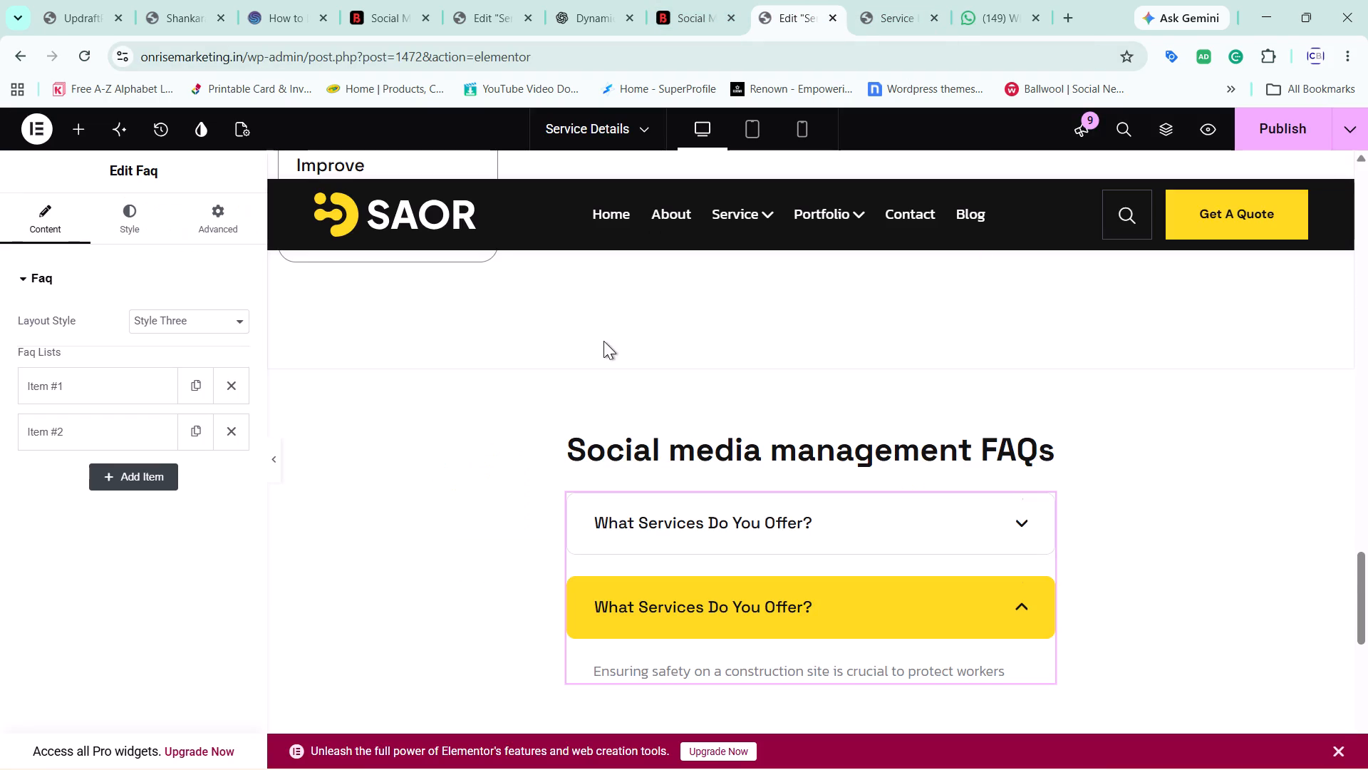
click(138, 401)
triple_click(125, 458)
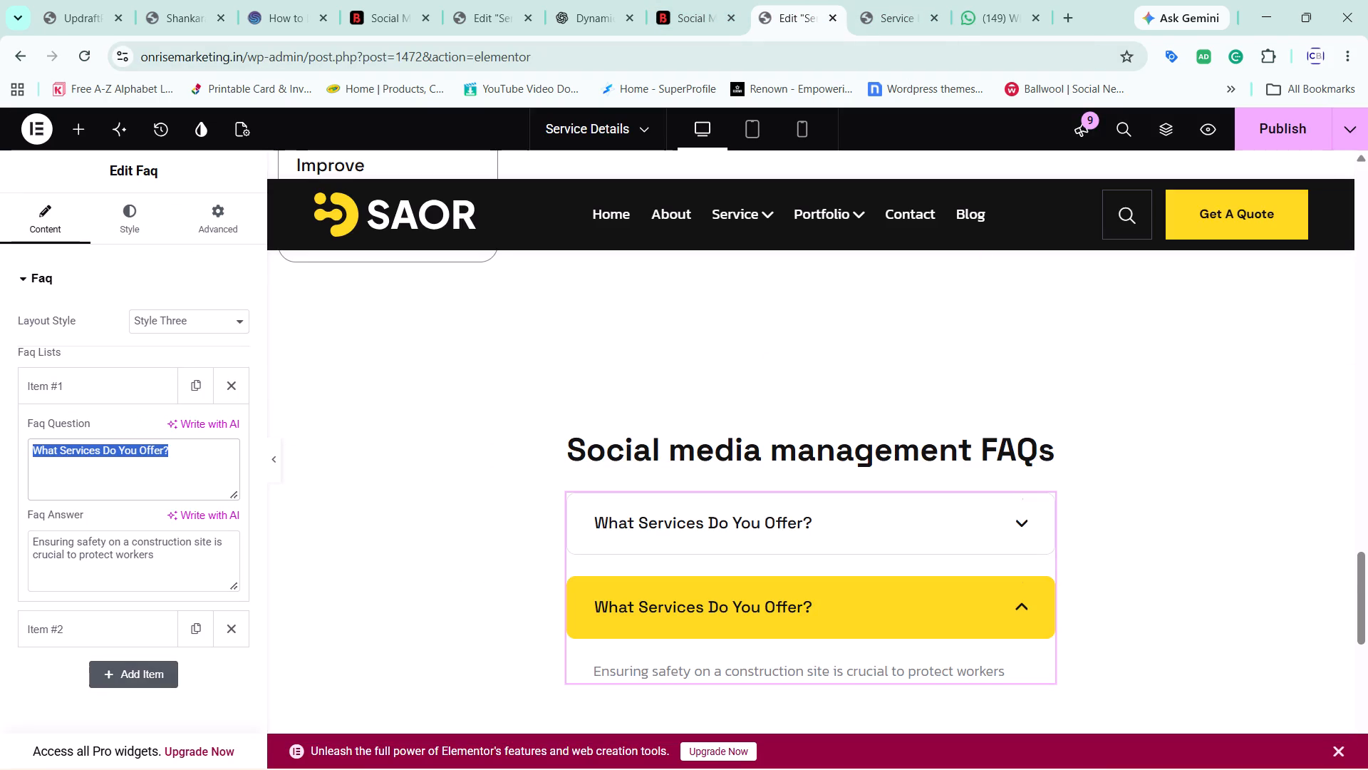
click(125, 458)
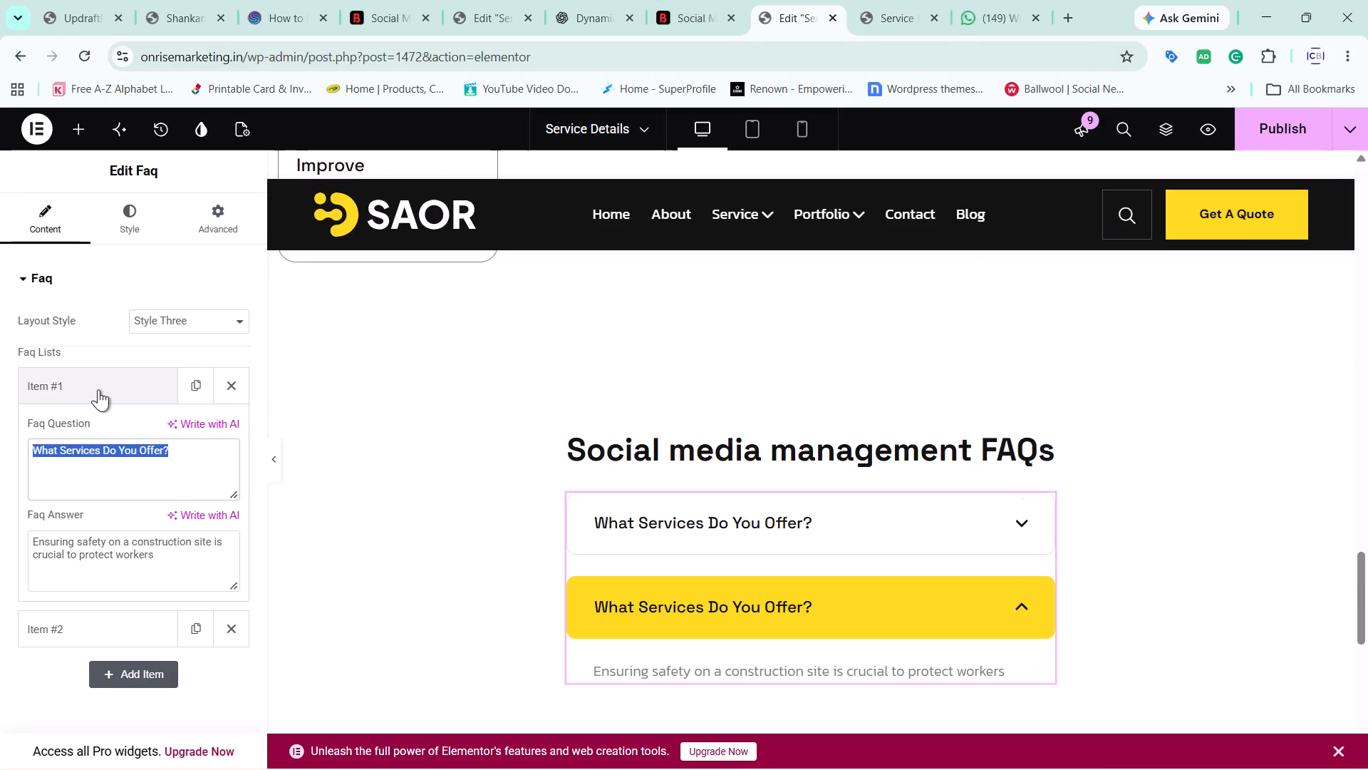
click(98, 389)
click(98, 389)
triple_click(71, 456)
key(ctrl+v)
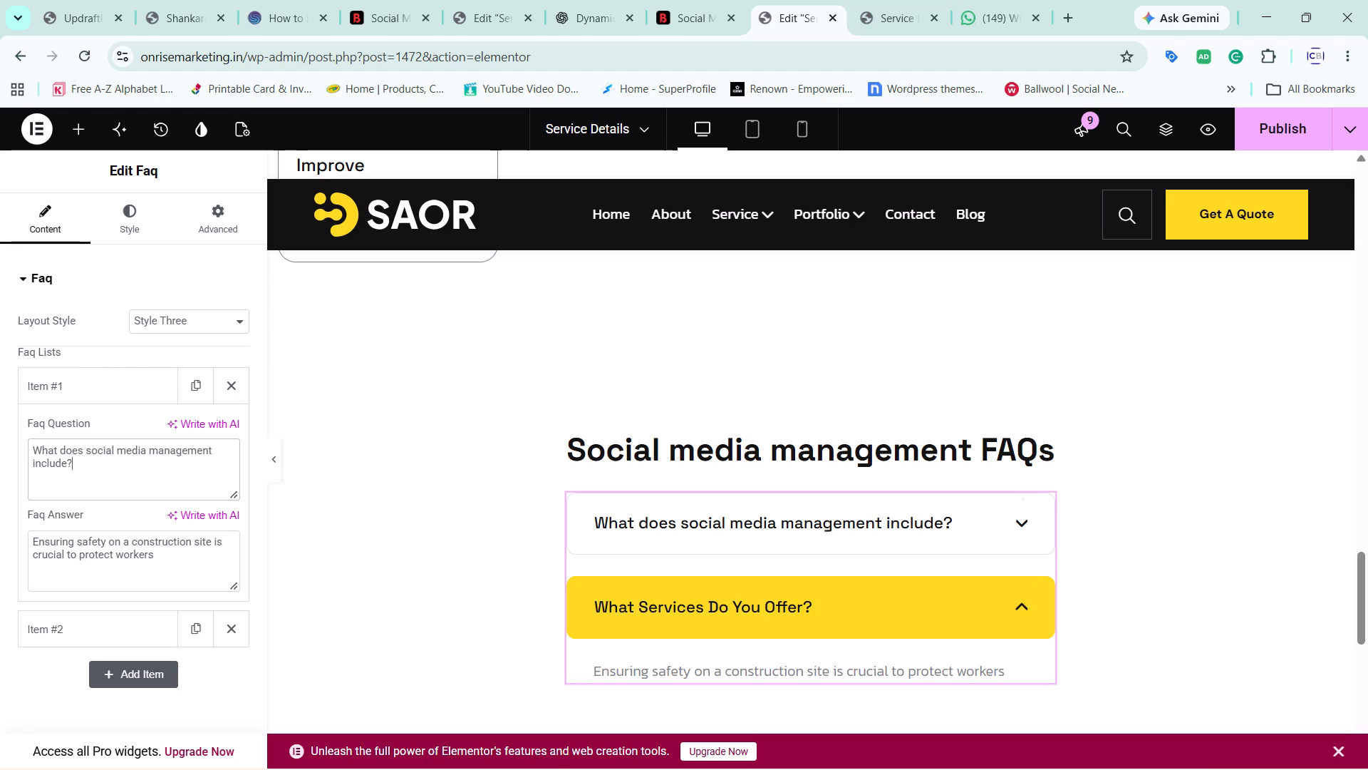
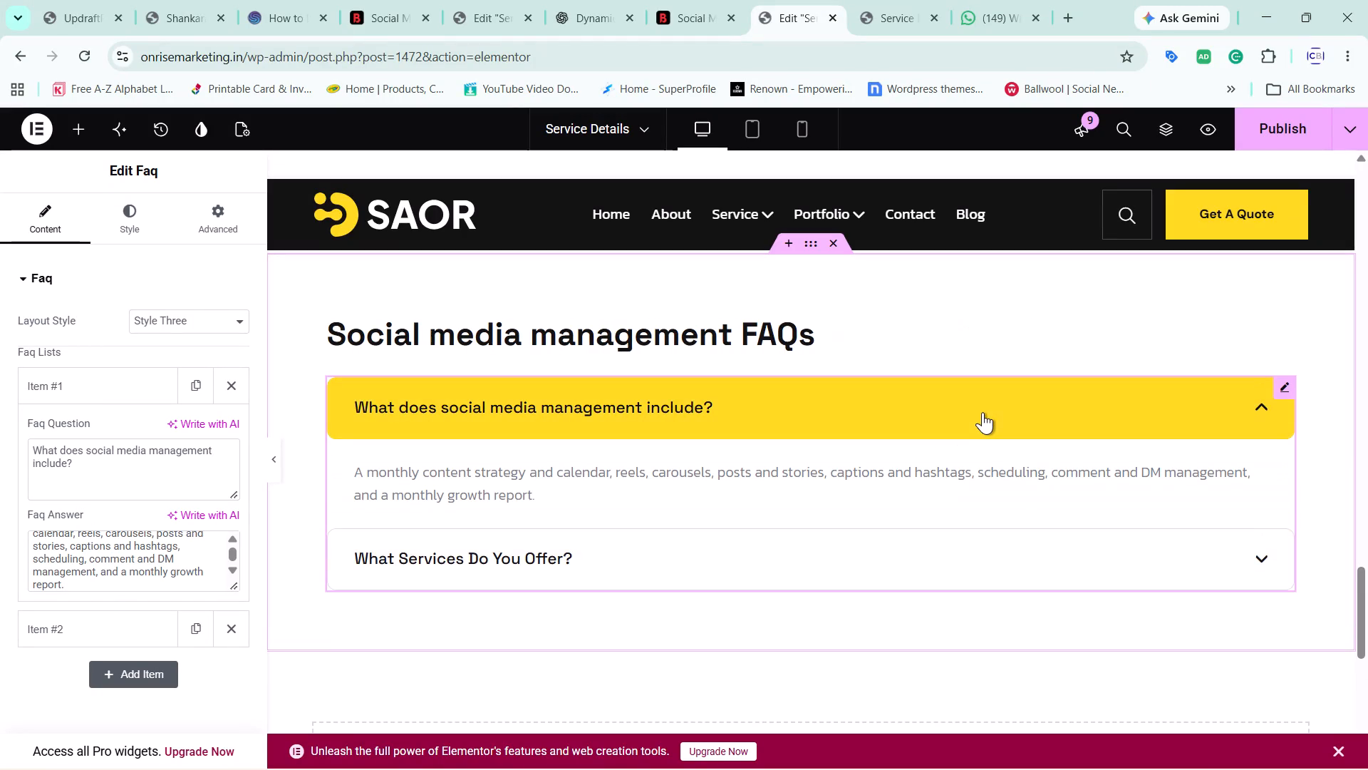
Collapse the first FAQ entry in the page preview, check the live service details page, and return to the Elementor editor.
click(983, 412)
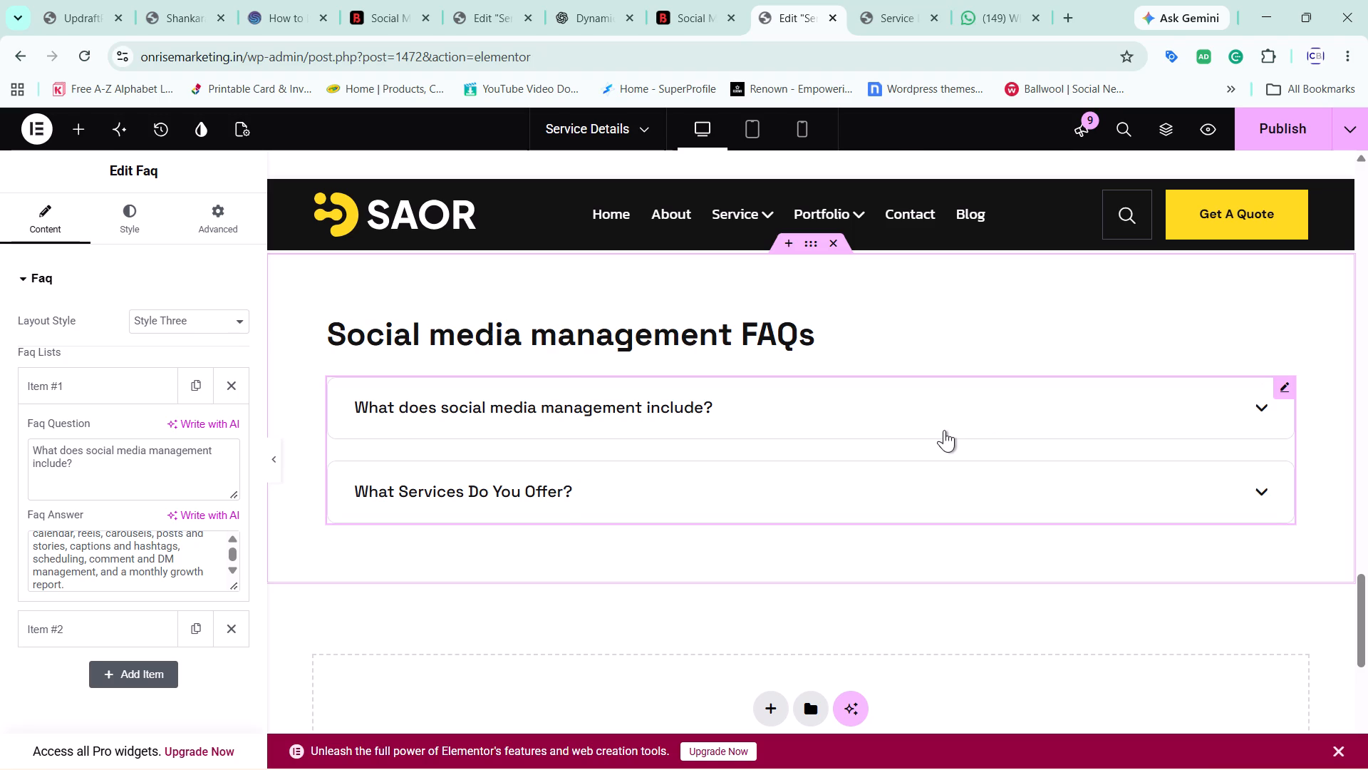
click(901, 0)
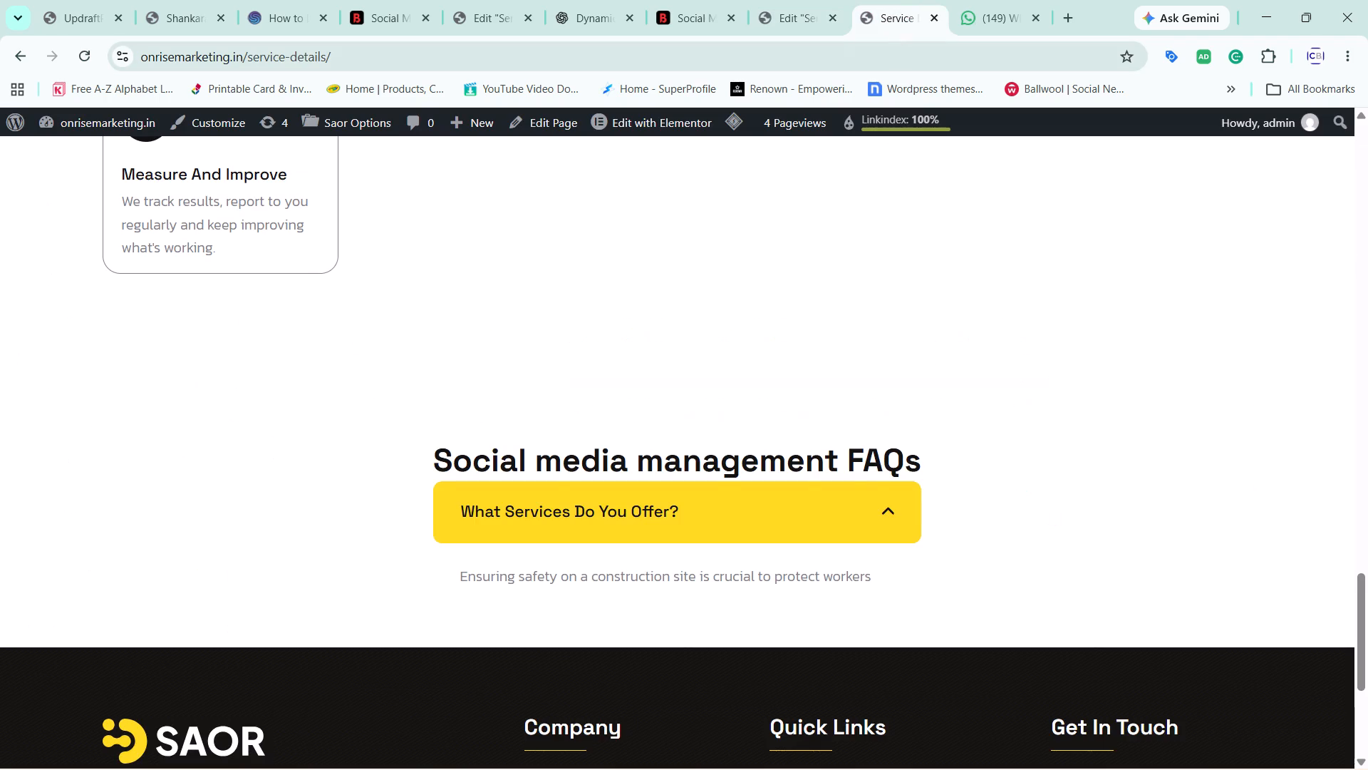
click(806, 0)
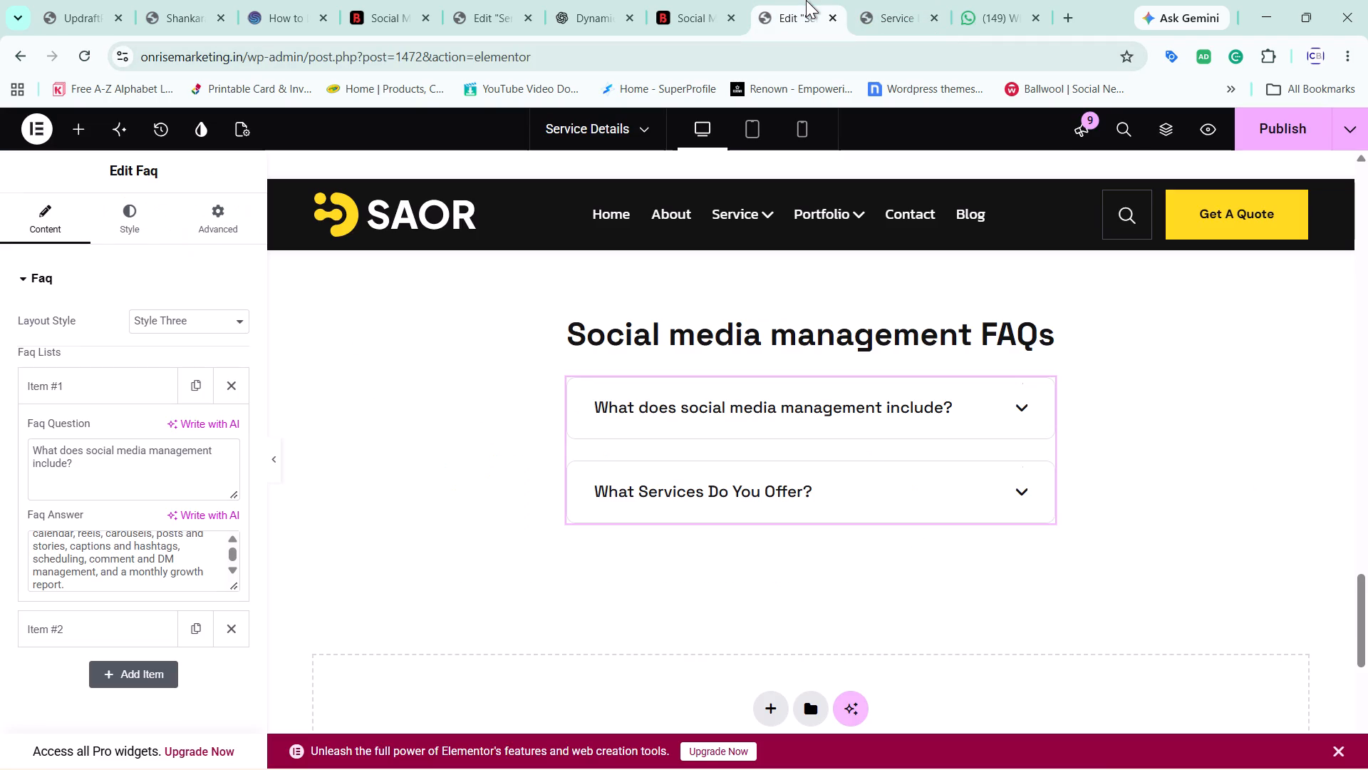
Copy the question "Which platforms do you manage?" from the Bengaluru Marketing Company page's FAQ section and leave its answer expanded.
click(675, 2)
click(700, 510)
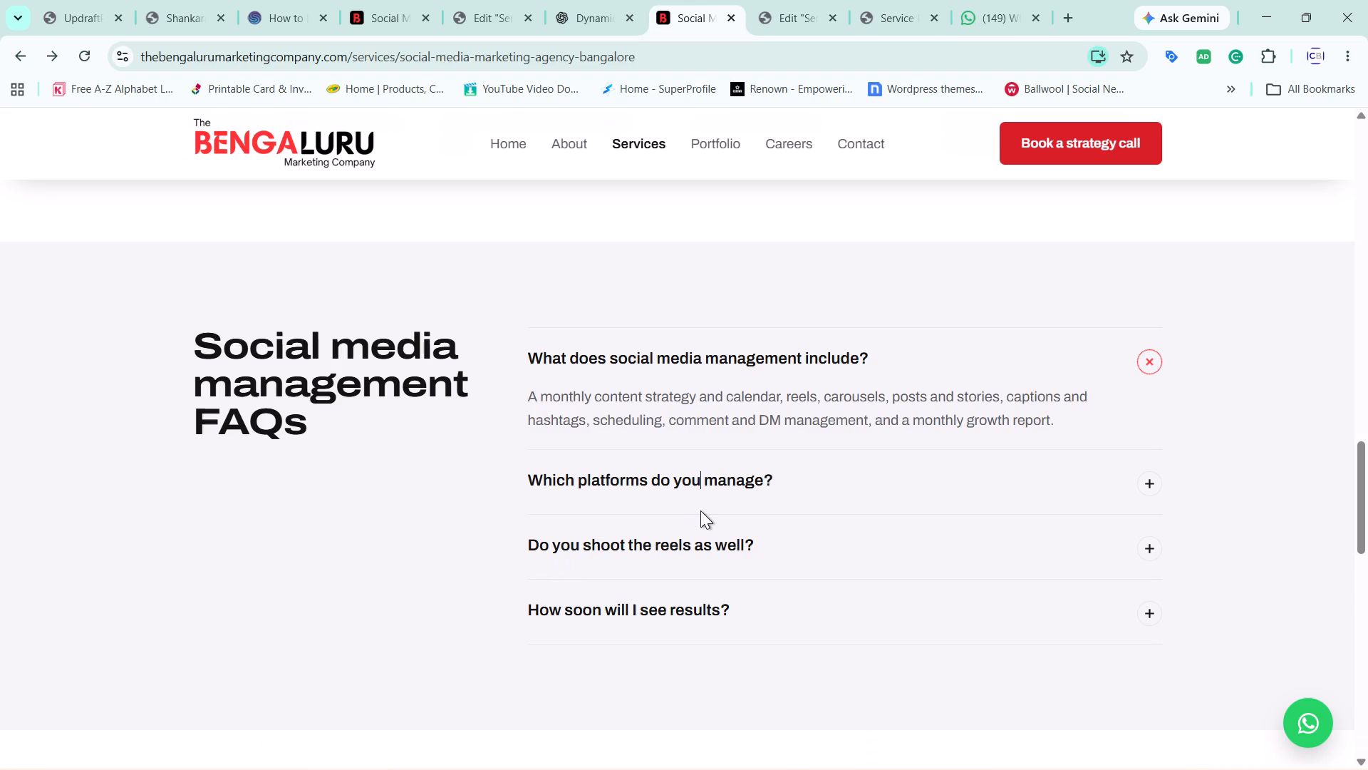
click(1146, 493)
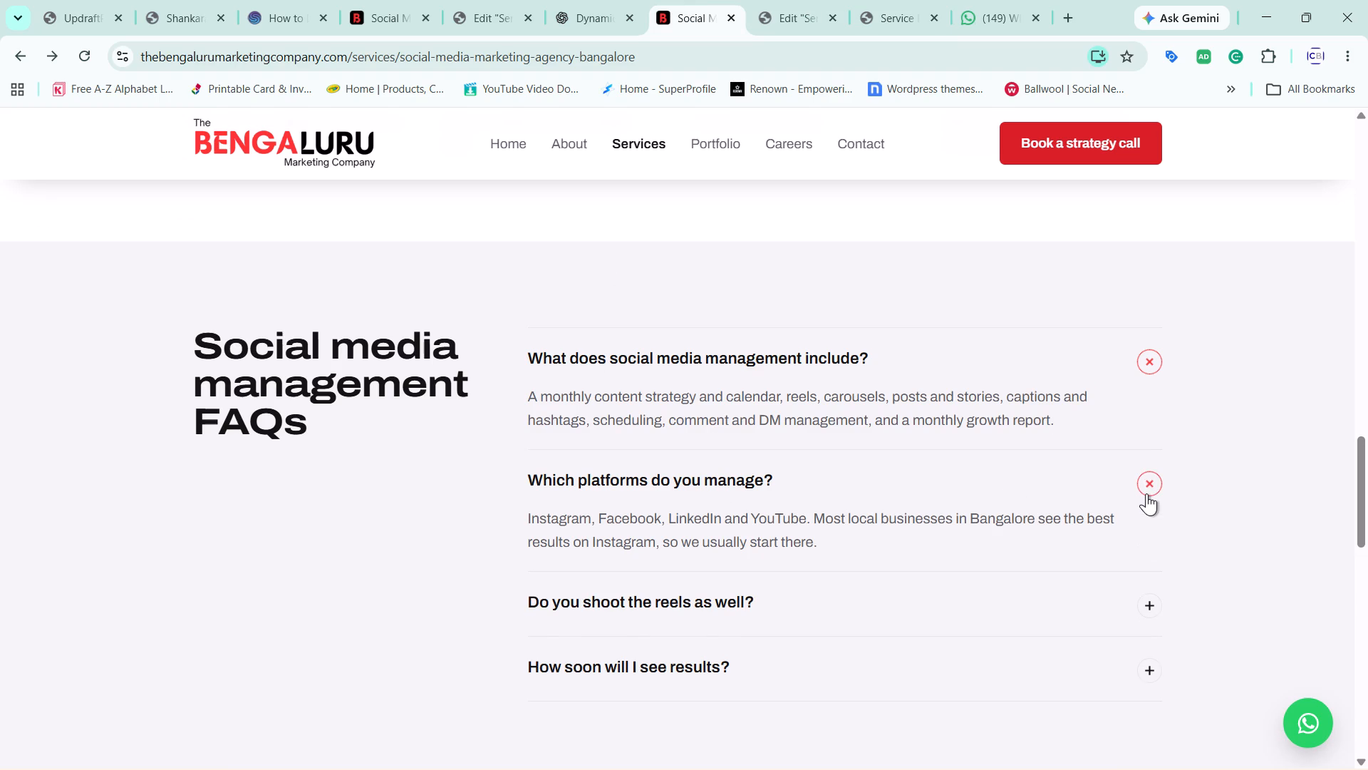
drag(527, 478, 797, 473)
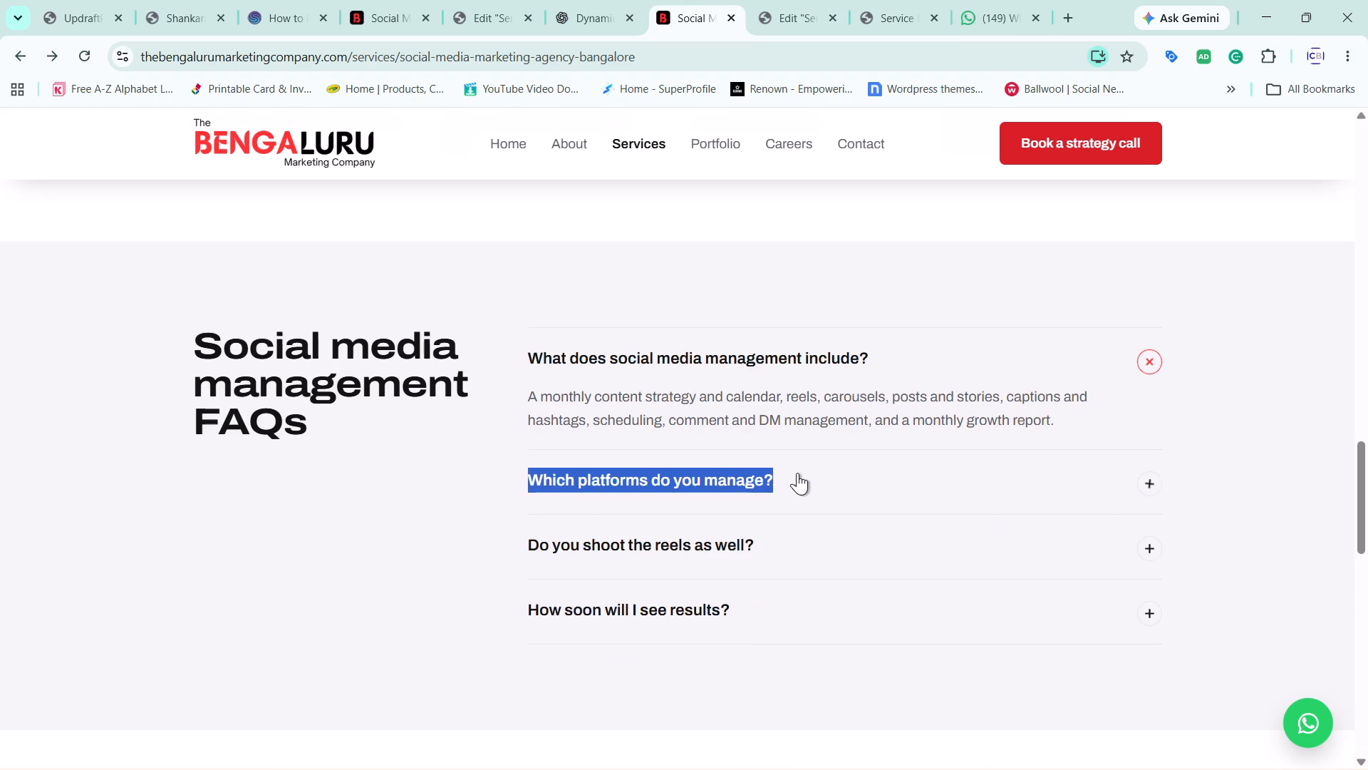
key(ctrl+c)
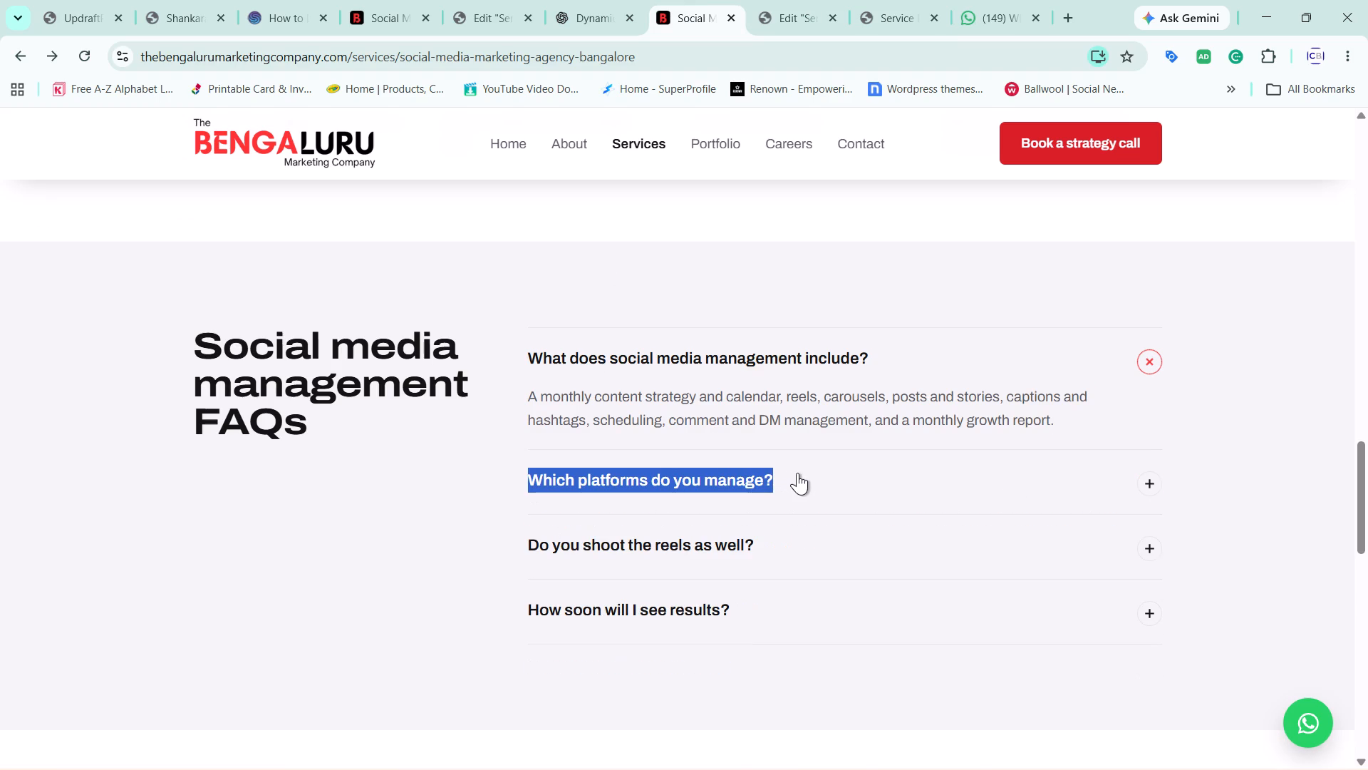
click(797, 473)
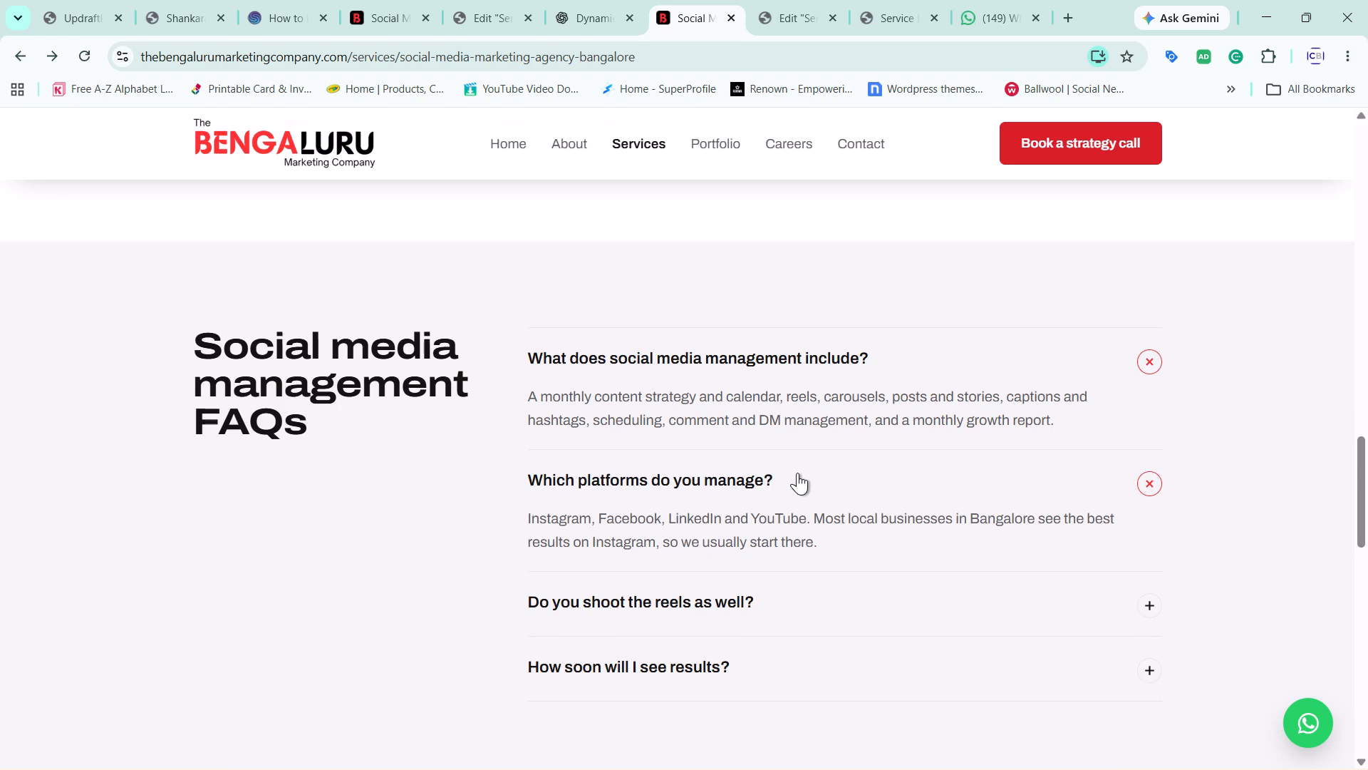
click(921, 0)
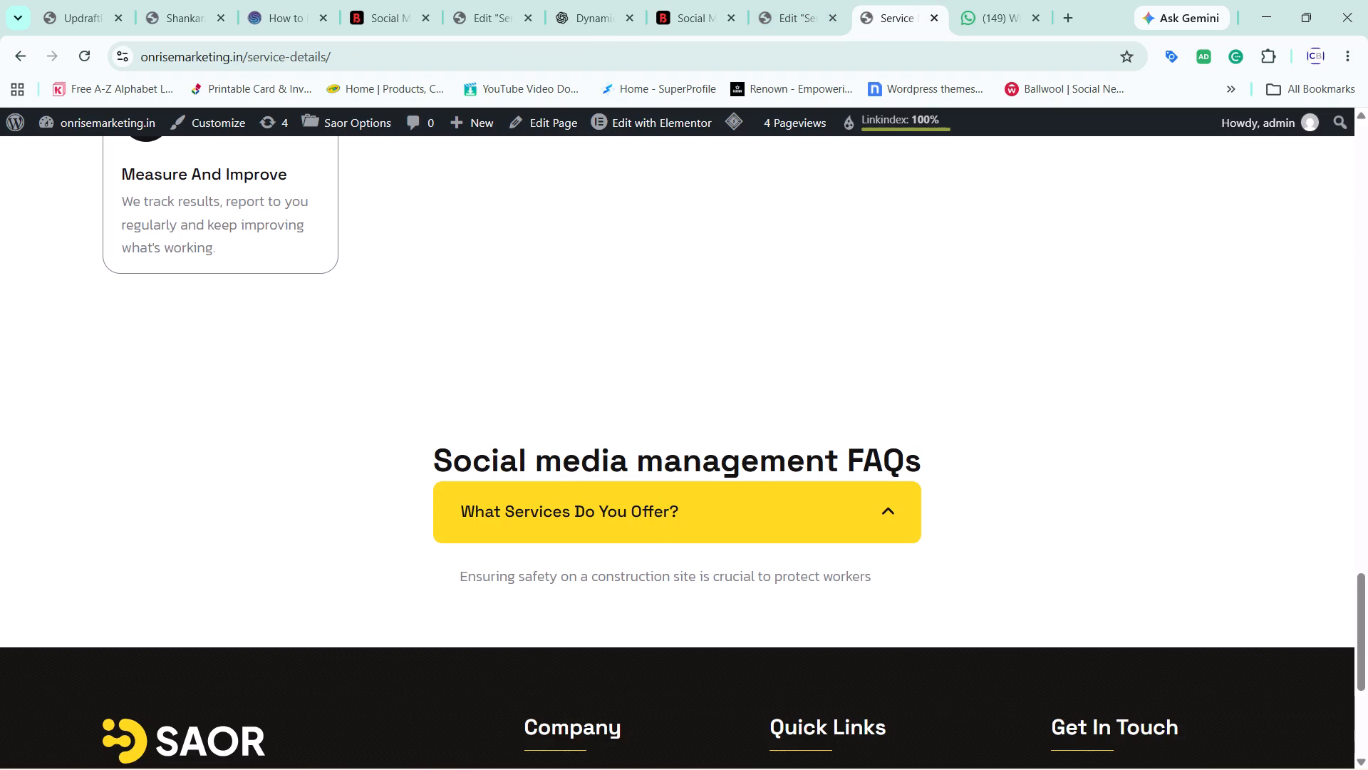
click(682, 0)
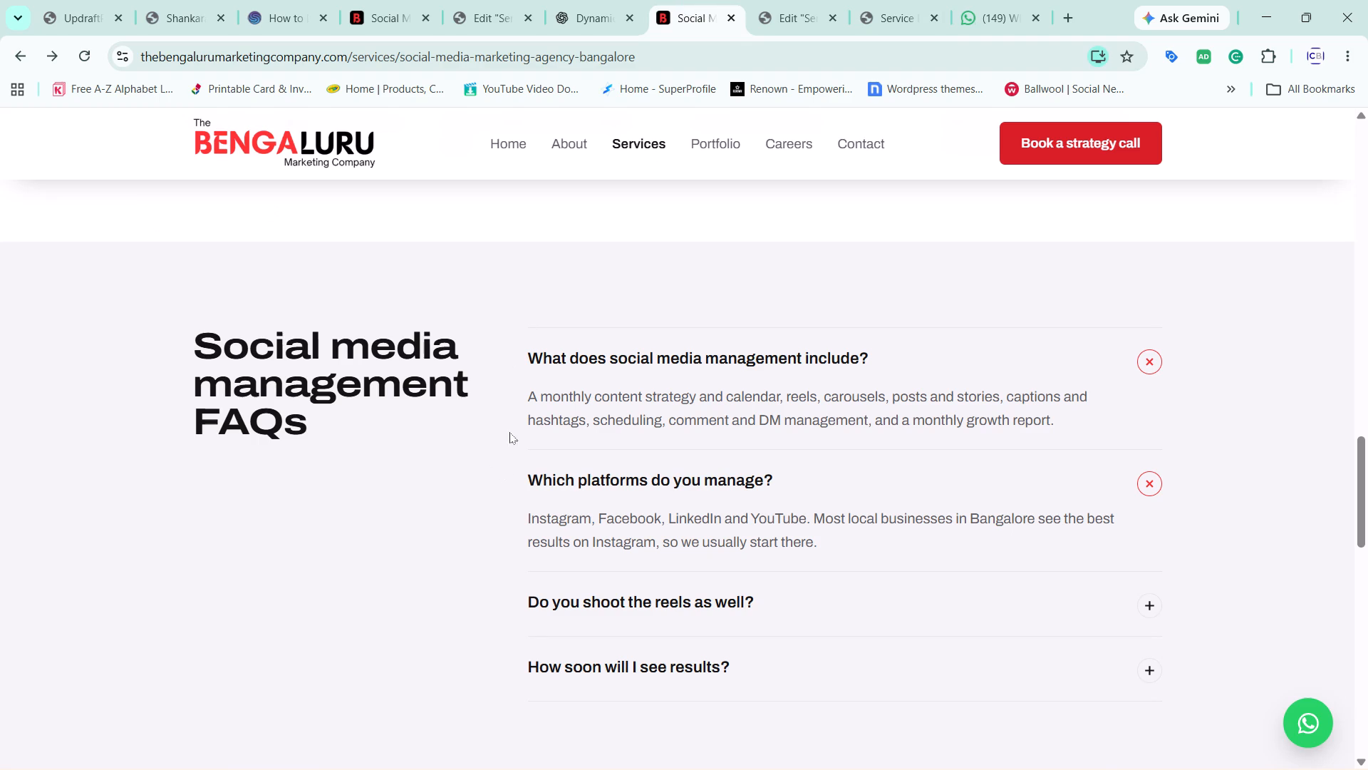
click(608, 0)
click(489, 0)
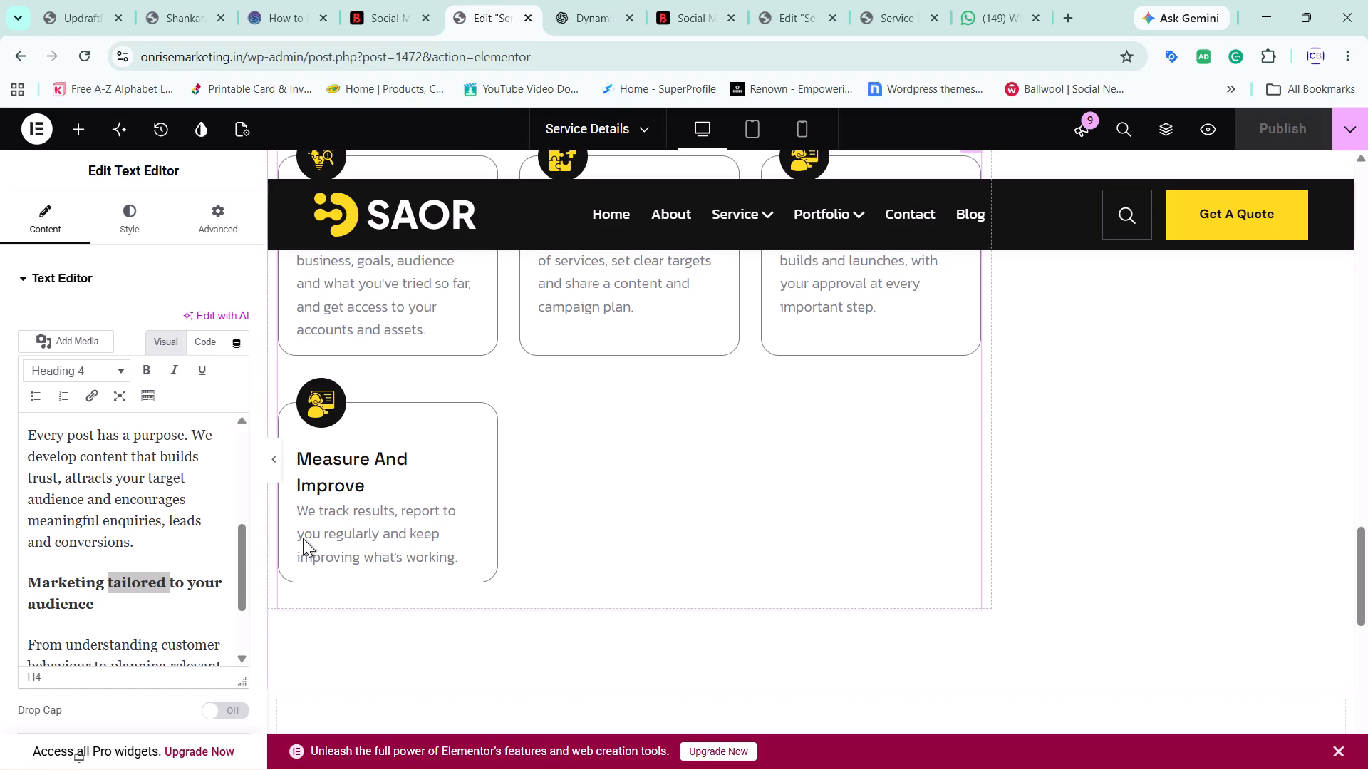
click(782, 1)
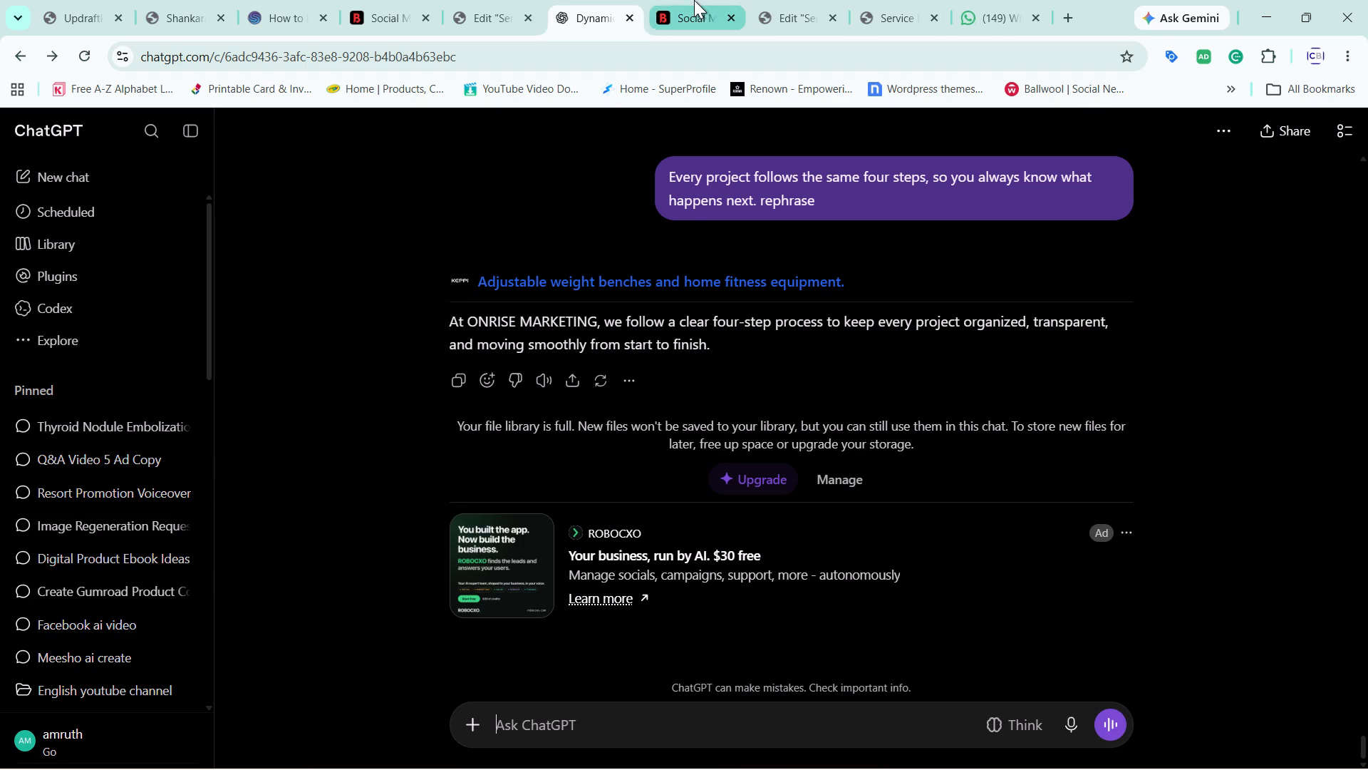
Back in the Elementor editor, replace the second FAQ item's answer with the copied text about Instagram, Facebook, LinkedIn and YouTube, and collapse the item.
click(769, 0)
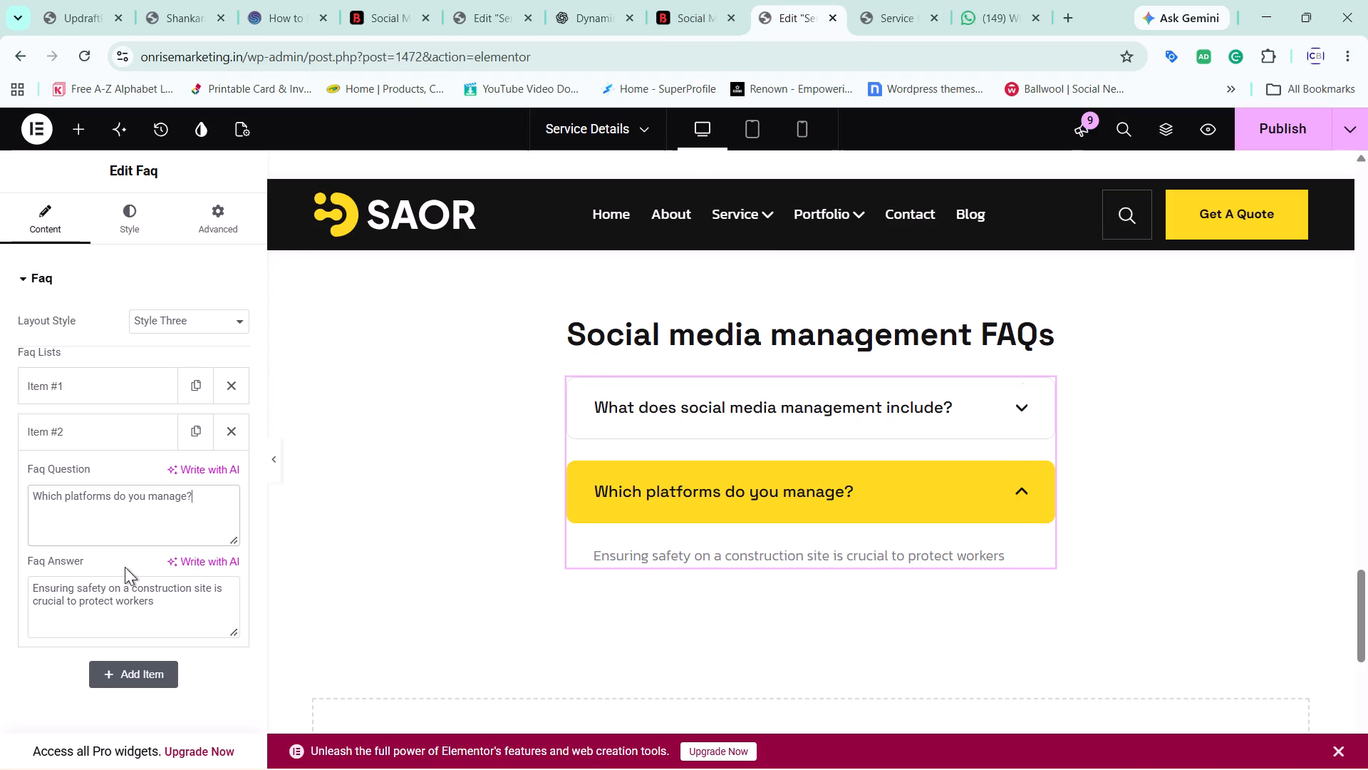
triple_click(125, 567)
click(125, 567)
triple_click(92, 607)
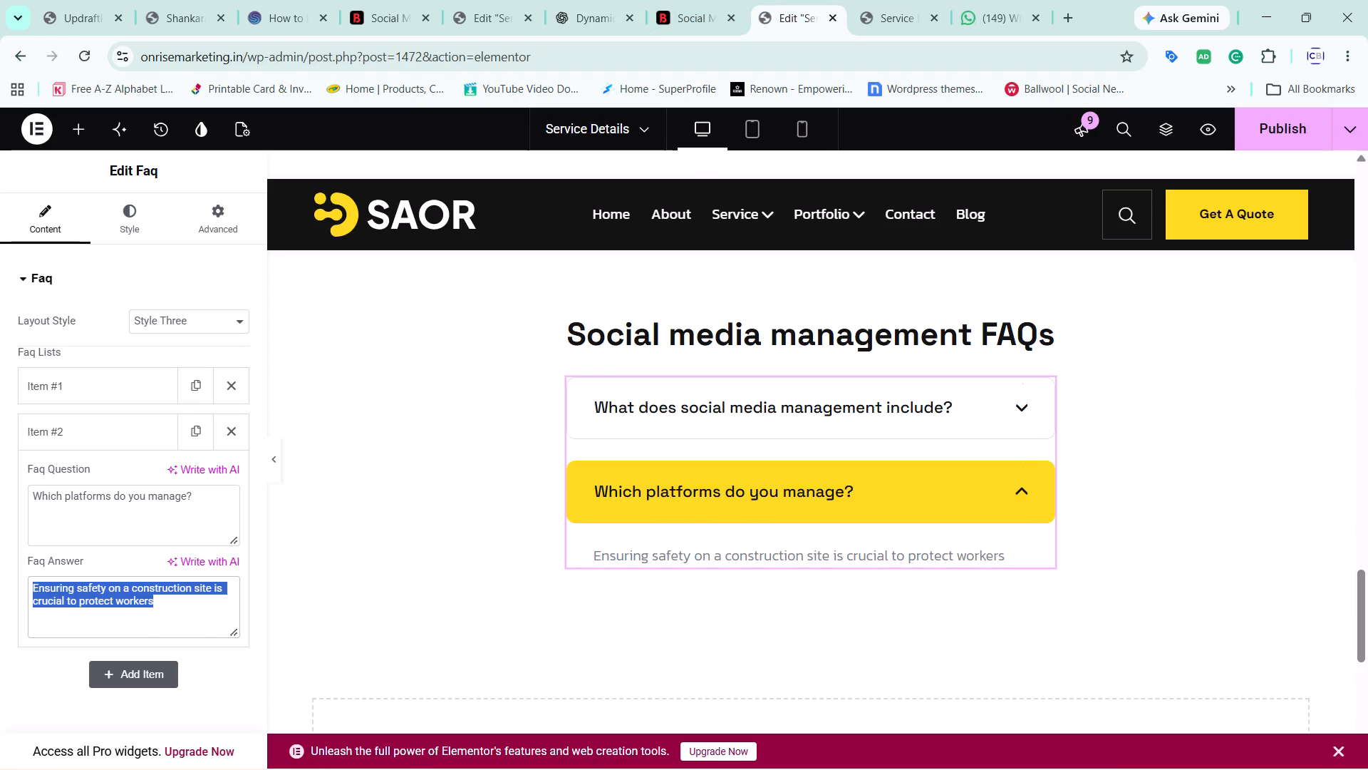
key(ctrl+v)
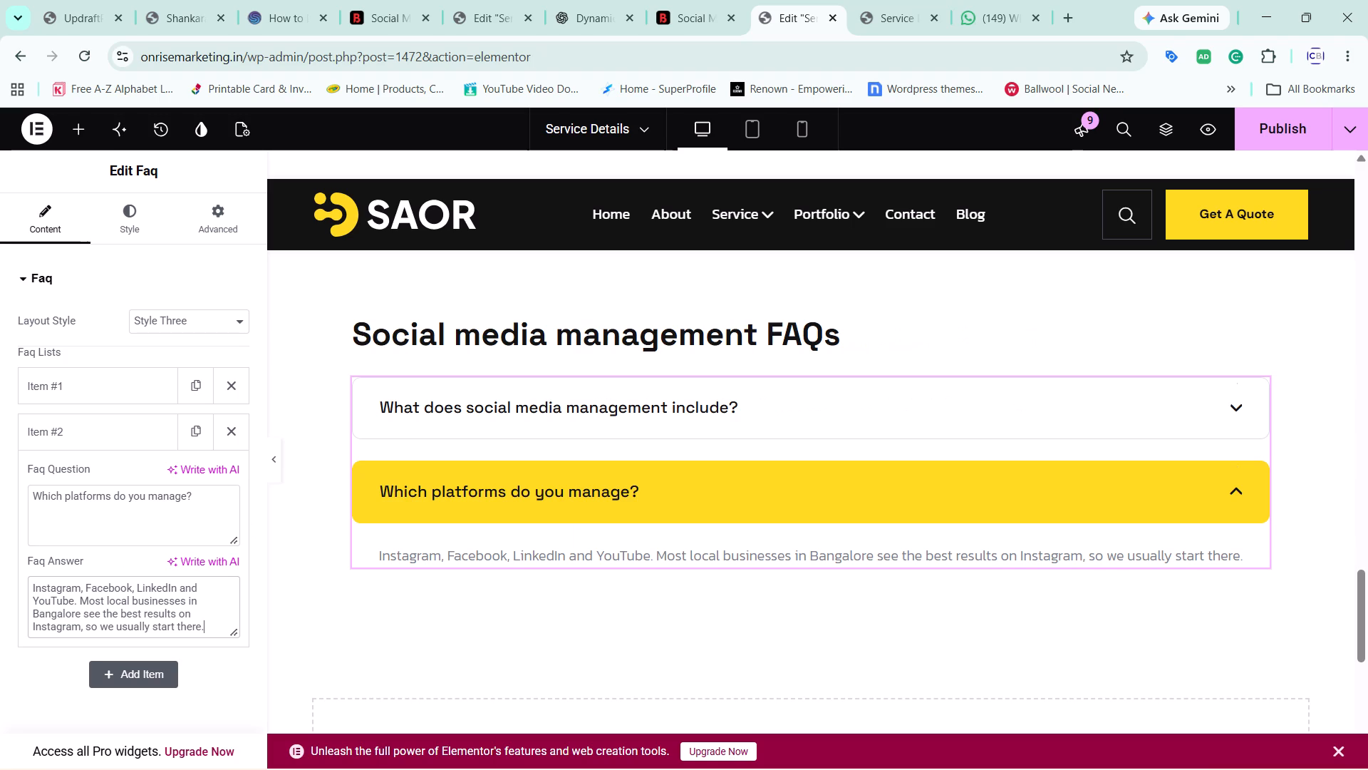
click(66, 453)
click(66, 450)
click(72, 443)
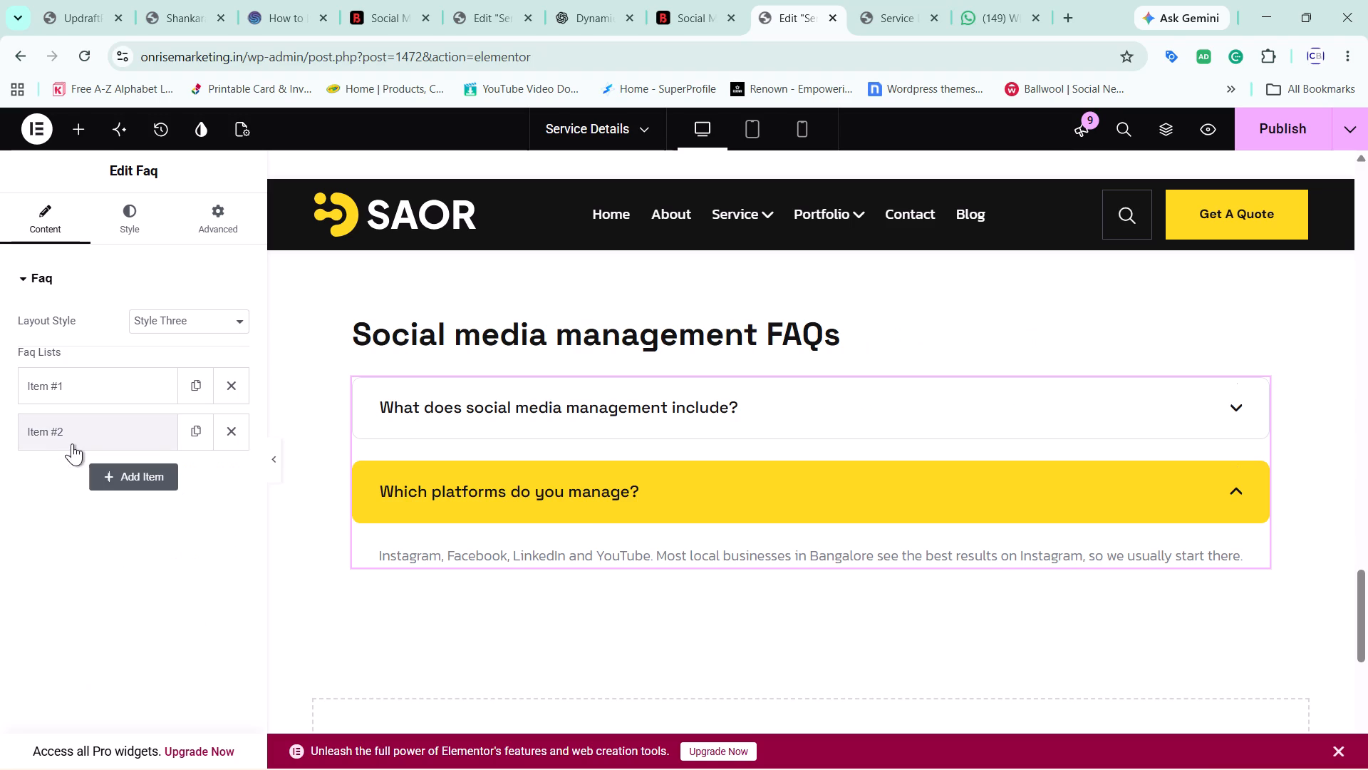
Add a third item to the Faq widget's list.
click(109, 478)
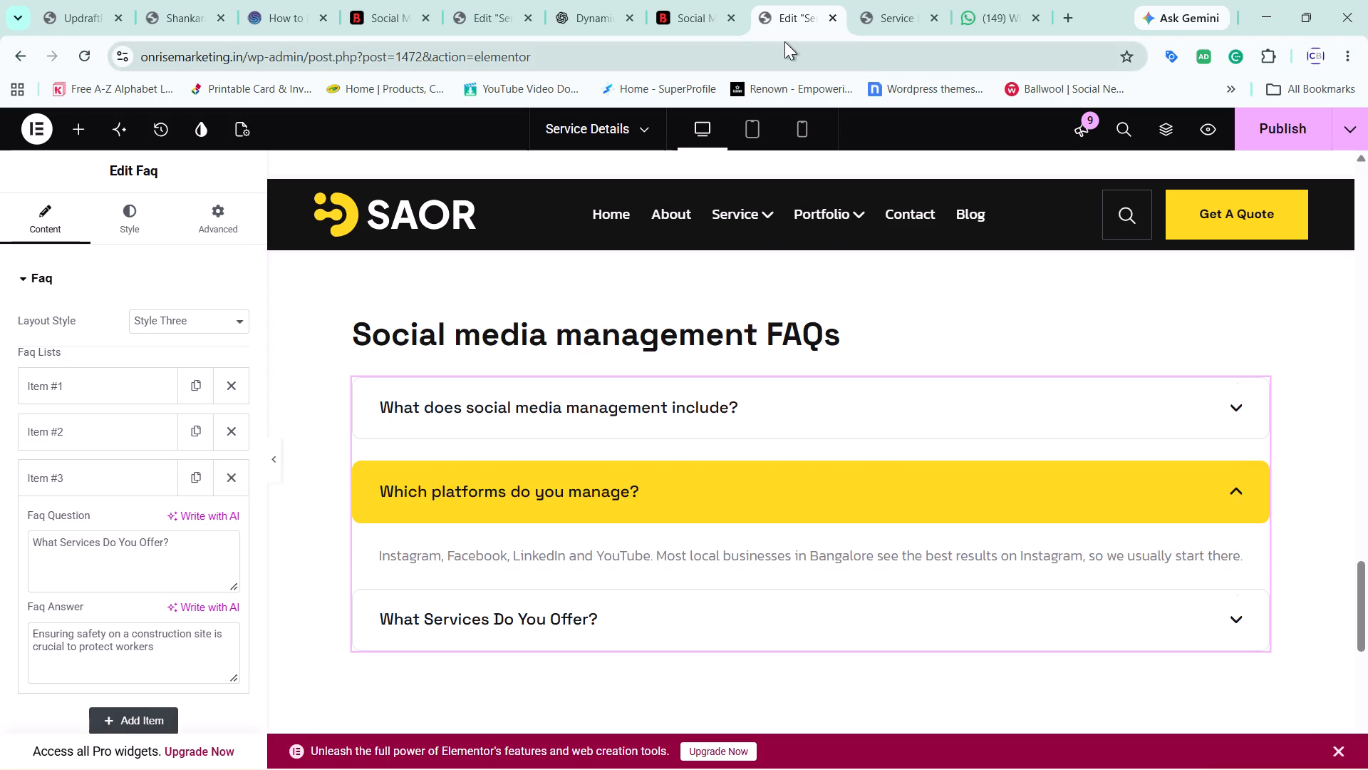
Switch to the live service details page showing the FAQ section.
click(867, 0)
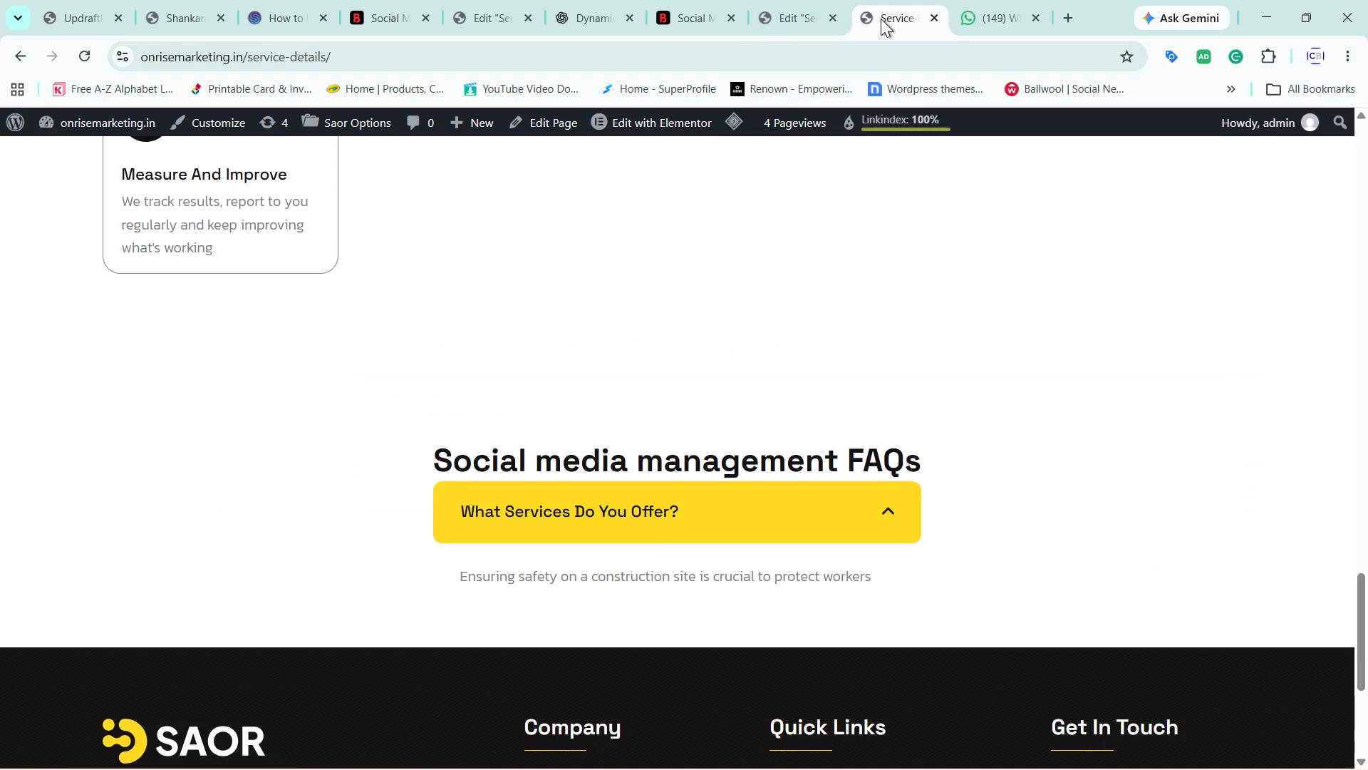
Replace the third FAQ item's question with "Do you shoot the reels as well?", copied from the reference page's FAQs.
scroll(812, 352, up, 3)
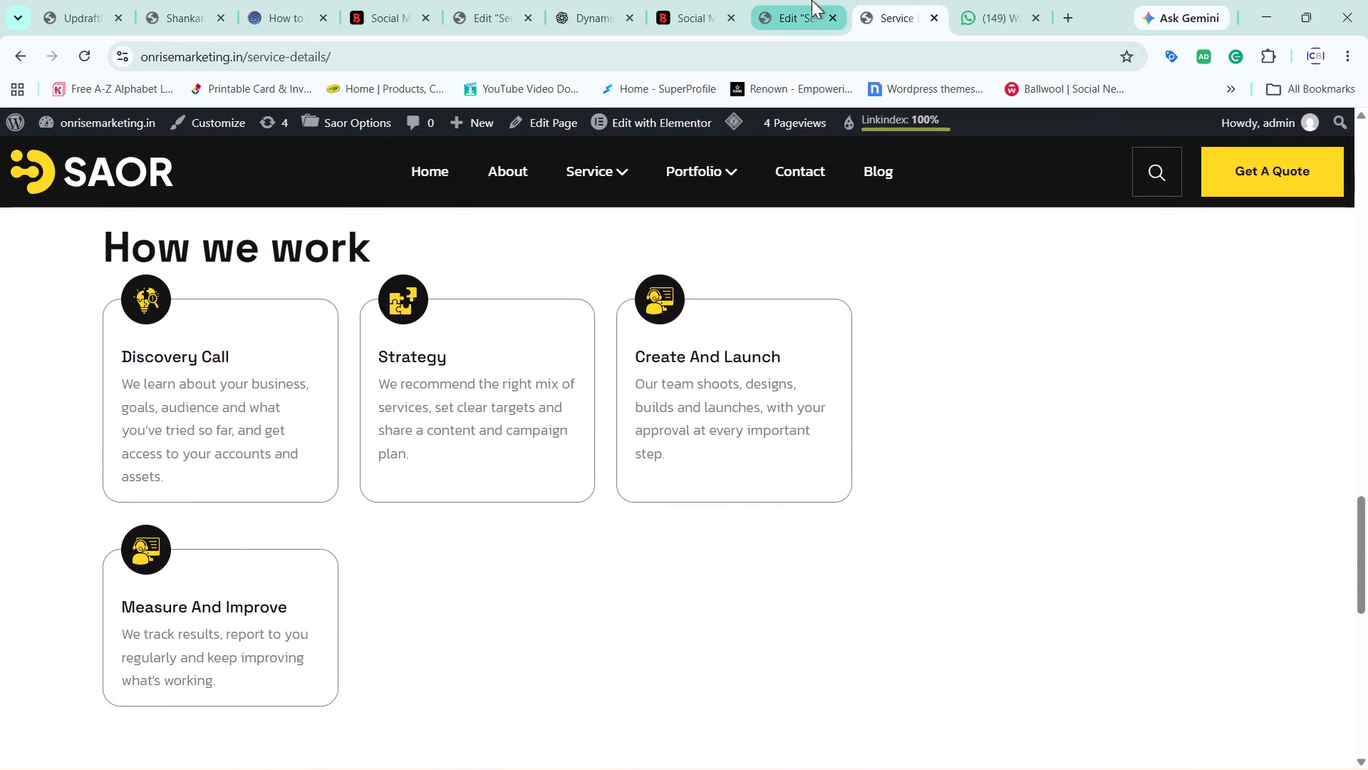
click(812, 0)
click(680, 4)
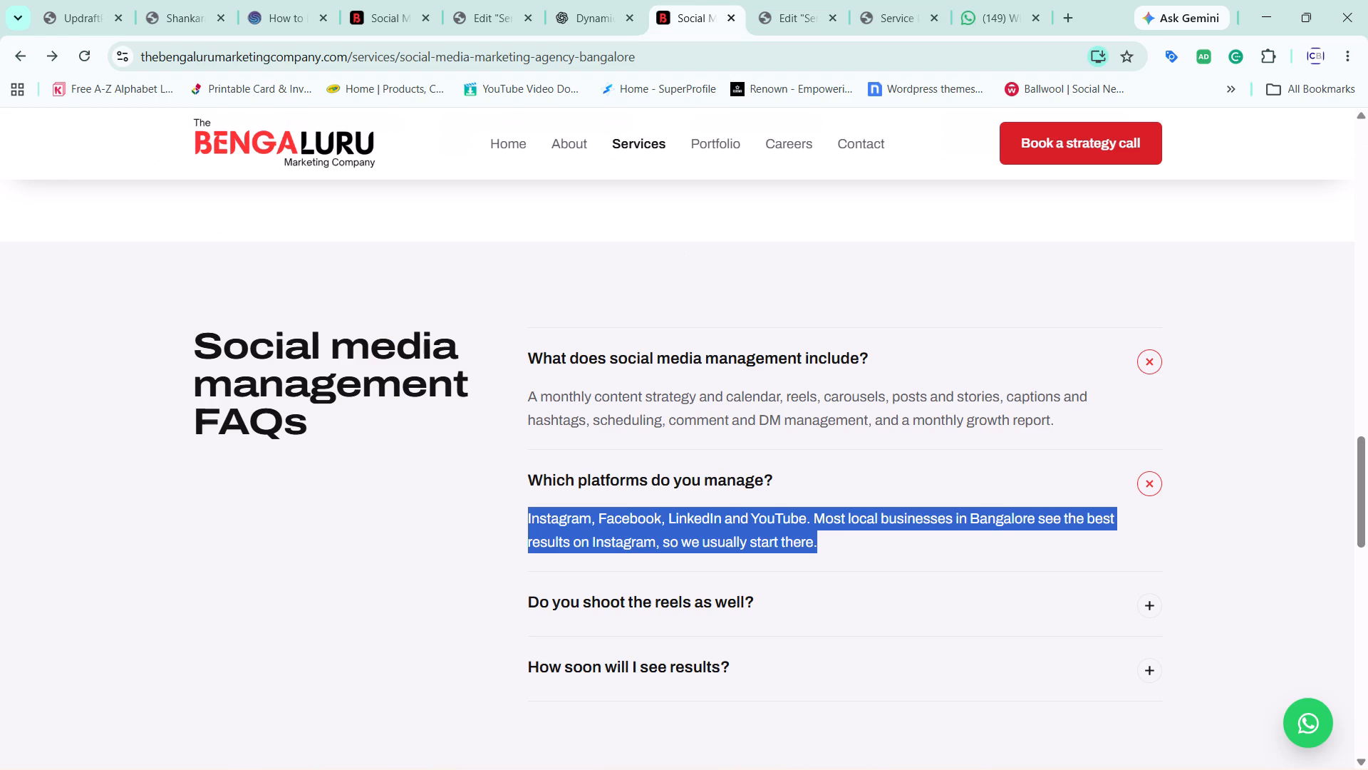
click(1144, 597)
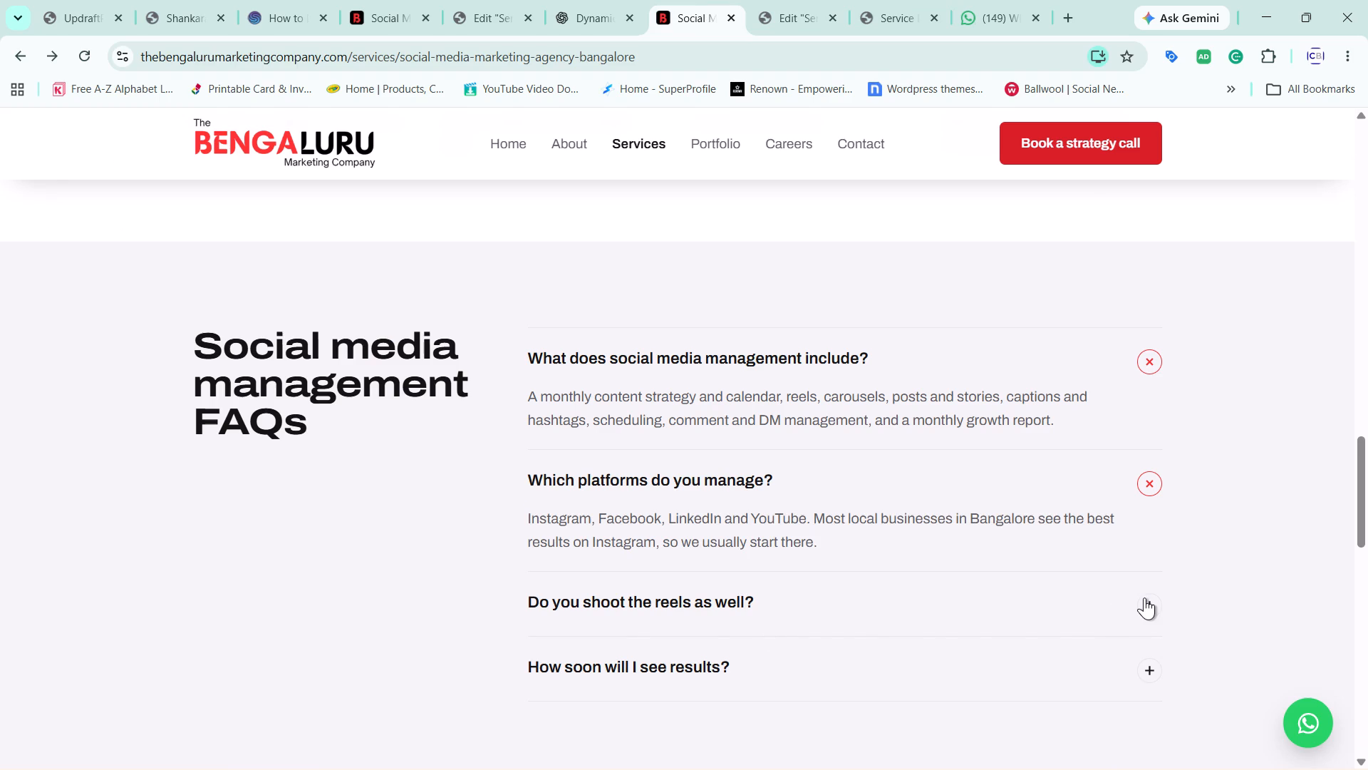
scroll(868, 526, down, 1)
drag(516, 538, 734, 530)
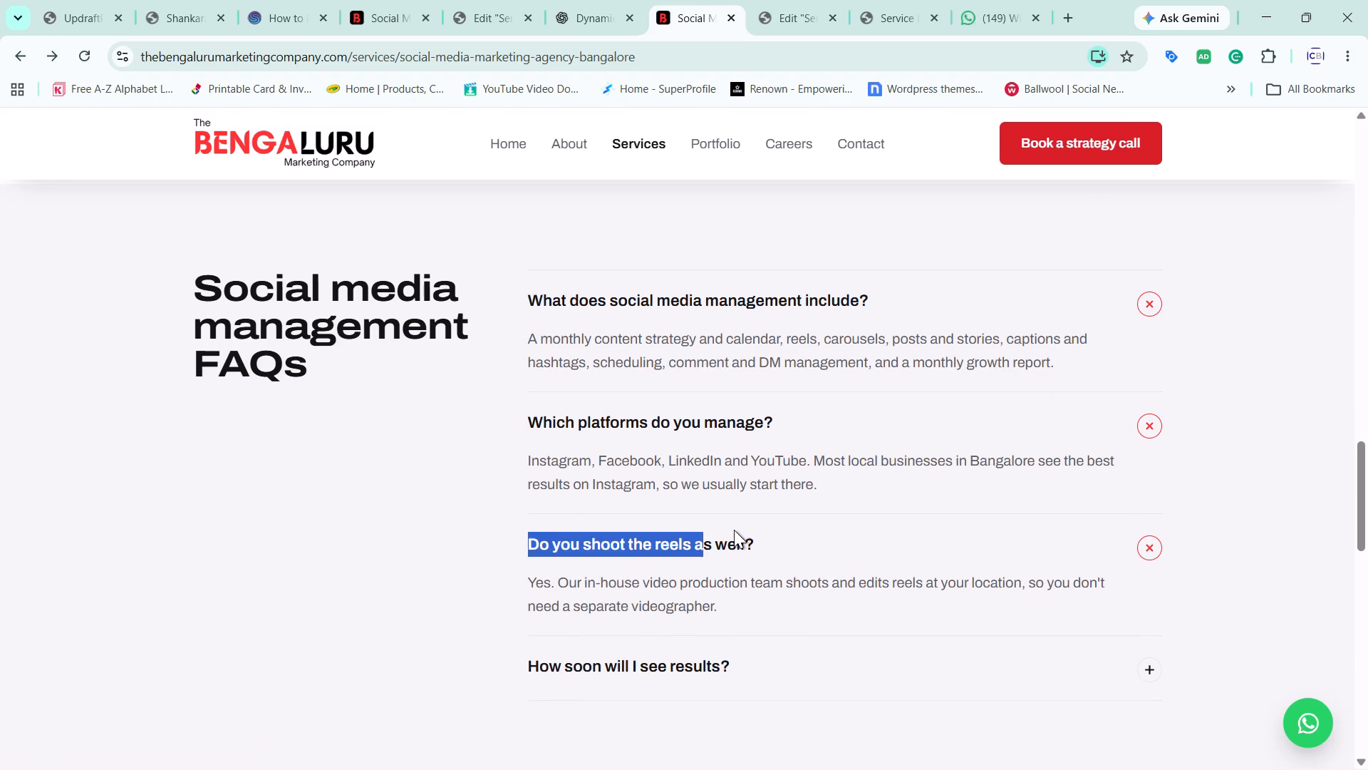
drag(734, 530, 796, 530)
key(ctrl+c)
key(ctrl+c)
click(891, 0)
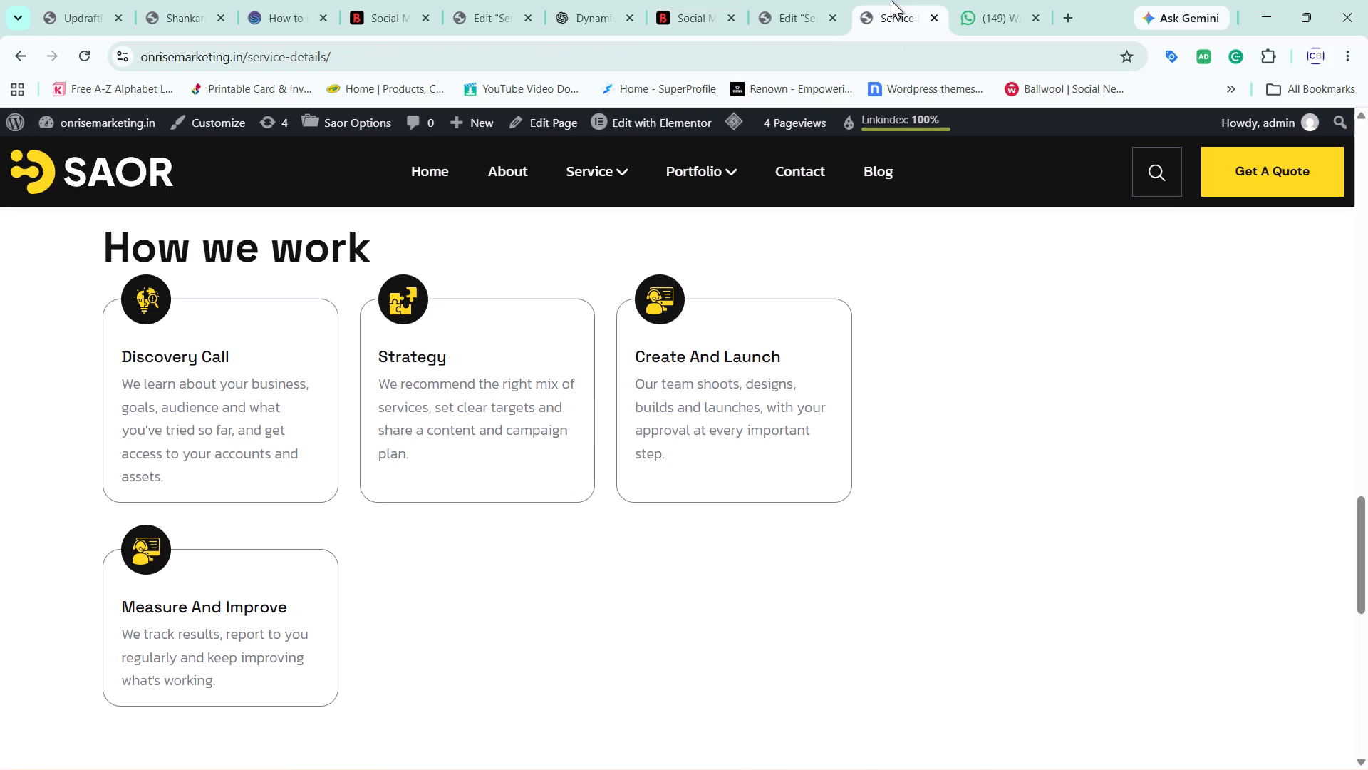
scroll(657, 367, down, 4)
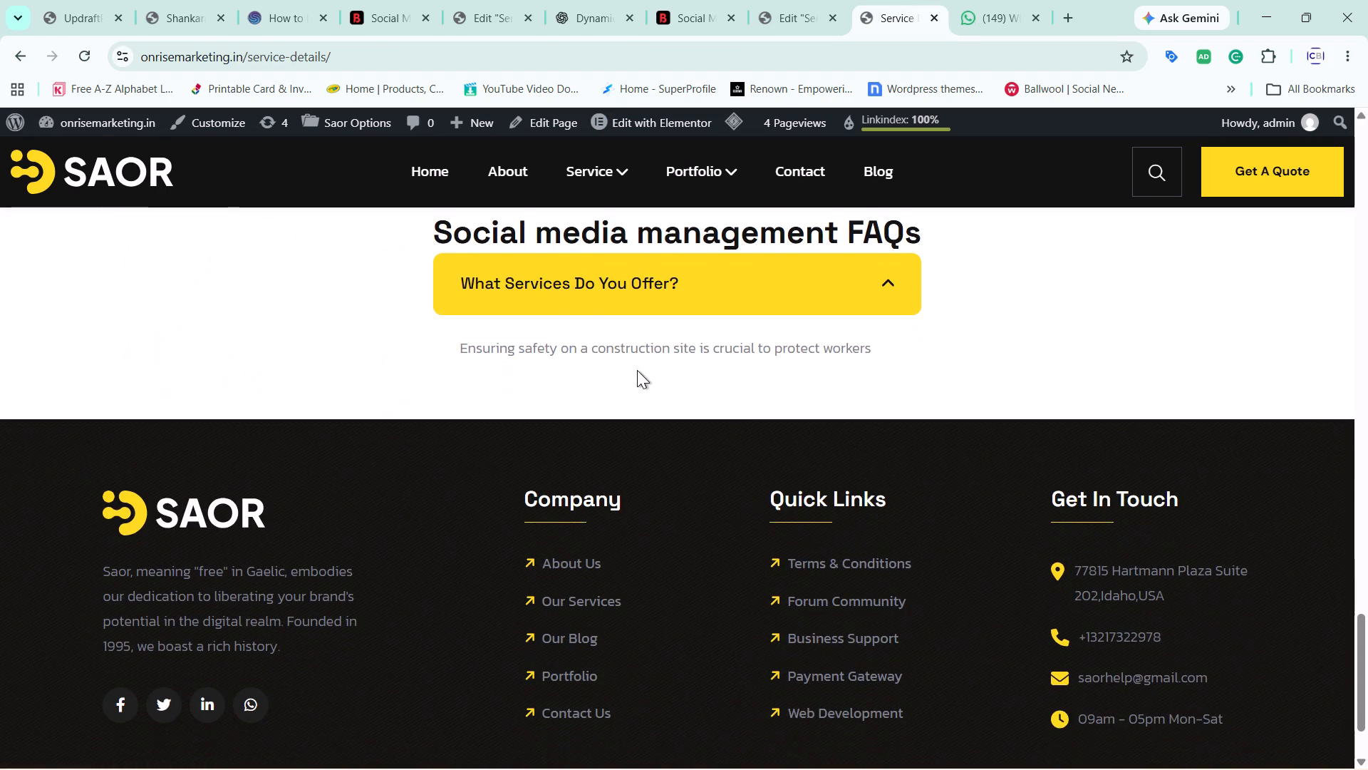
click(791, 0)
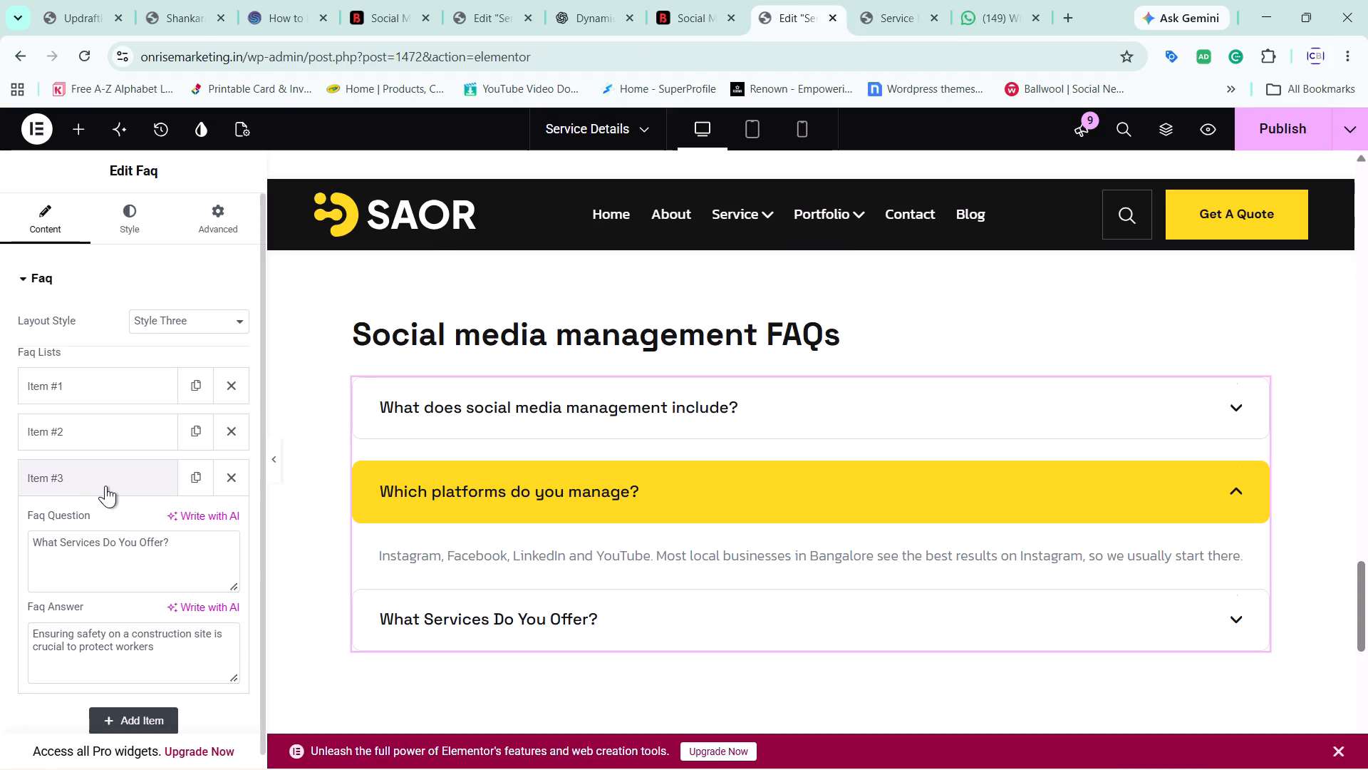
click(105, 486)
click(105, 486)
triple_click(88, 543)
click(88, 543)
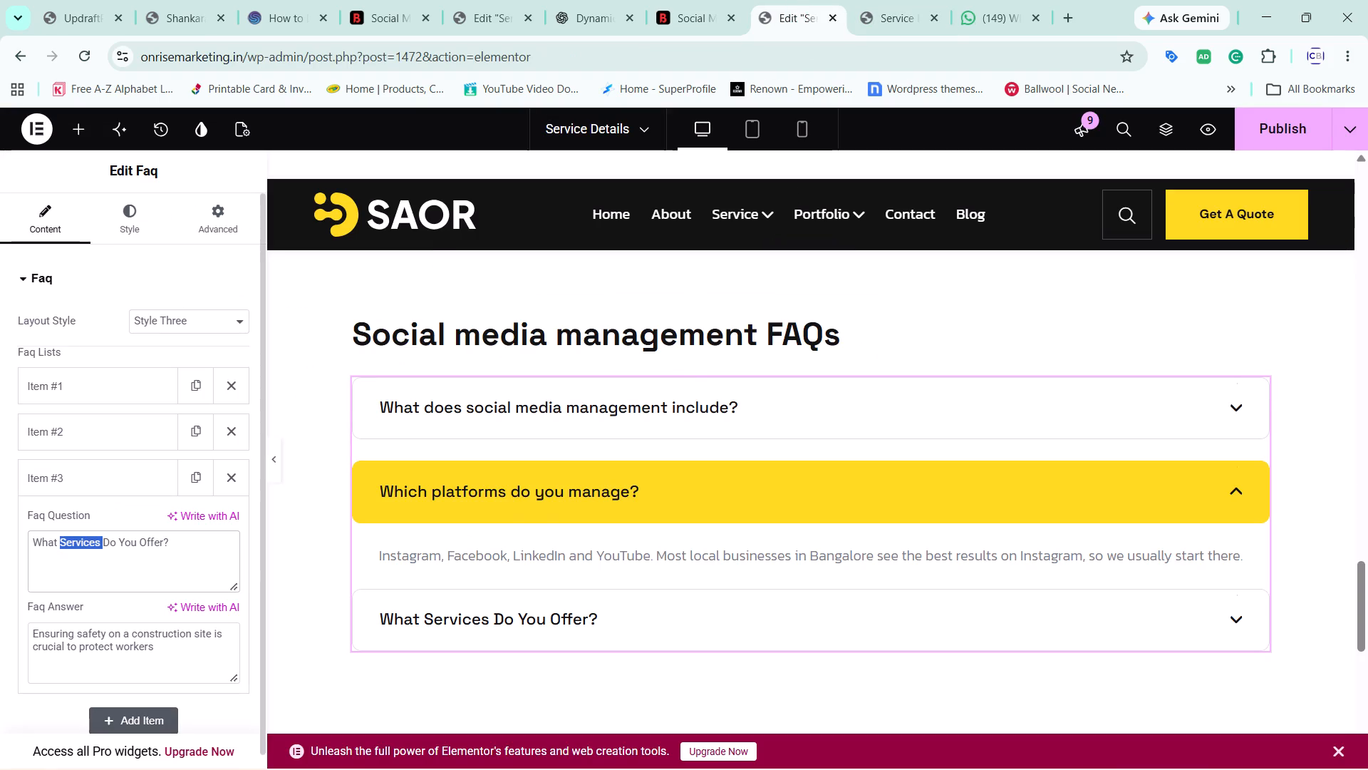
key(ctrl+v)
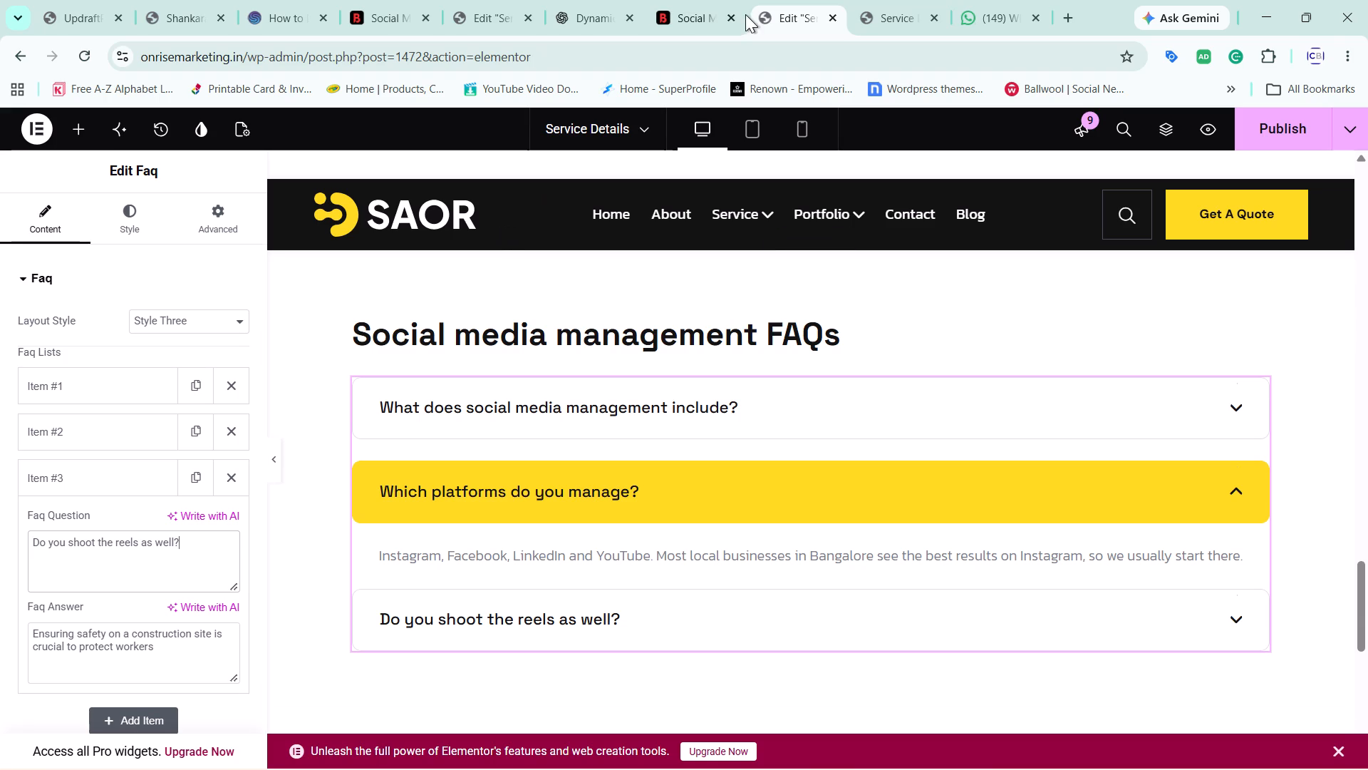
Replace the third FAQ item's default answer with the reference page's answer about the in-house video production team shooting and editing reels.
click(881, 0)
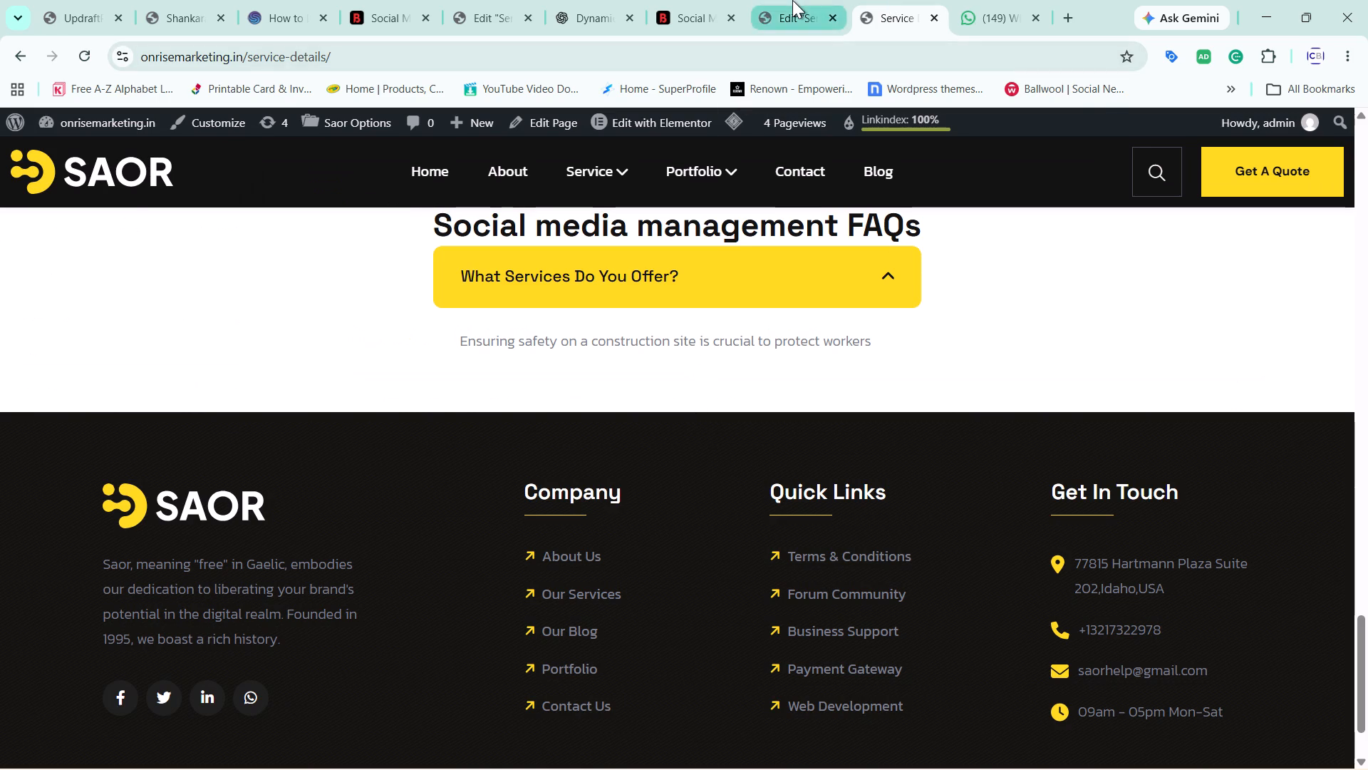
click(792, 0)
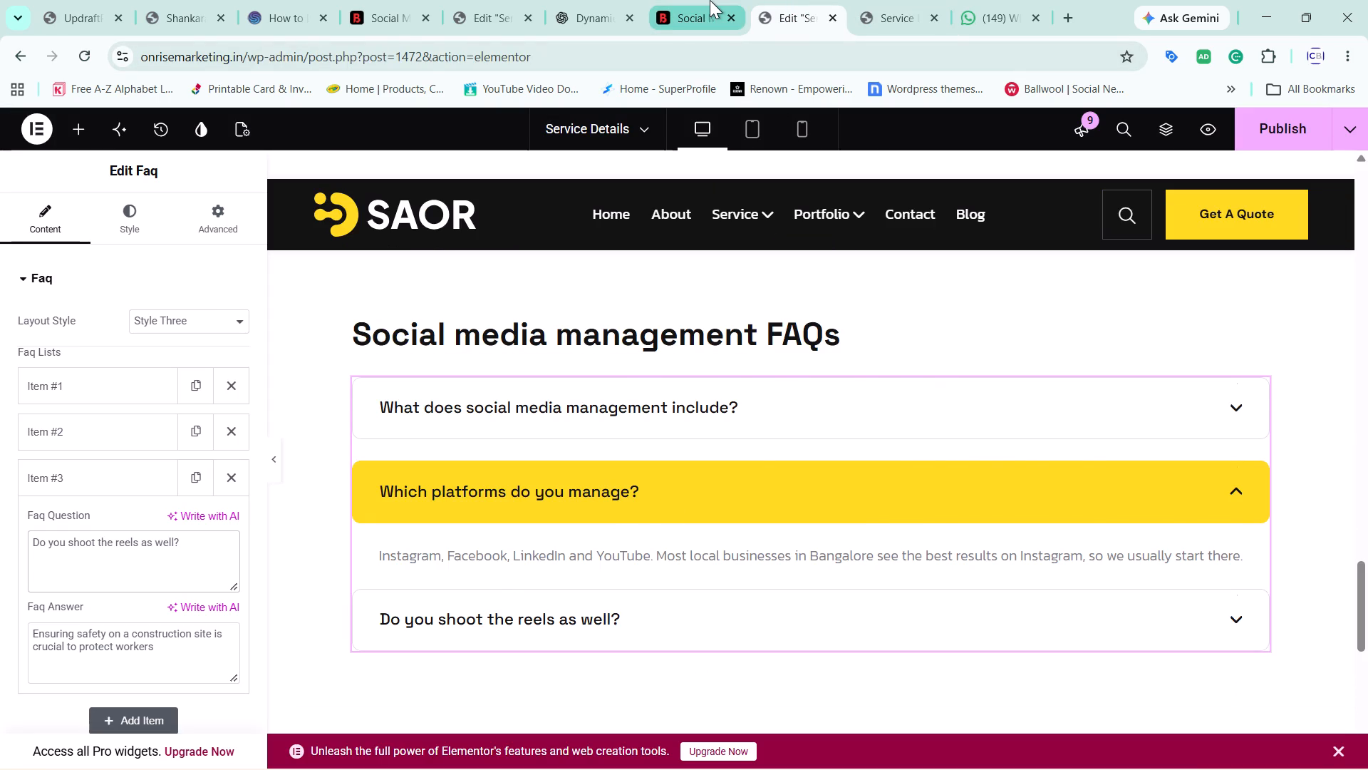
double_click(710, 0)
triple_click(532, 591)
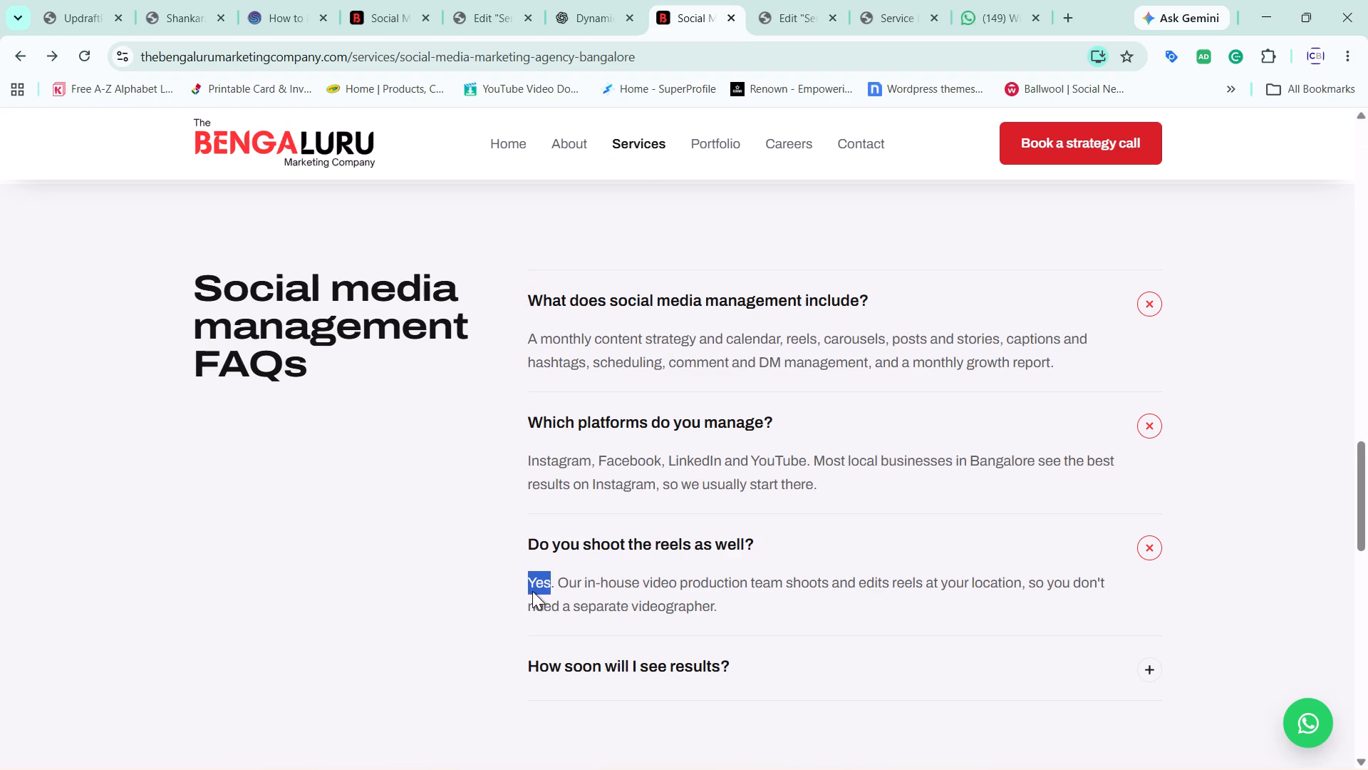
key(ctrl+c)
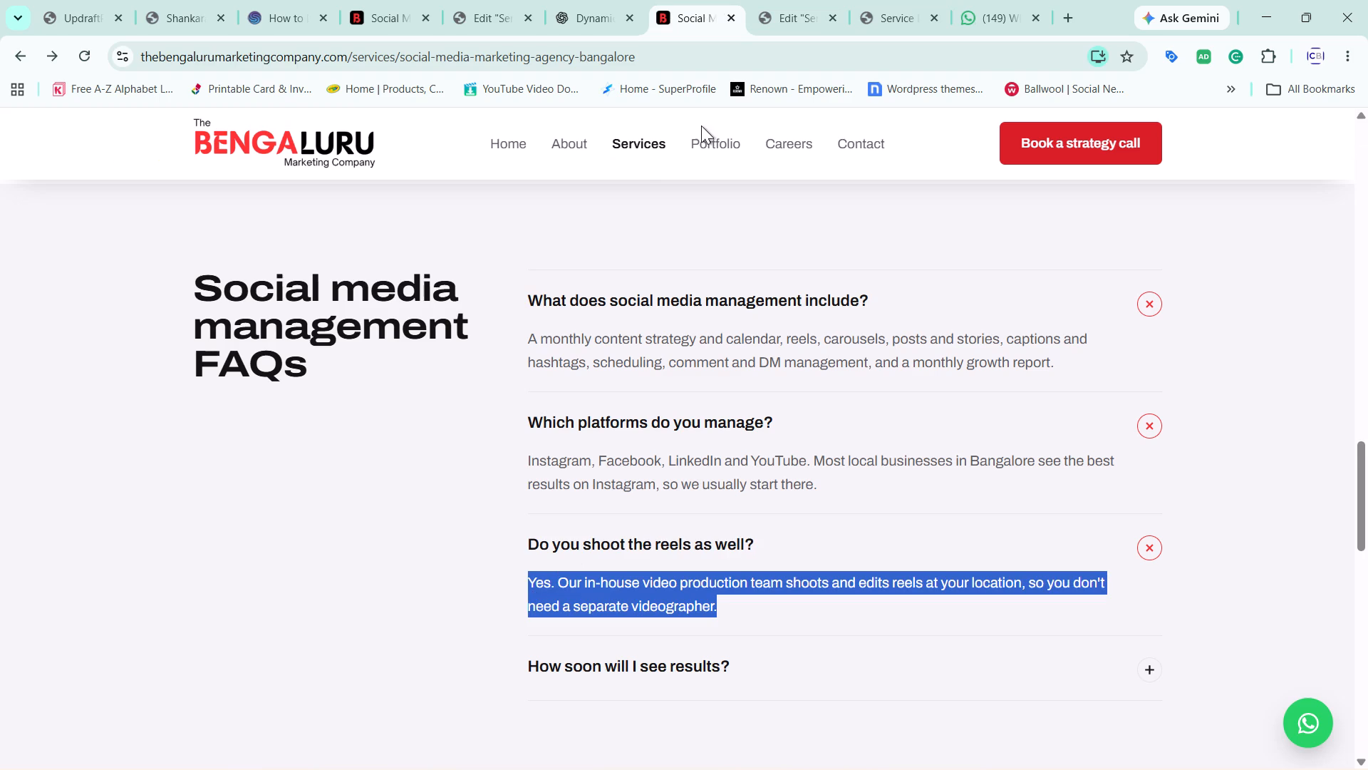
click(784, 0)
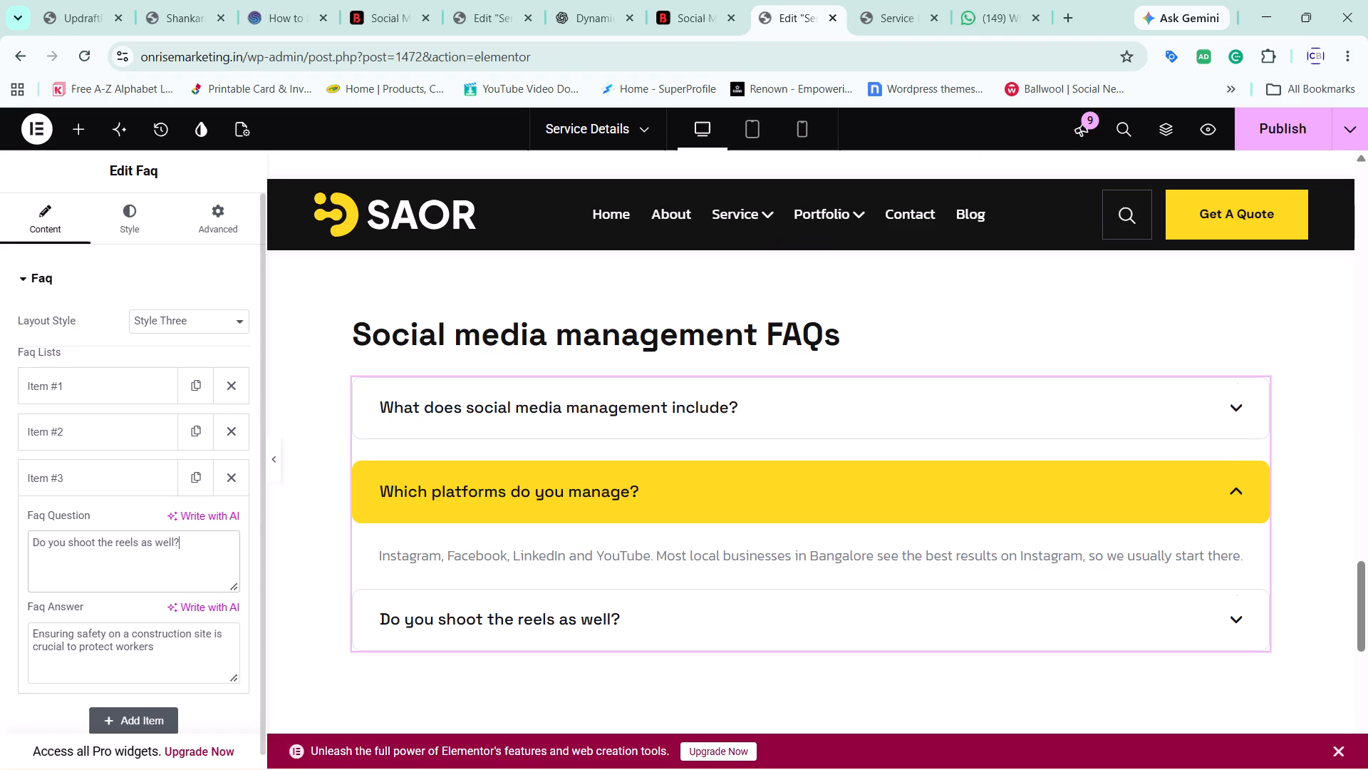
triple_click(53, 650)
click(53, 650)
key(ctrl+v)
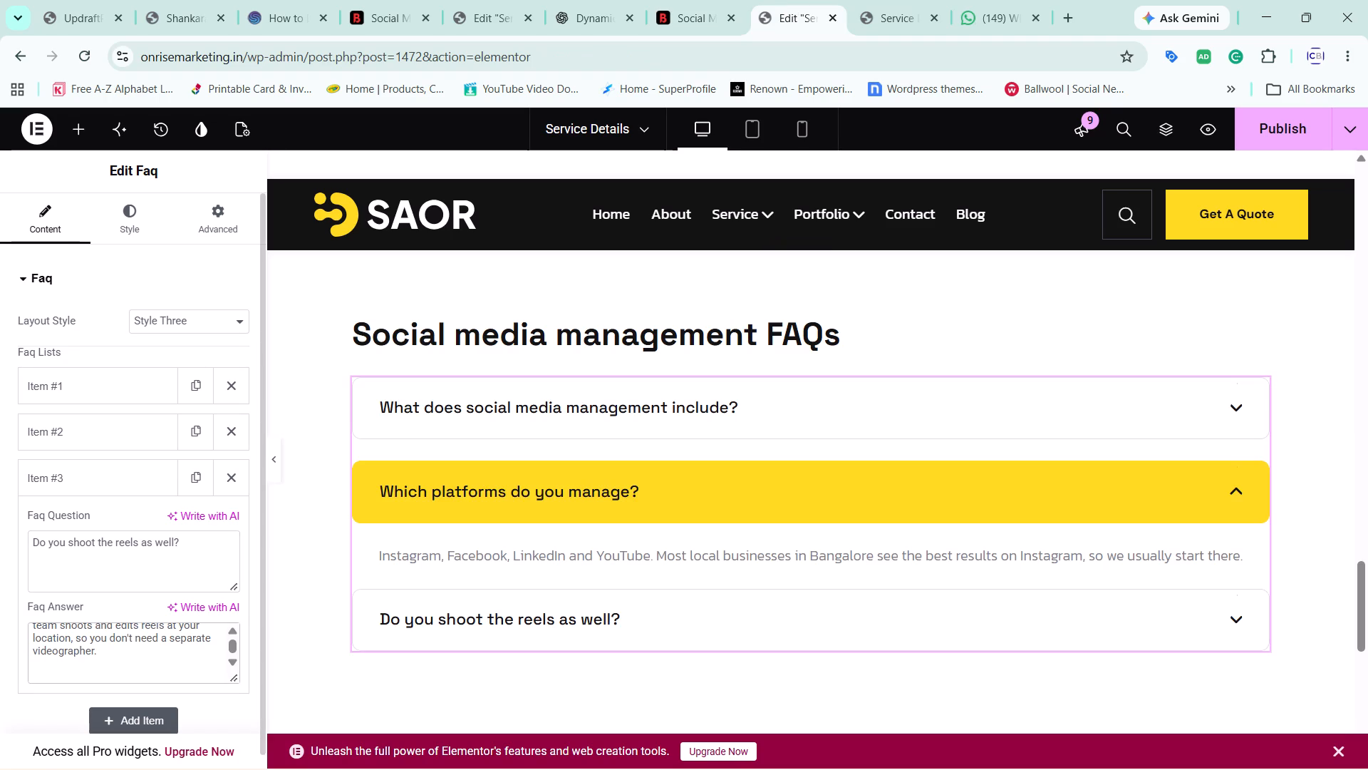
click(510, 491)
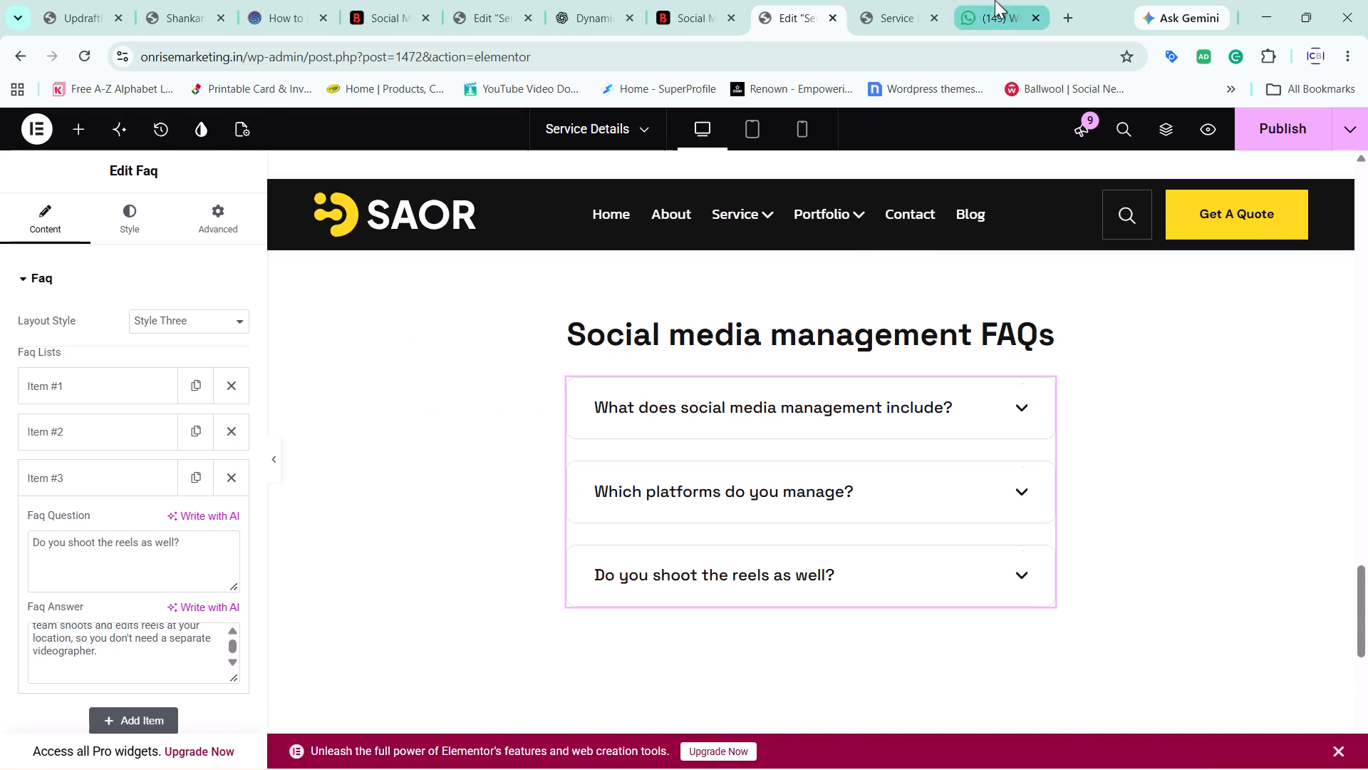
Add a fourth item to the Faq widget and set its question to "How soon will I see results?", copied from the reference FAQs.
click(921, 0)
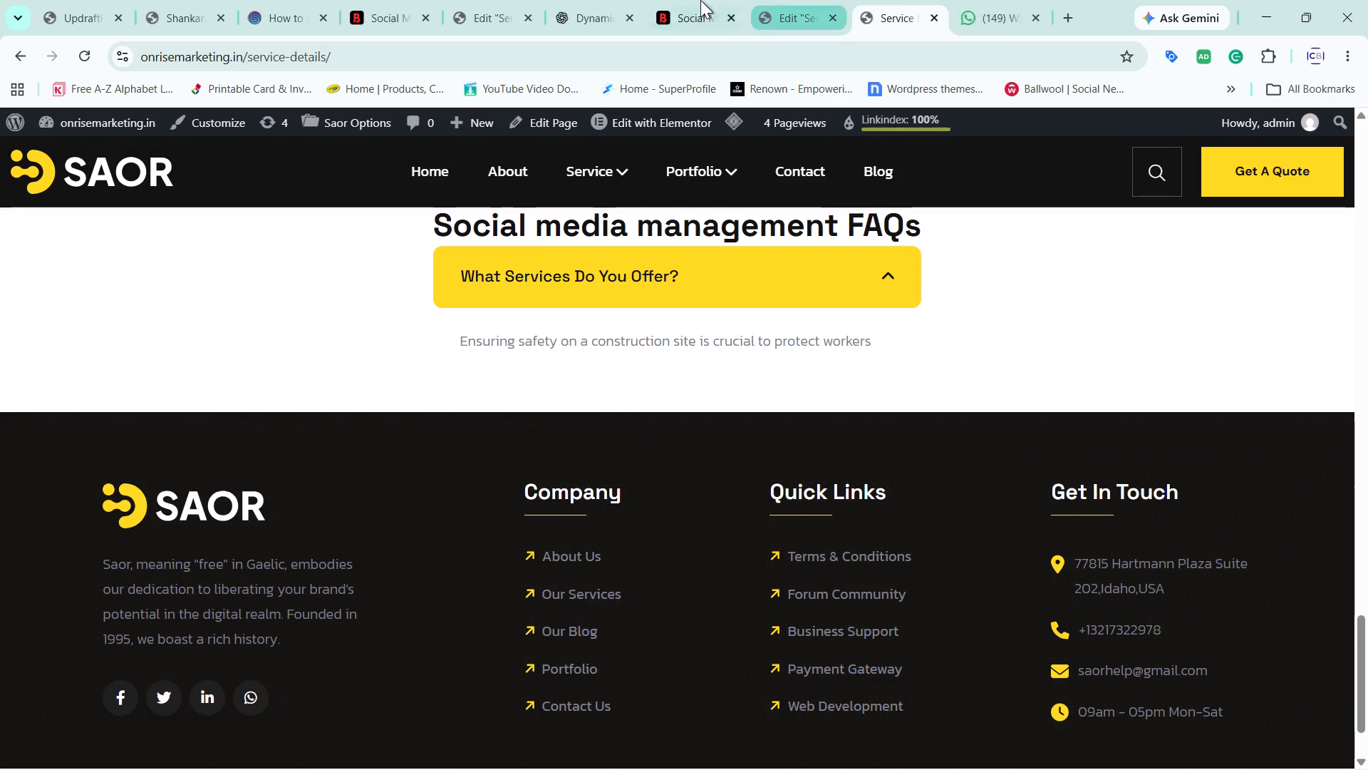
click(698, 0)
scroll(559, 539, down, 2)
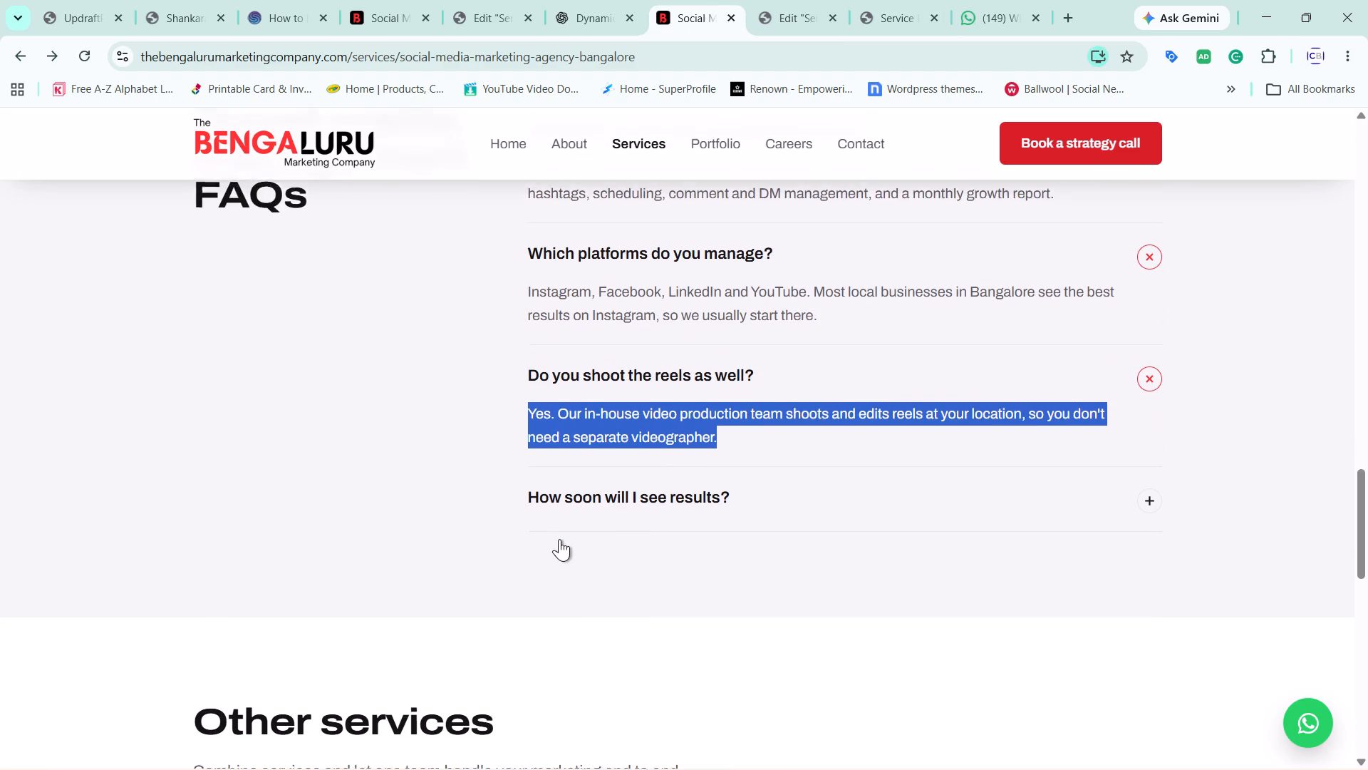
click(1144, 483)
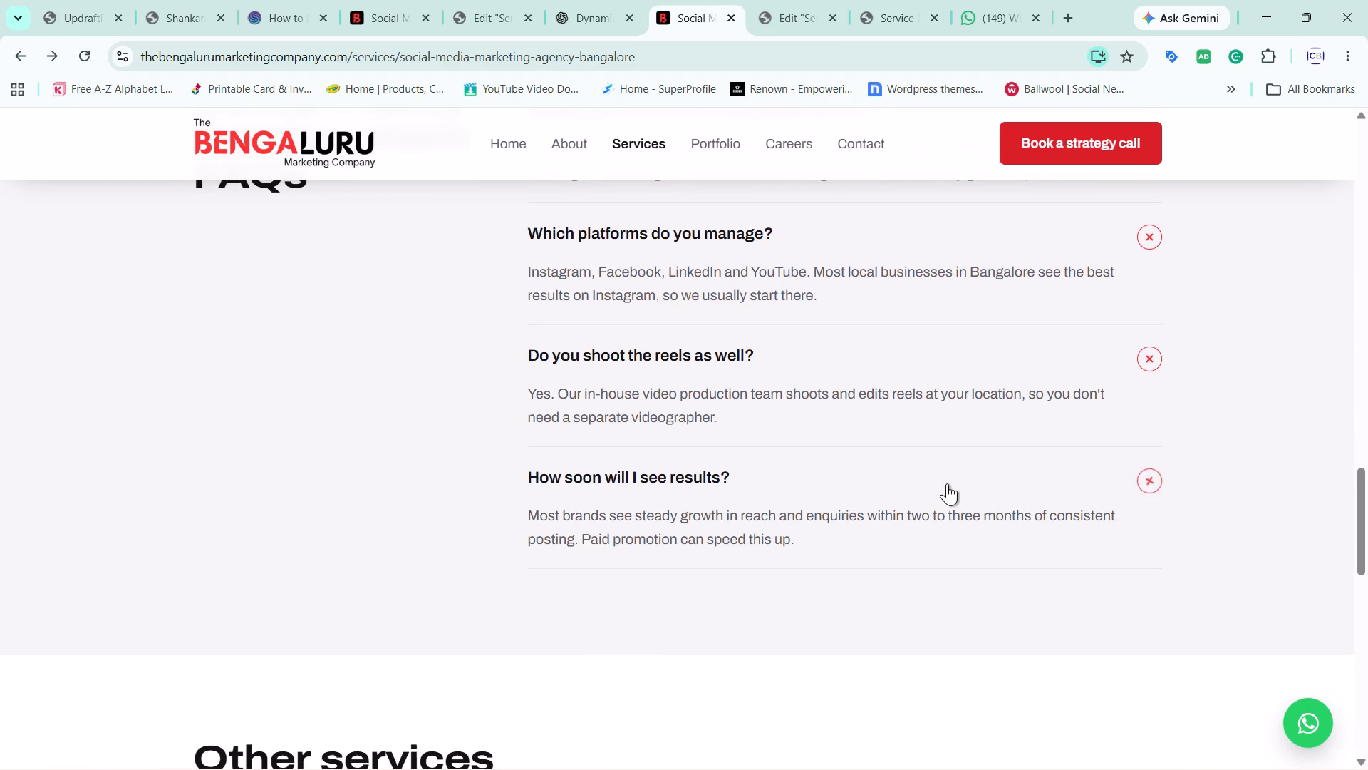
drag(512, 476, 833, 453)
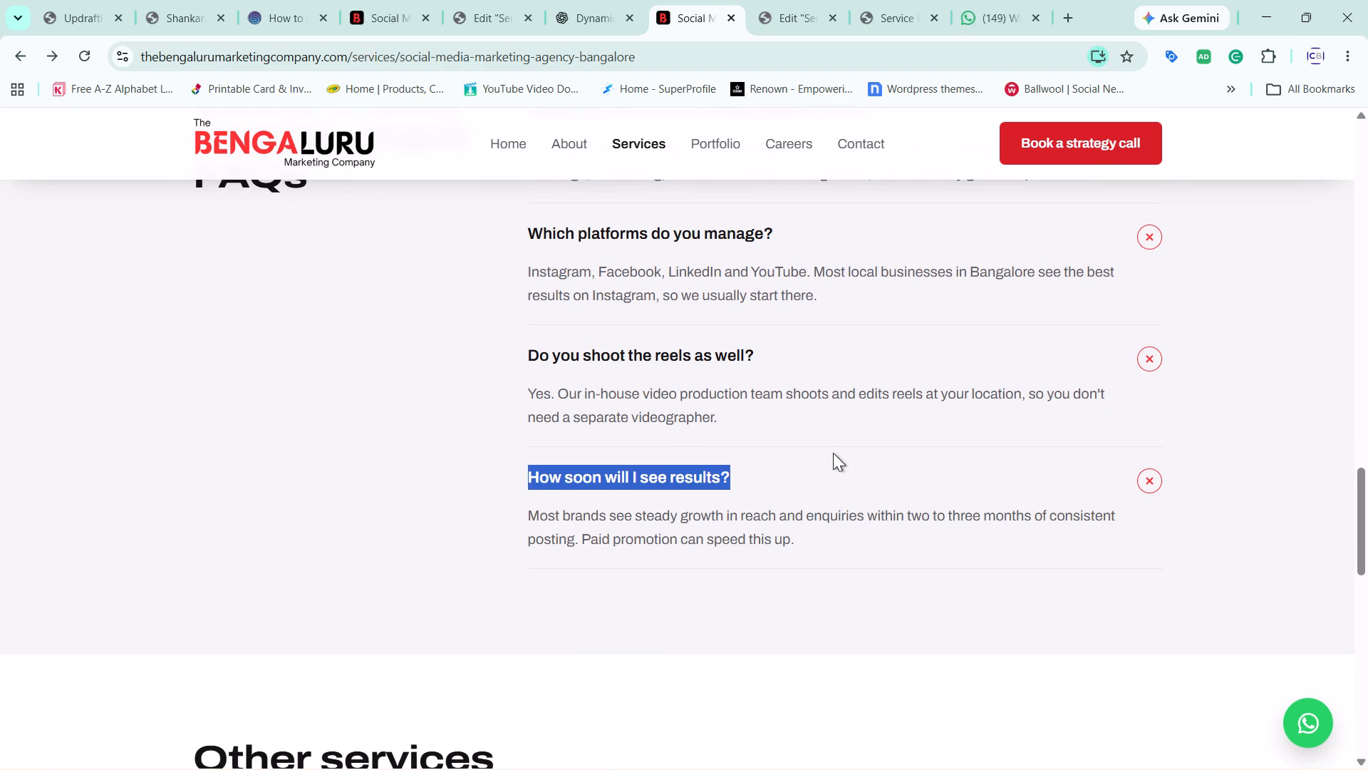
key(ctrl+c)
click(879, 0)
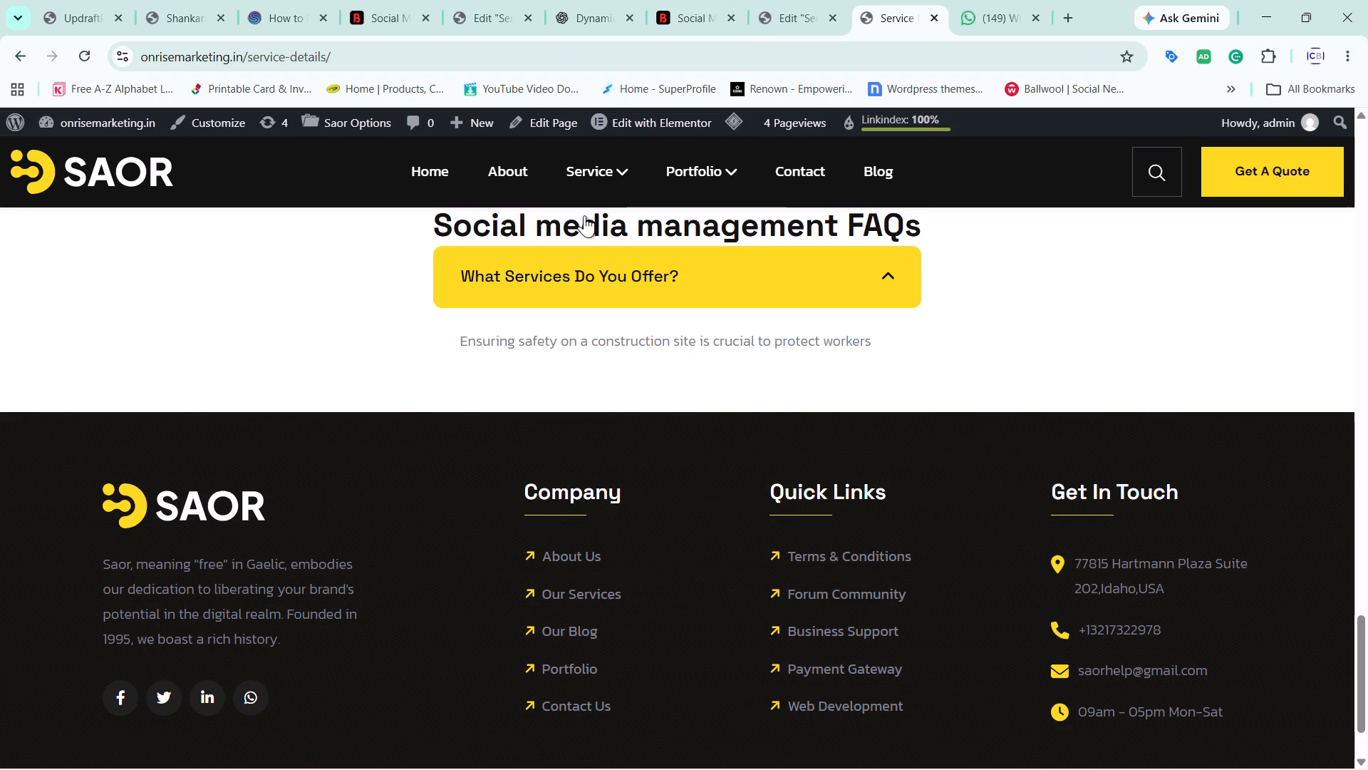
click(794, 0)
click(127, 483)
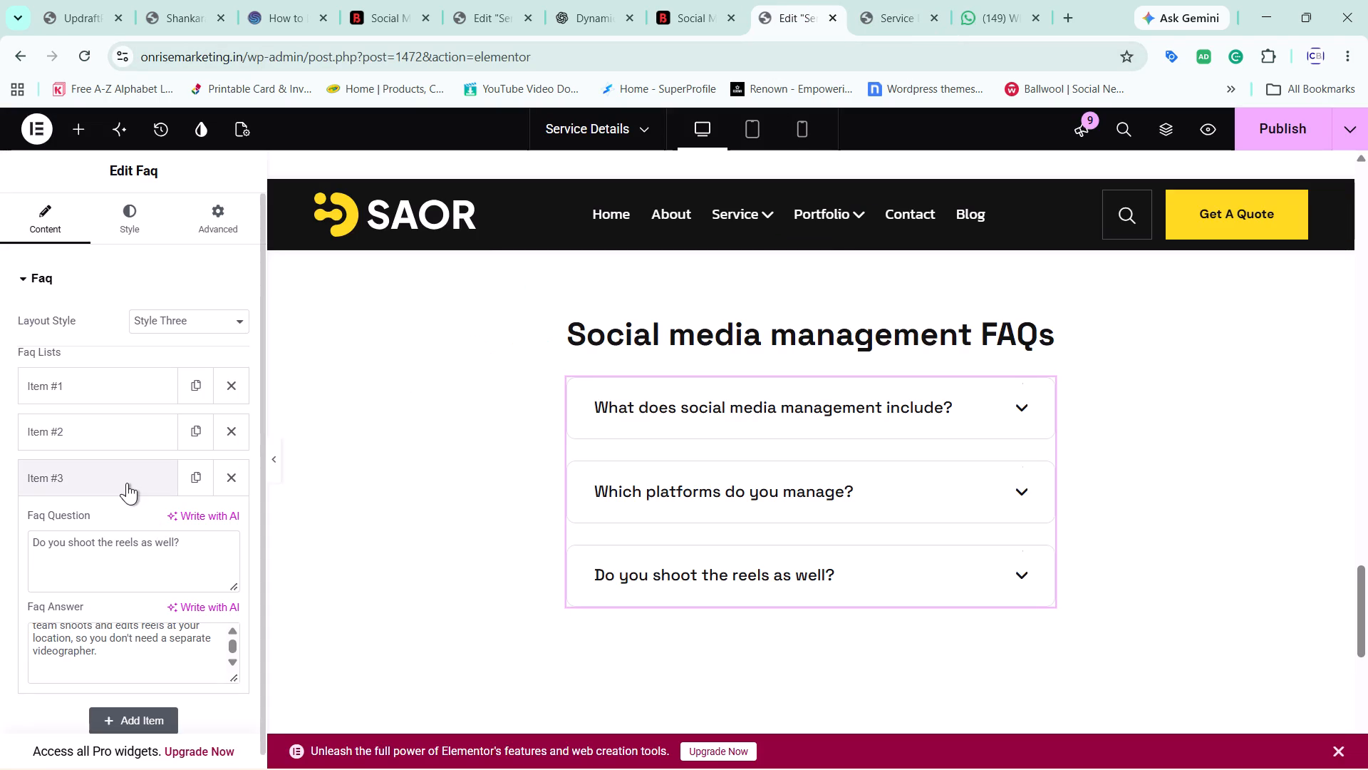
click(115, 516)
triple_click(78, 586)
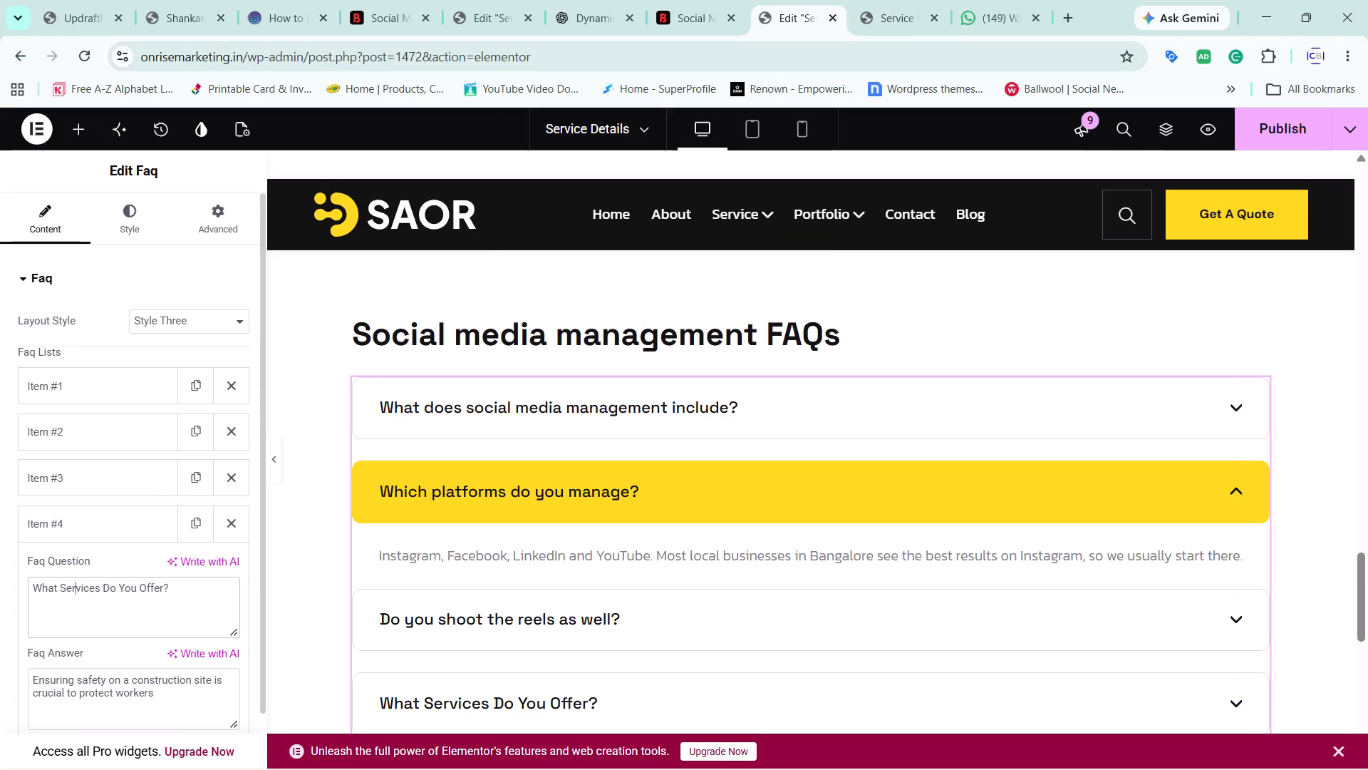
click(78, 586)
key(ctrl+v)
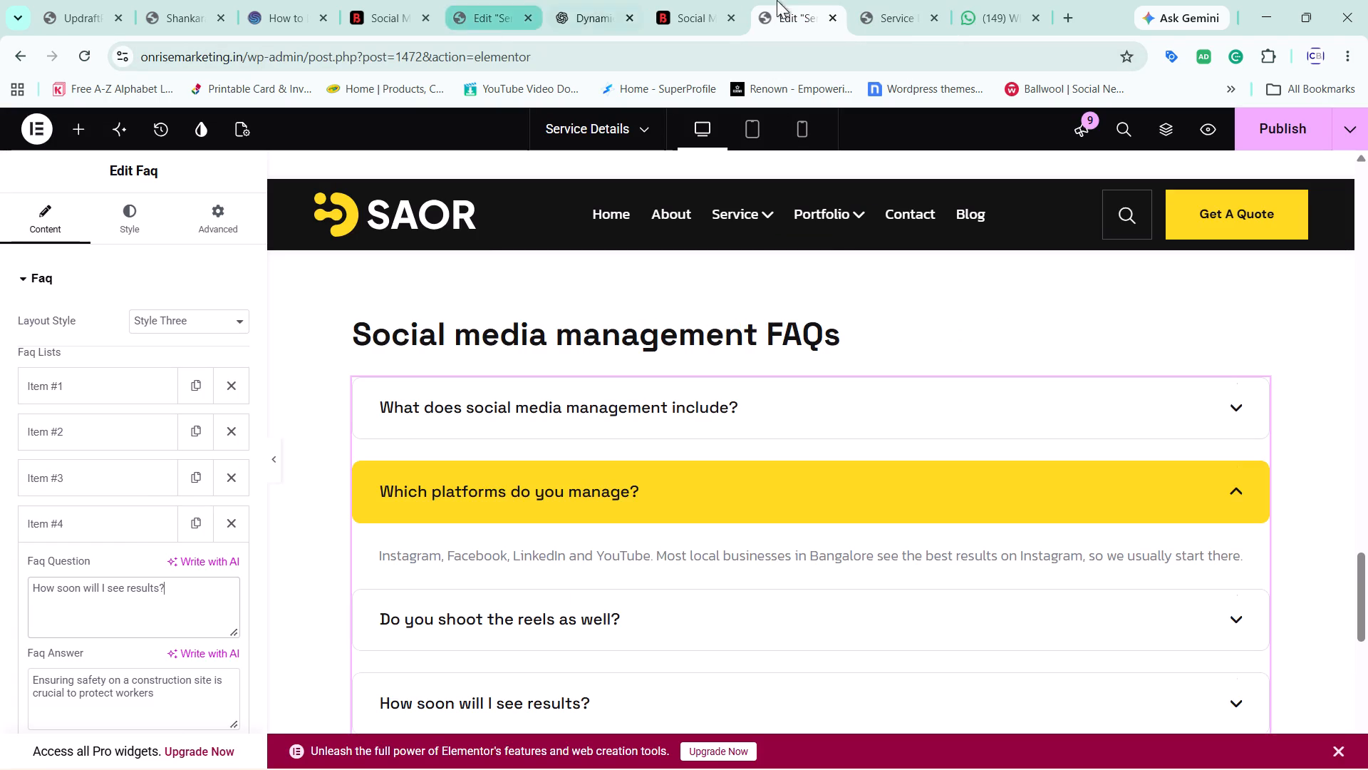
Copy the answer to "How soon will I see results?" from the reference page and return to the Elementor editor.
click(861, 2)
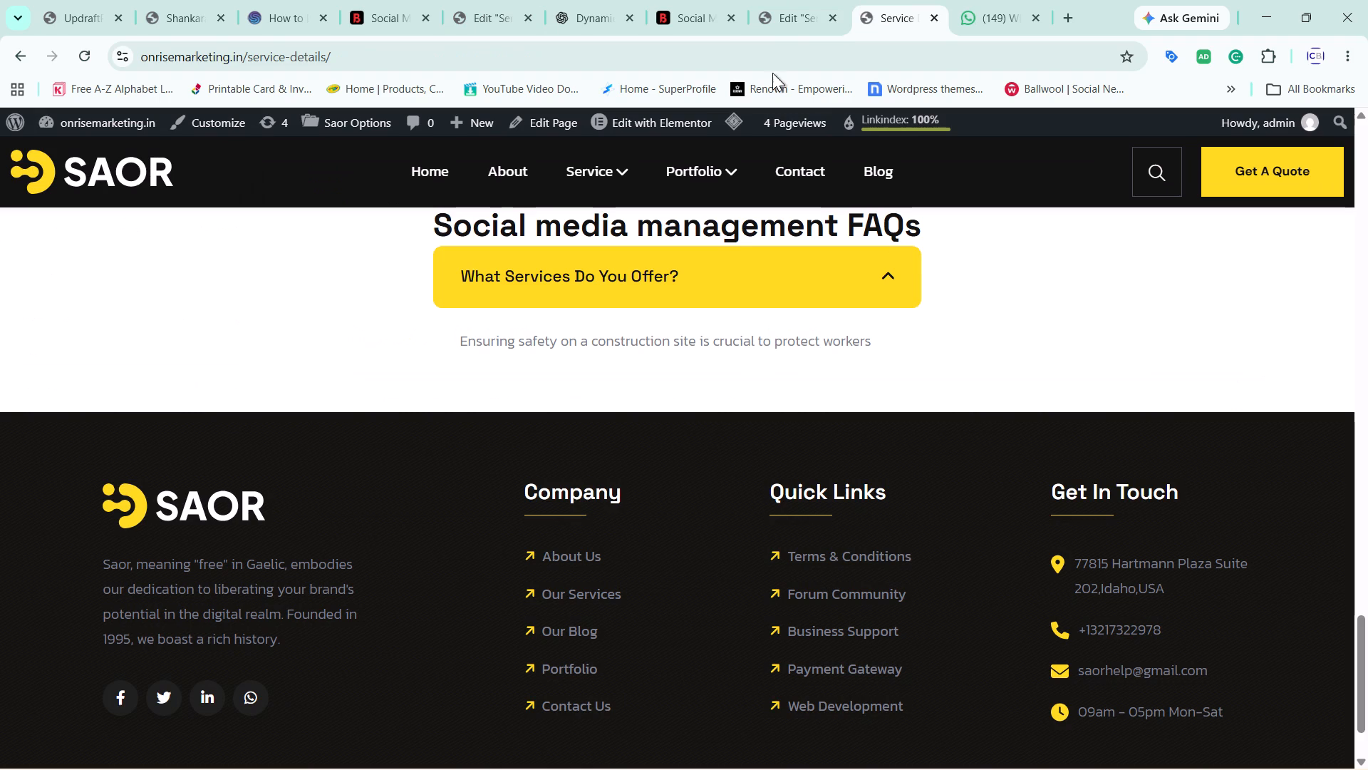
click(786, 0)
click(723, 0)
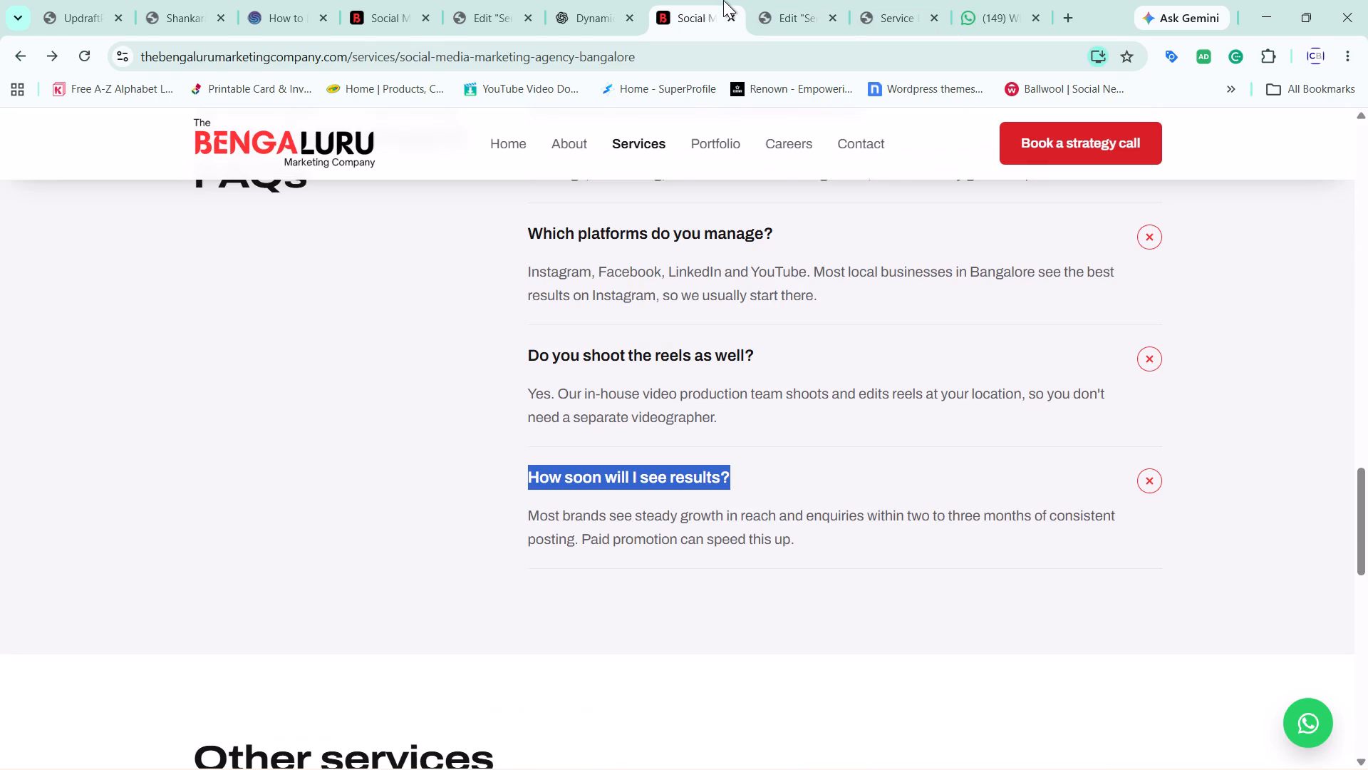
drag(527, 526, 817, 538)
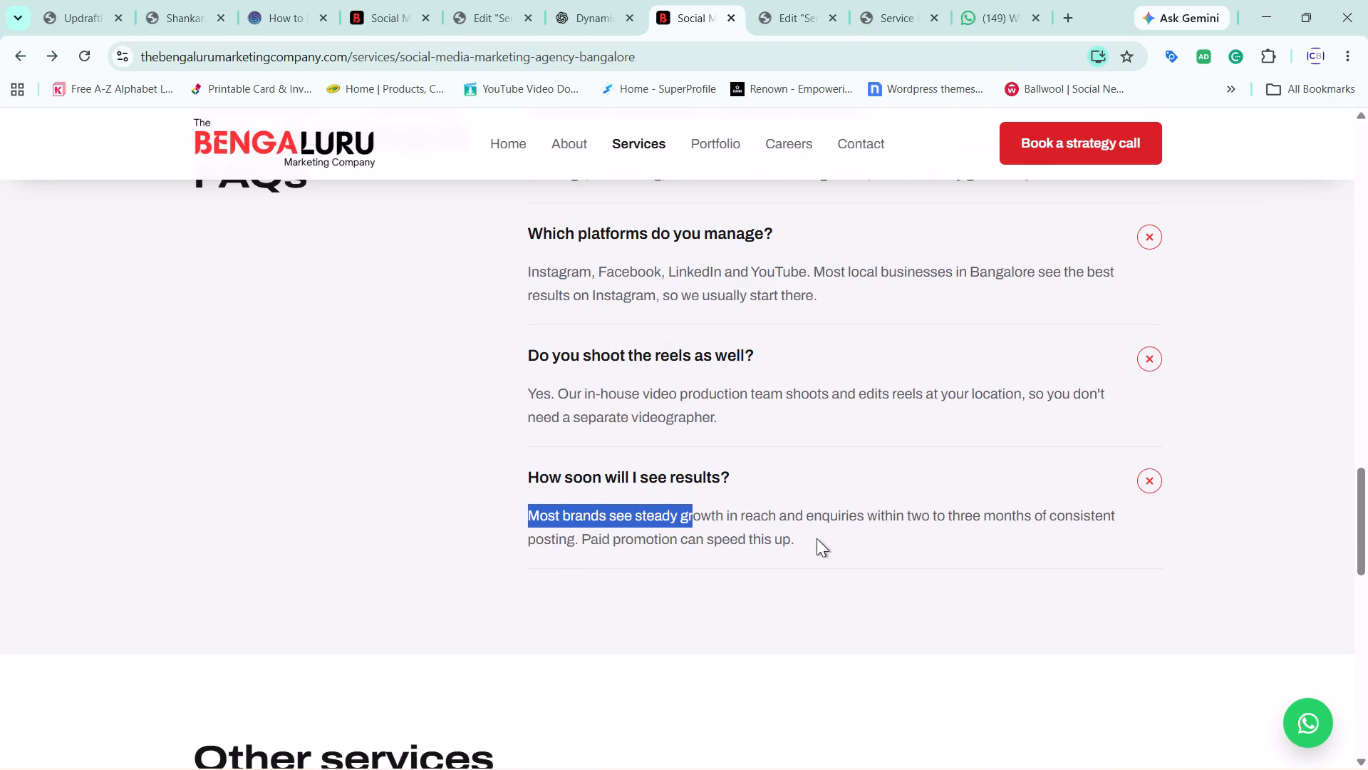
drag(817, 538, 897, 535)
key(ctrl+c)
click(901, 0)
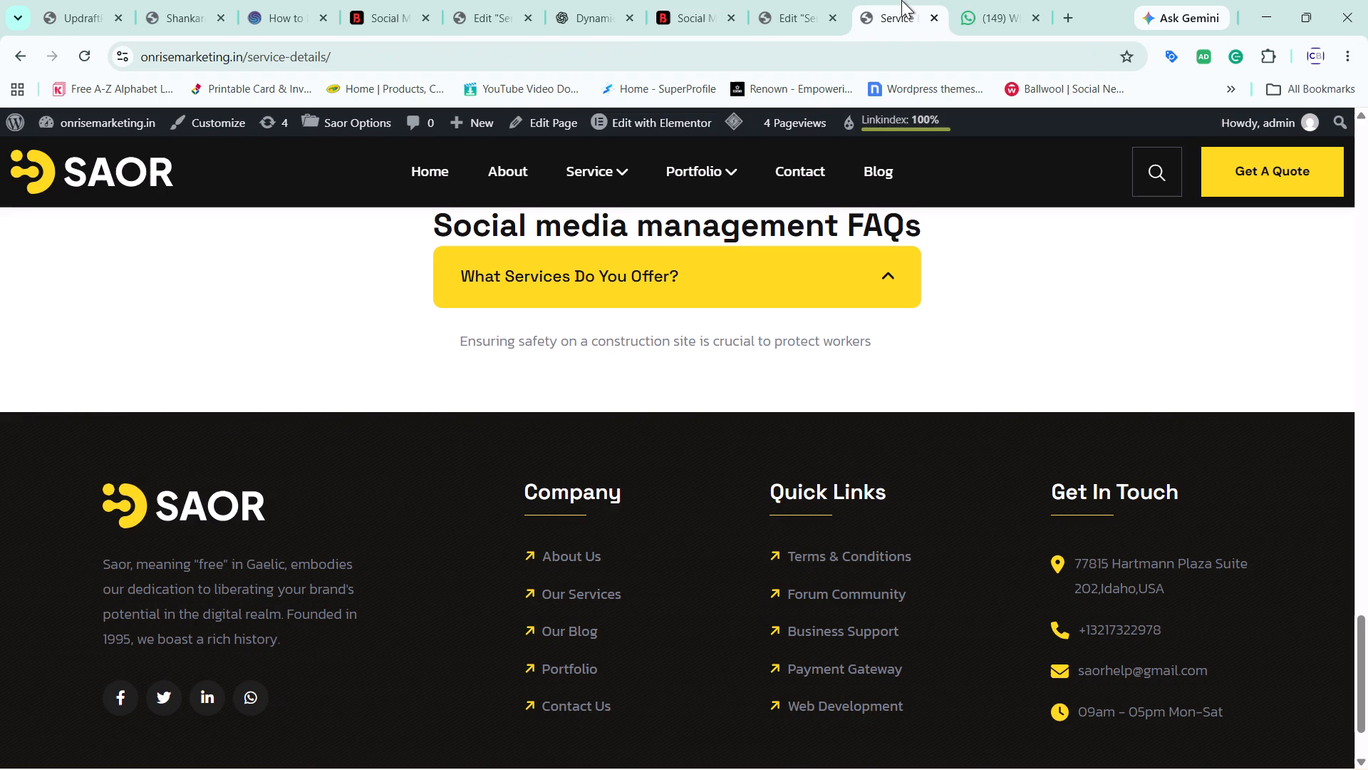
click(784, 0)
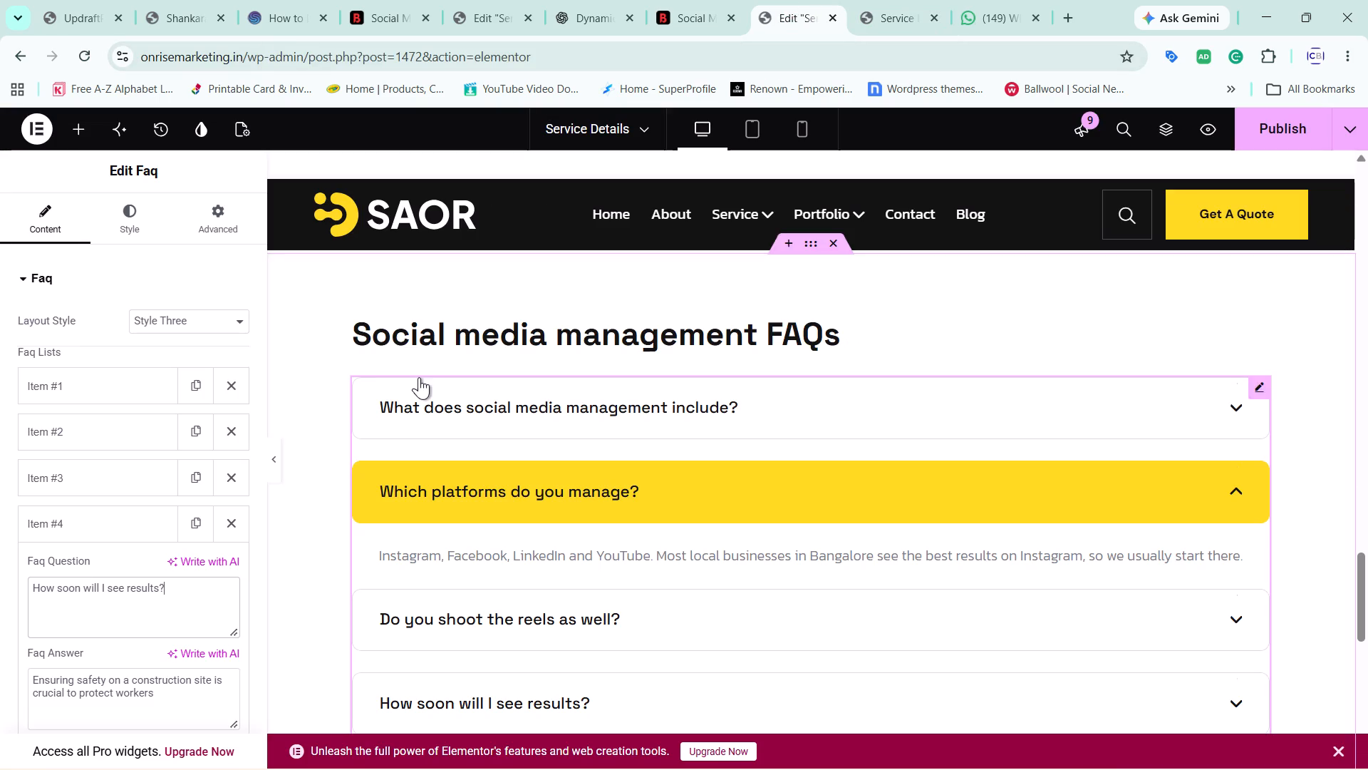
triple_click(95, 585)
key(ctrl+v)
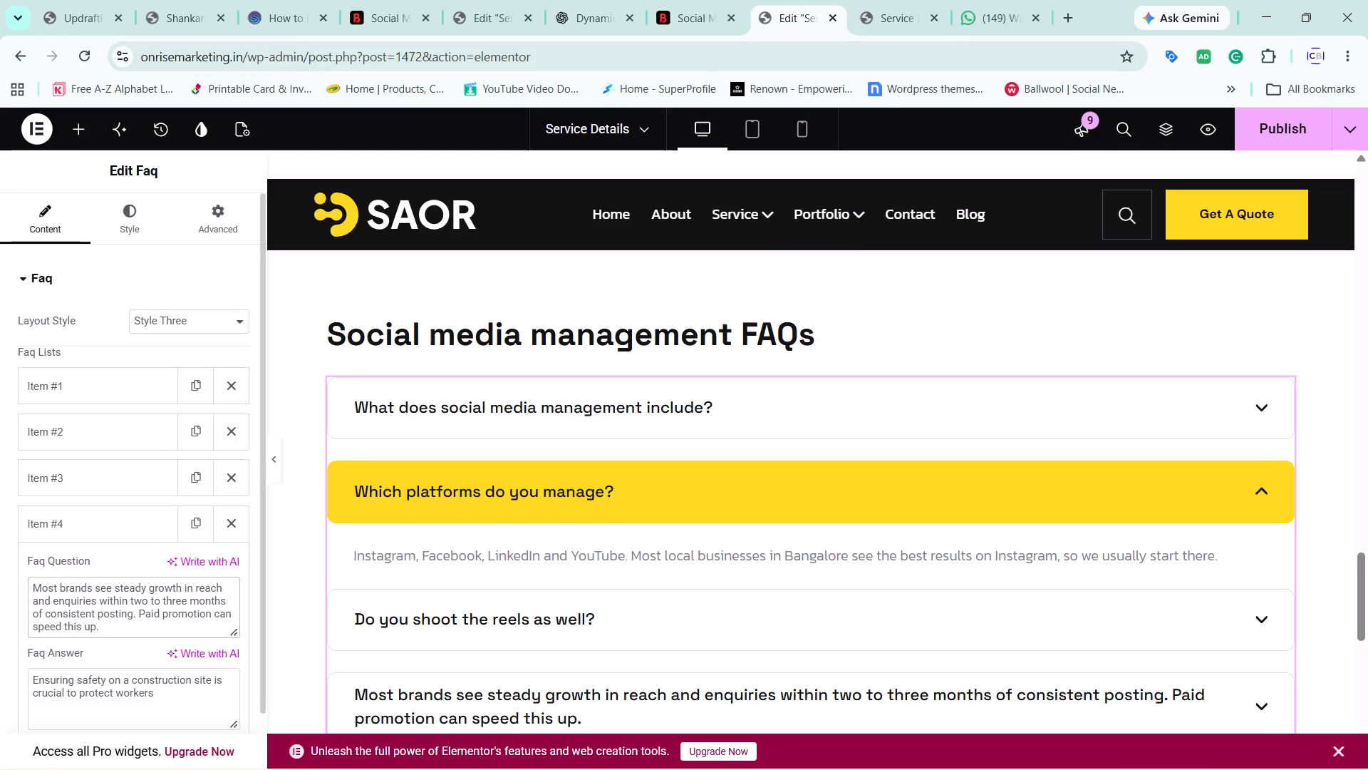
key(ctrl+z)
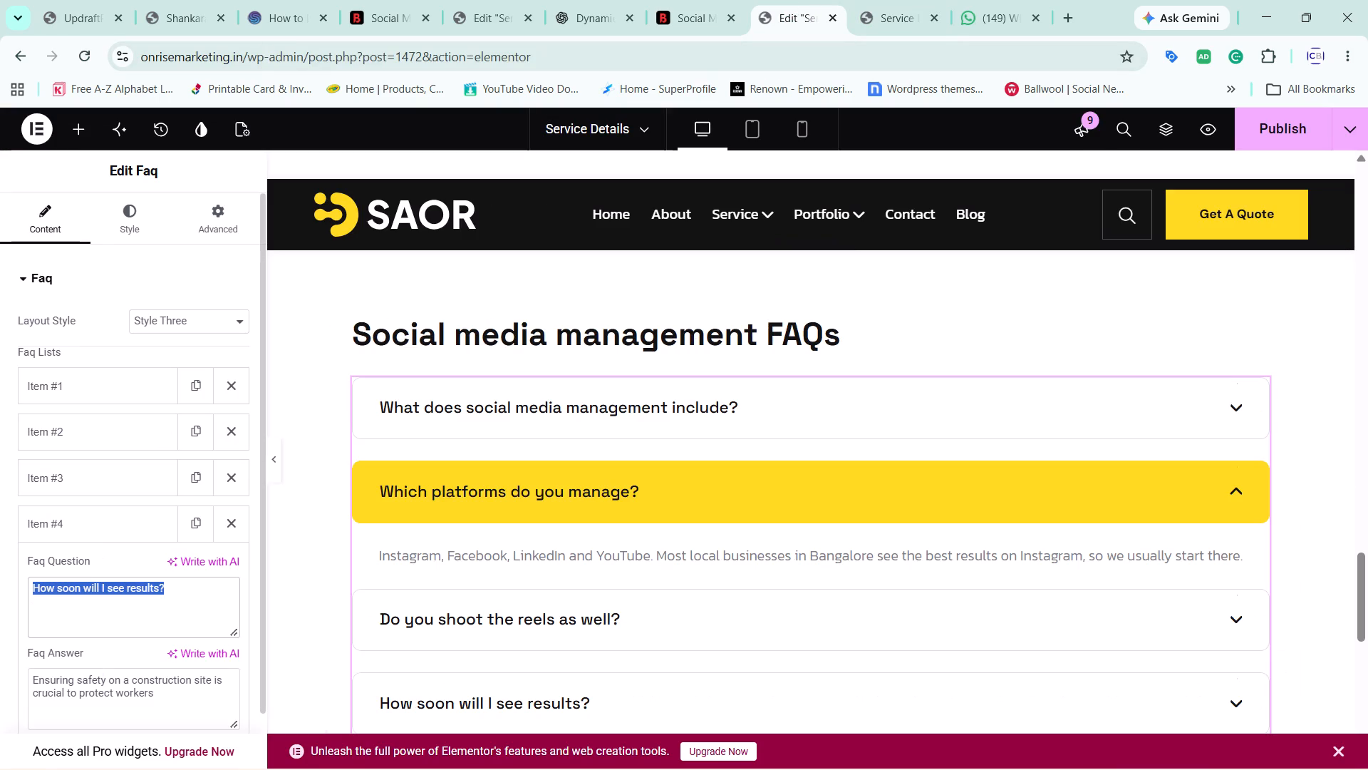
Replace the fourth FAQ item's default answer with the copied text about steady growth in reach and enquiries within two to three months.
triple_click(86, 688)
click(86, 688)
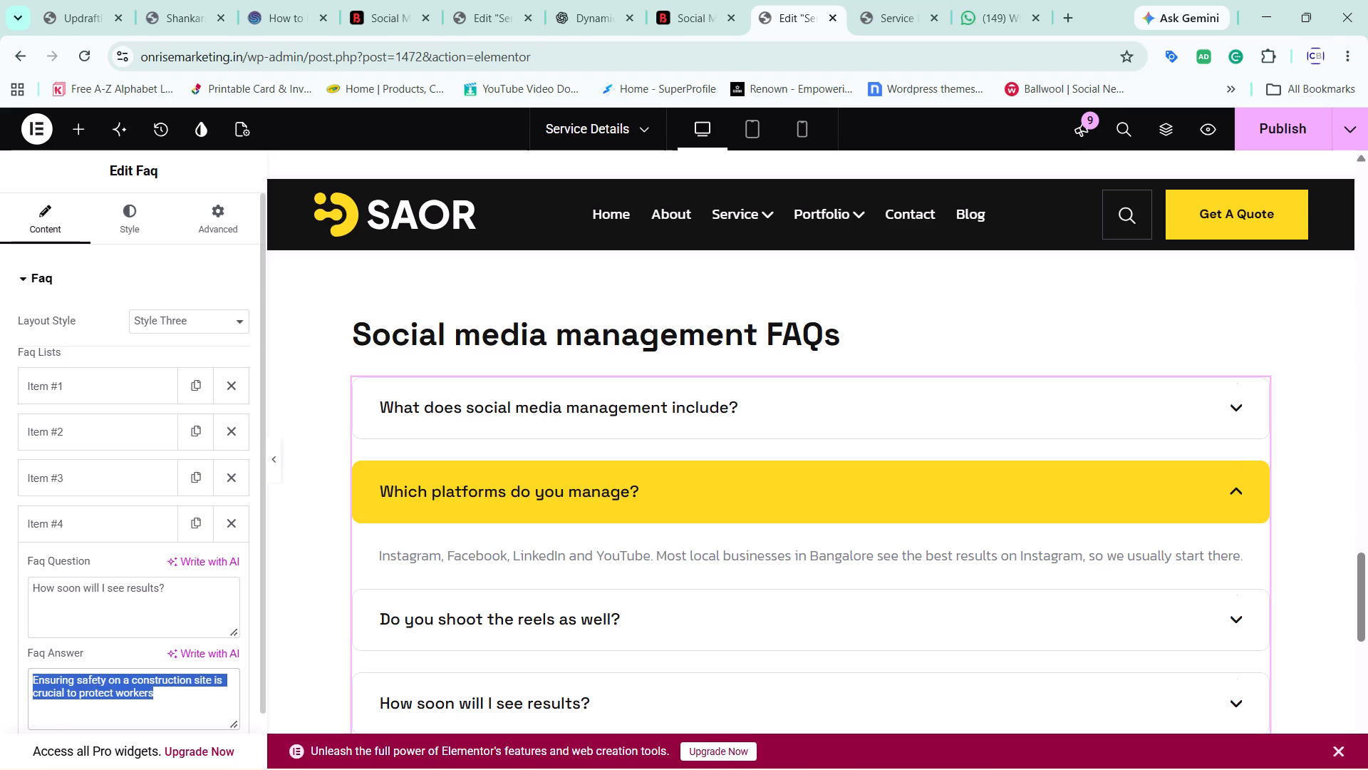
key(ctrl+v)
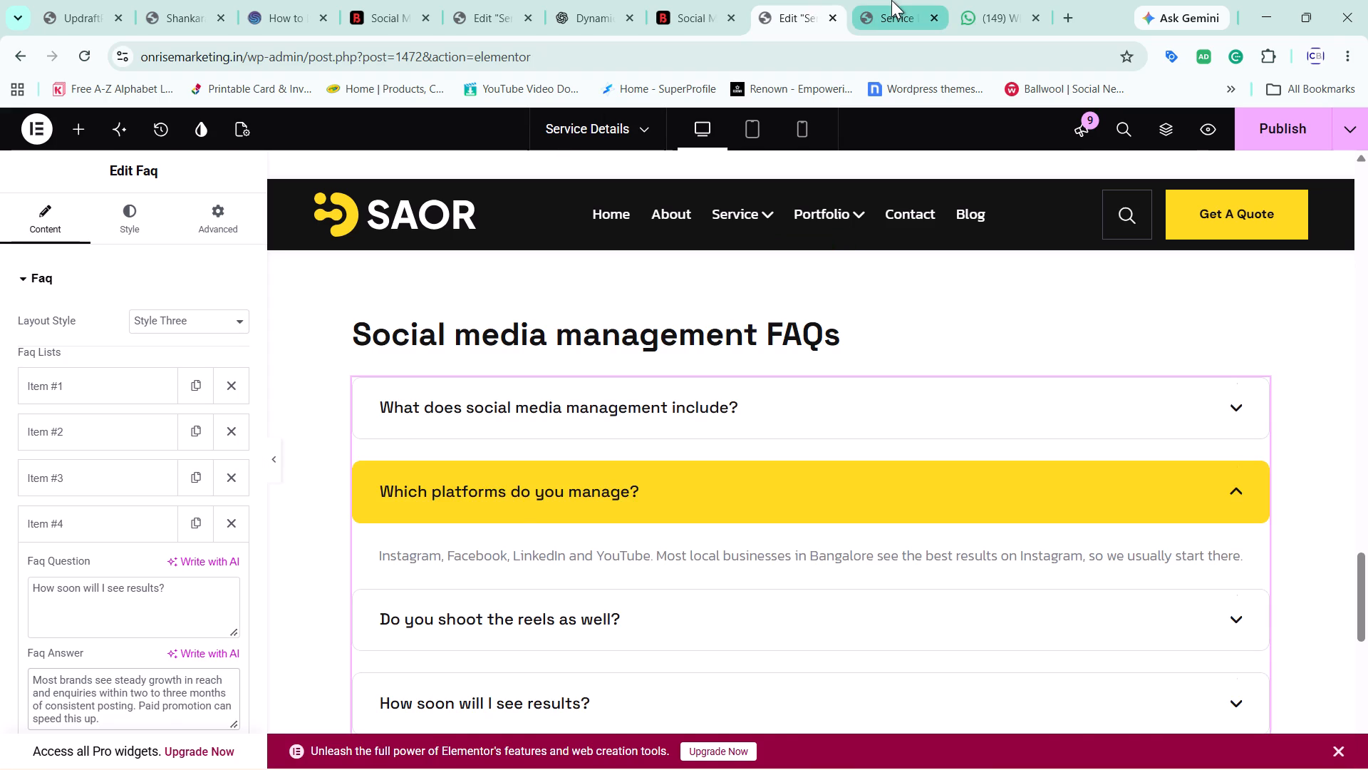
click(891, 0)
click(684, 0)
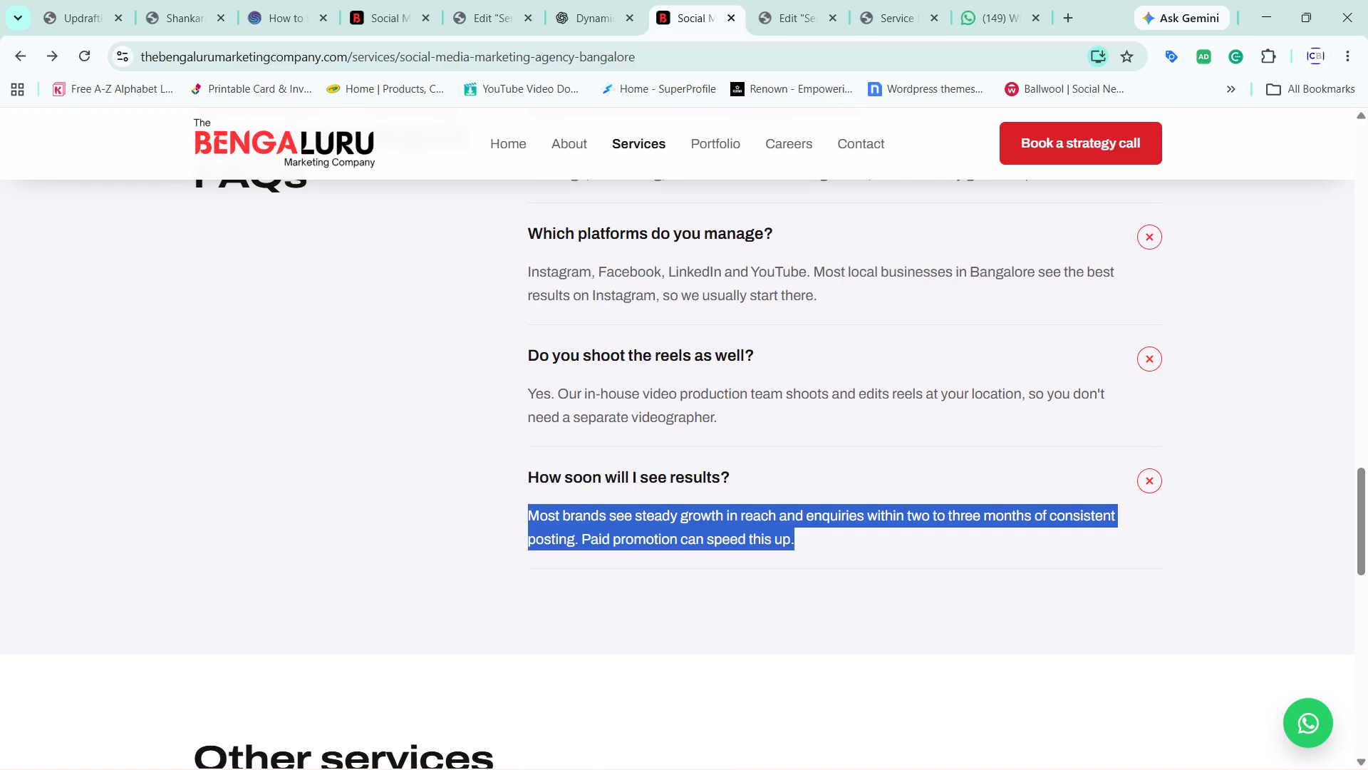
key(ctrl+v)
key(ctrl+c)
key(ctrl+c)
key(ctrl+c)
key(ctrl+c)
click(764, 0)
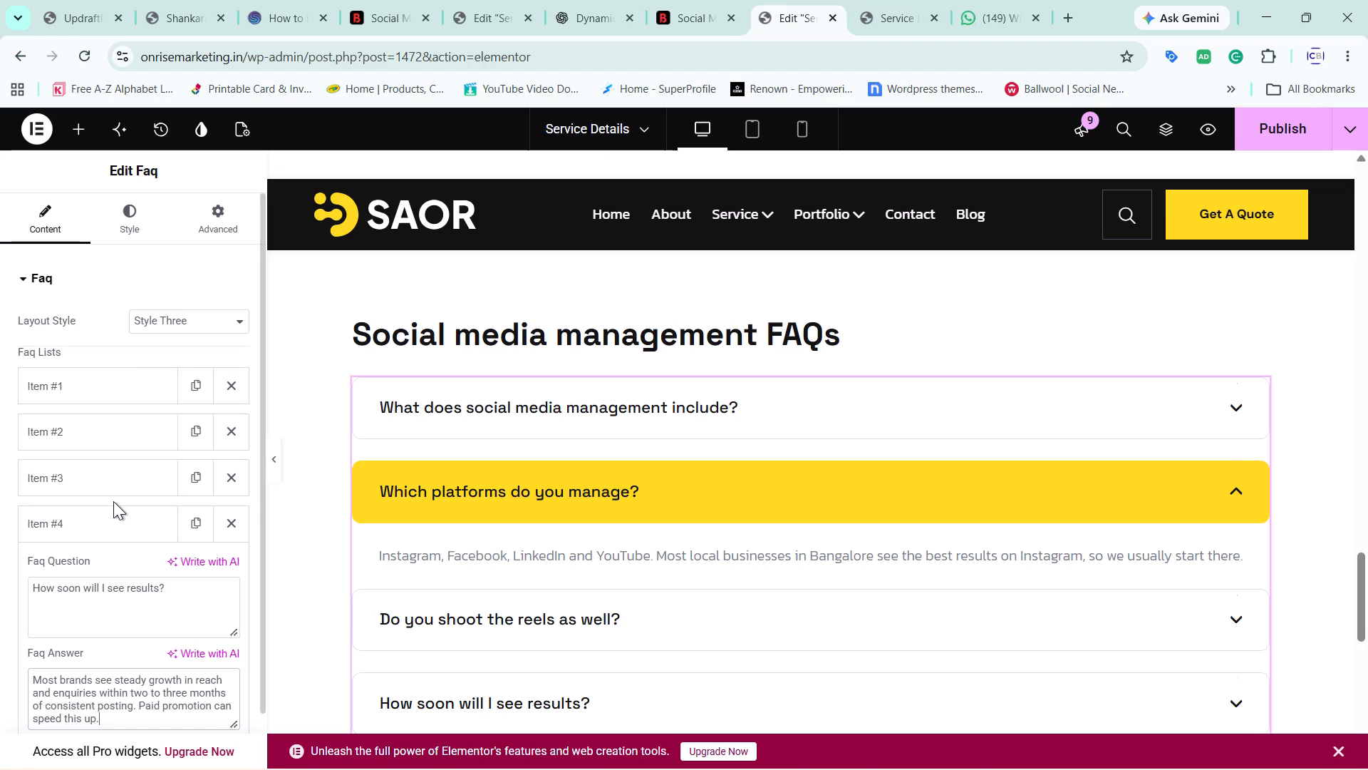
Collapse the fourth FAQ item, review the FAQ section in the preview and publish the updated Service Details page.
click(113, 504)
click(113, 514)
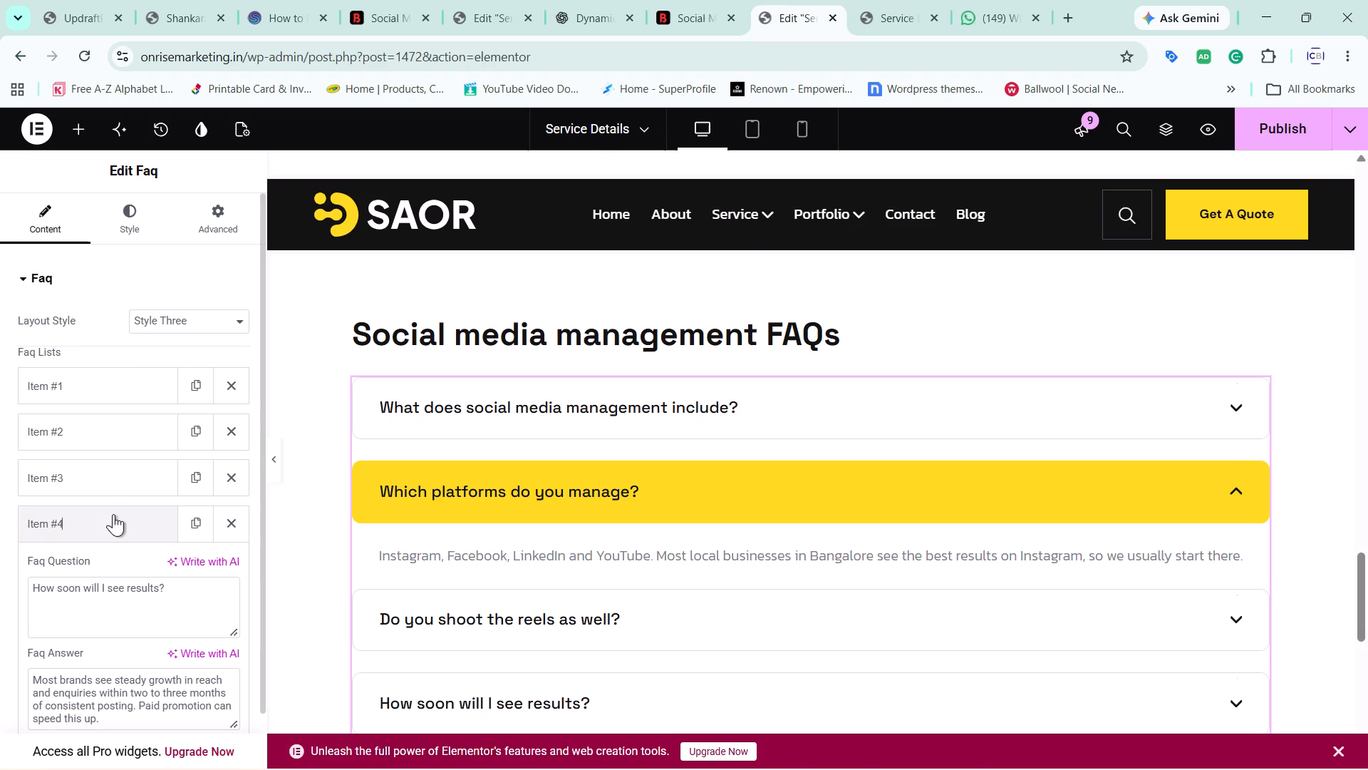
scroll(730, 354, down, 2)
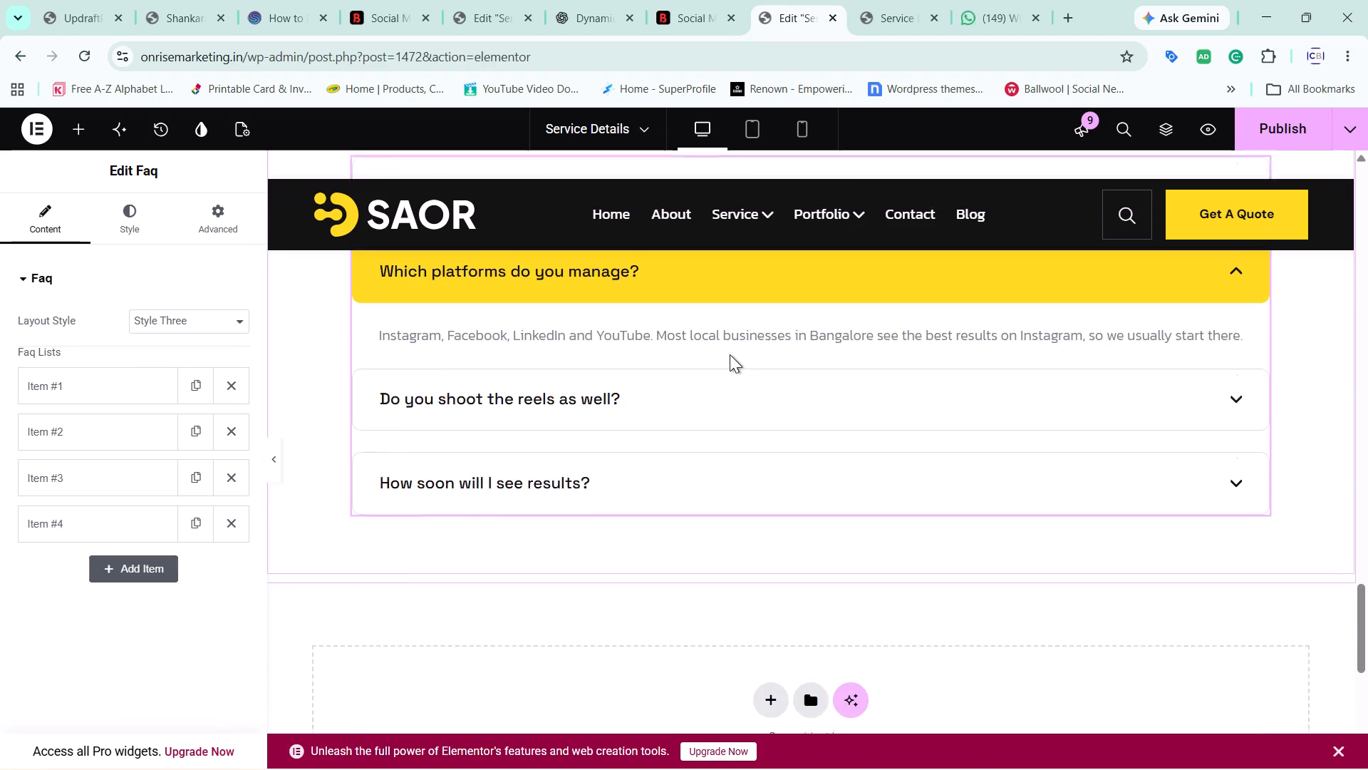
scroll(730, 354, up, 4)
drag(1273, 104, 1270, 131)
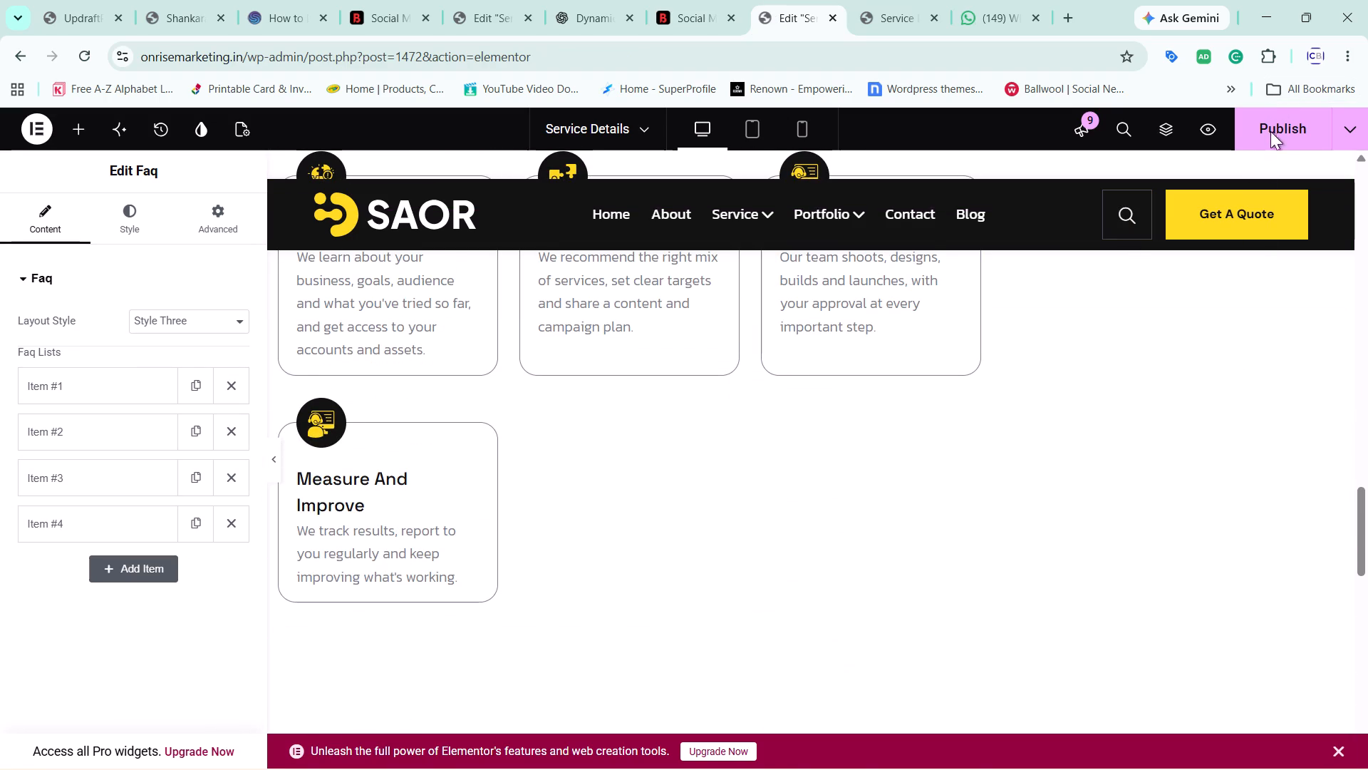
drag(1270, 131, 1270, 135)
click(1270, 135)
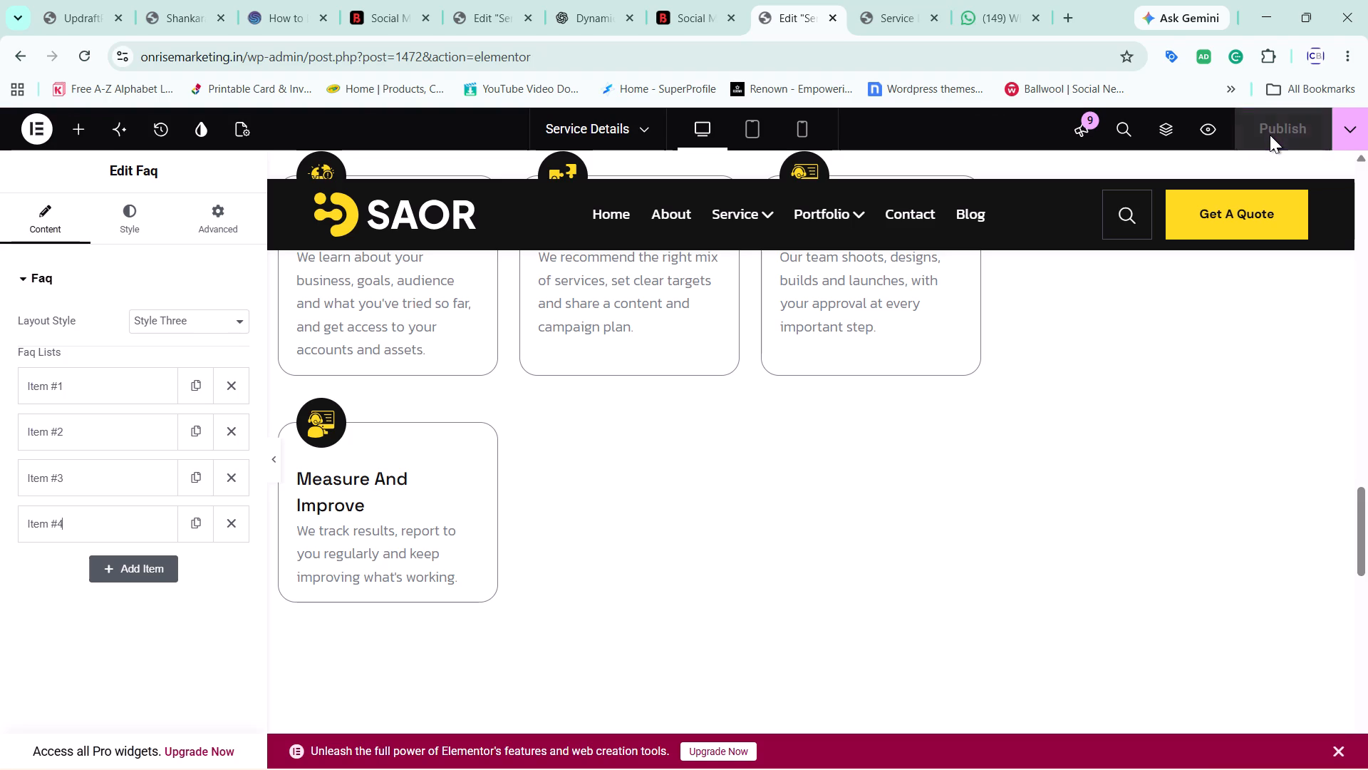
Switch to the live service details page to check the FAQ section.
click(897, 0)
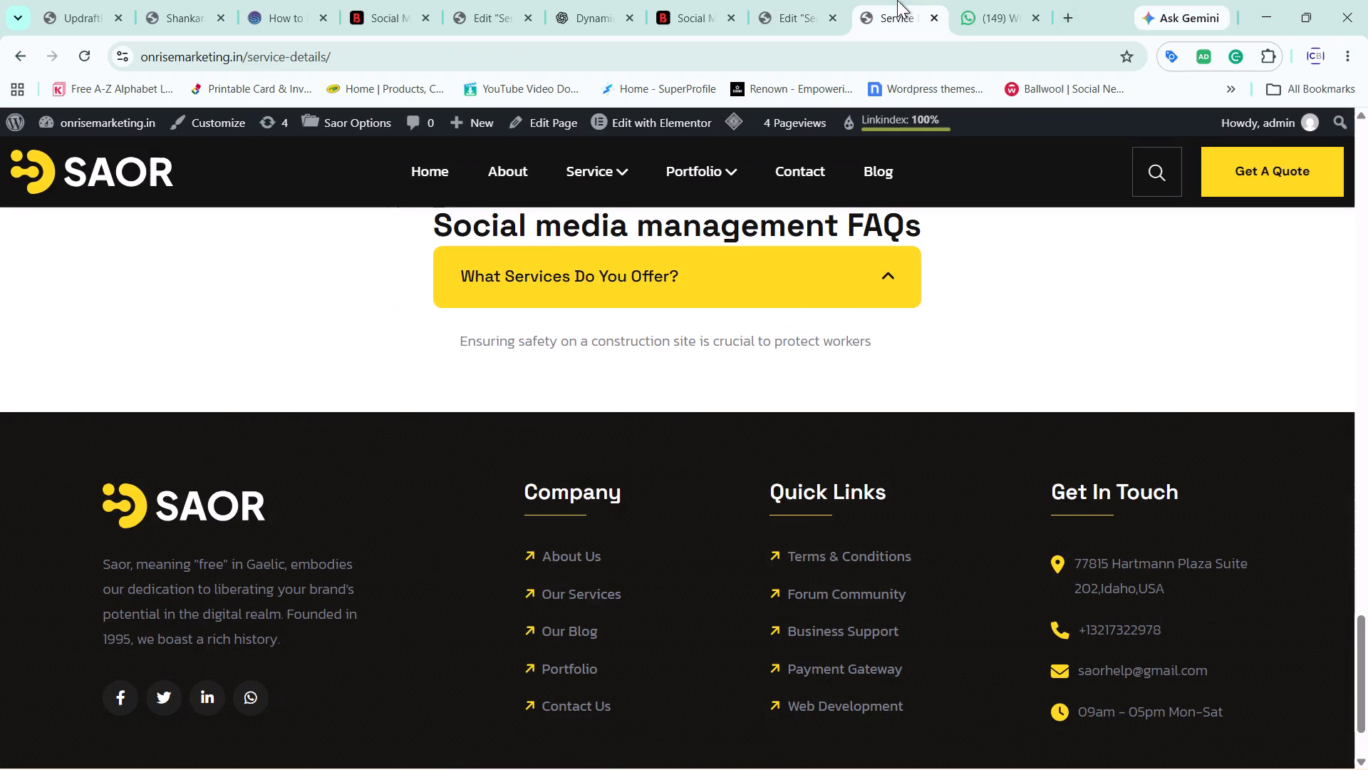
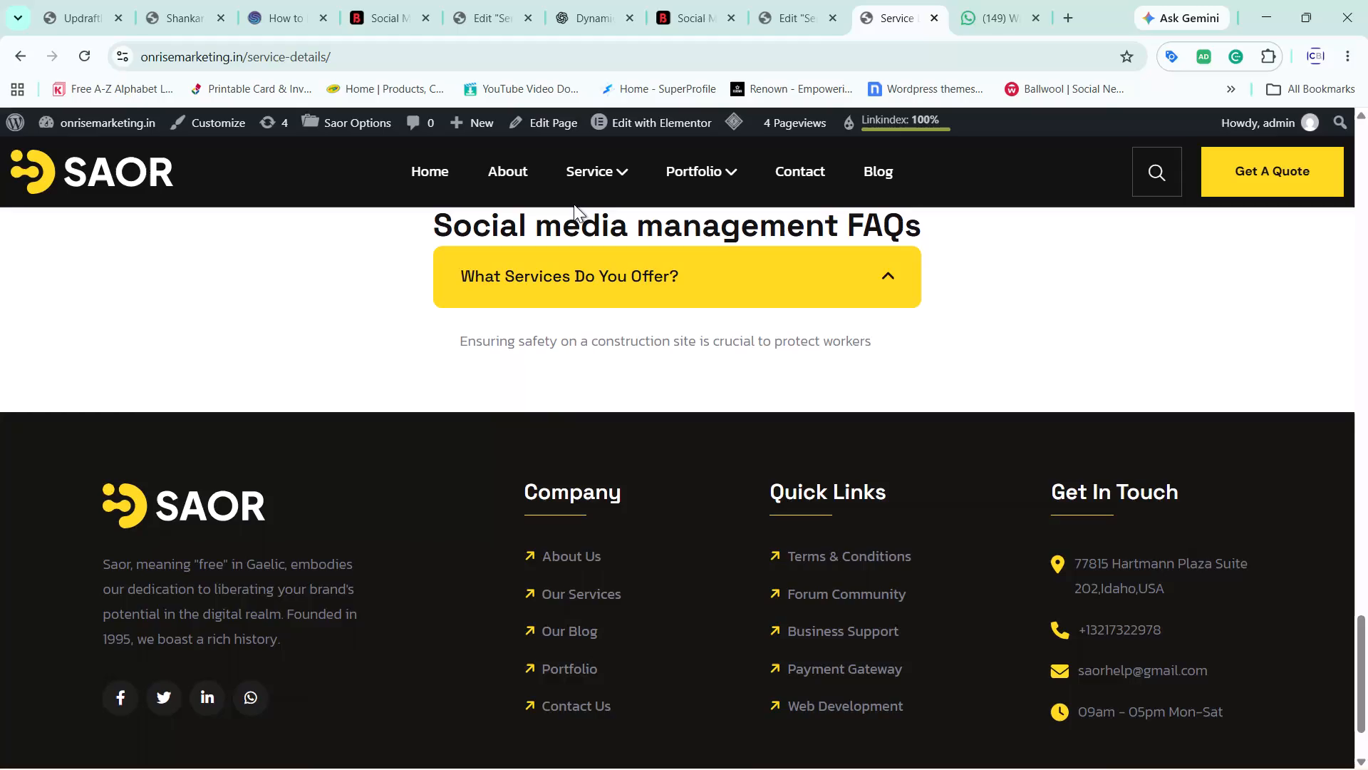
Reload the live service details page and expand and collapse each of the four social media management FAQs to check them.
click(94, 58)
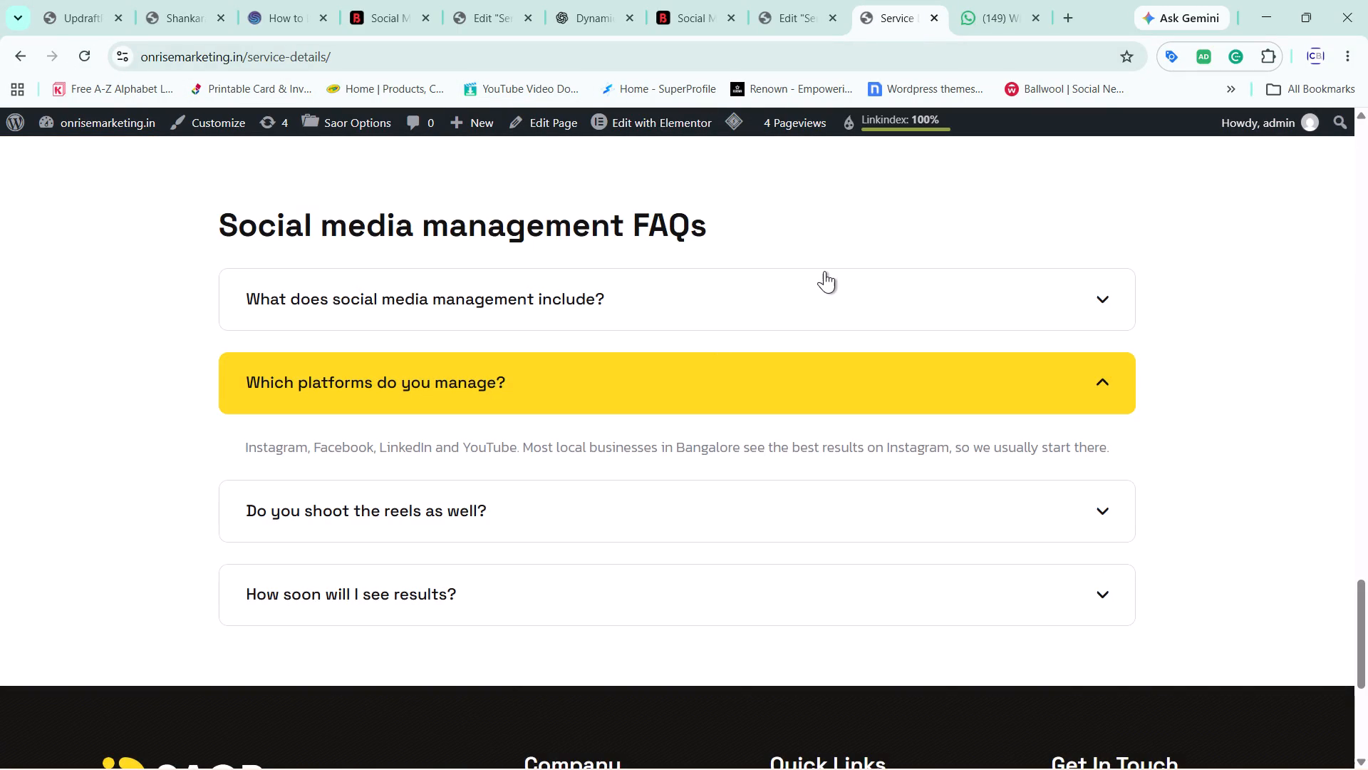
click(828, 271)
click(828, 271)
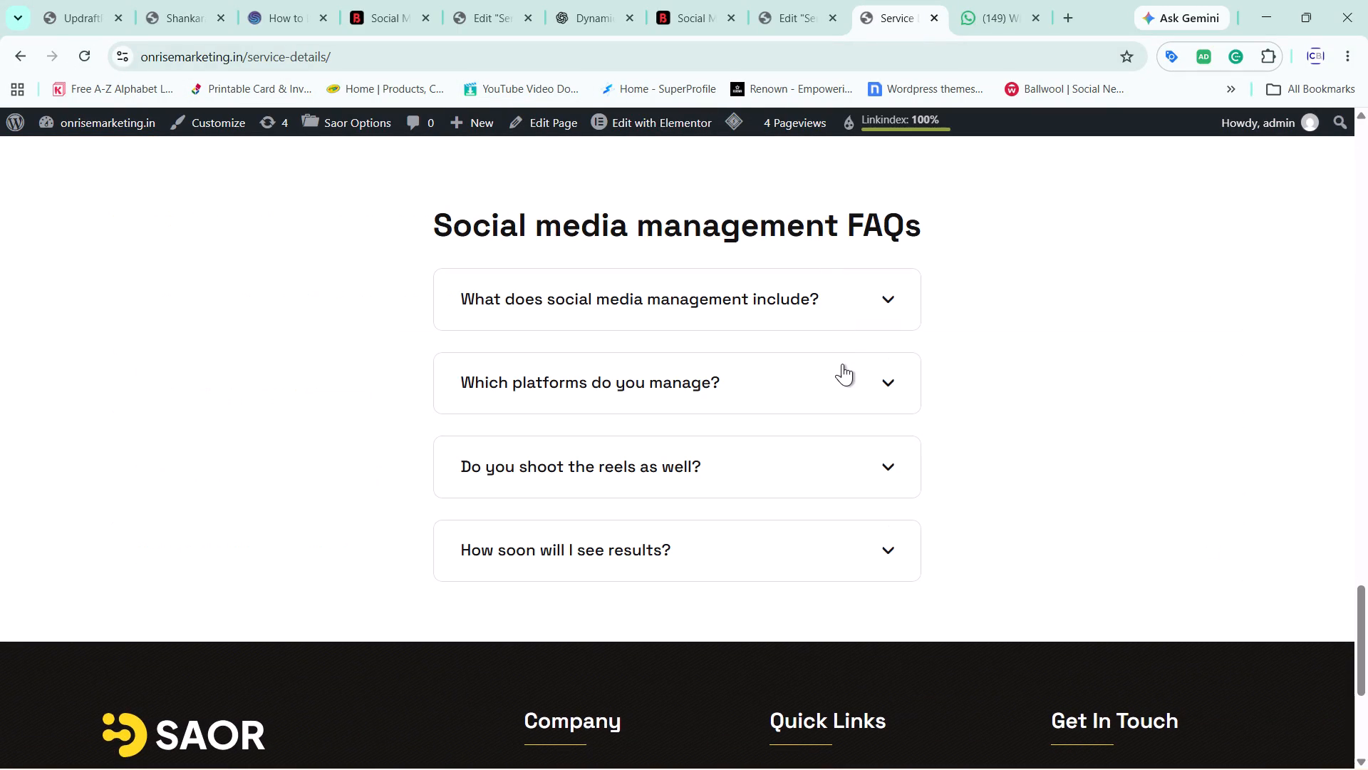
click(881, 304)
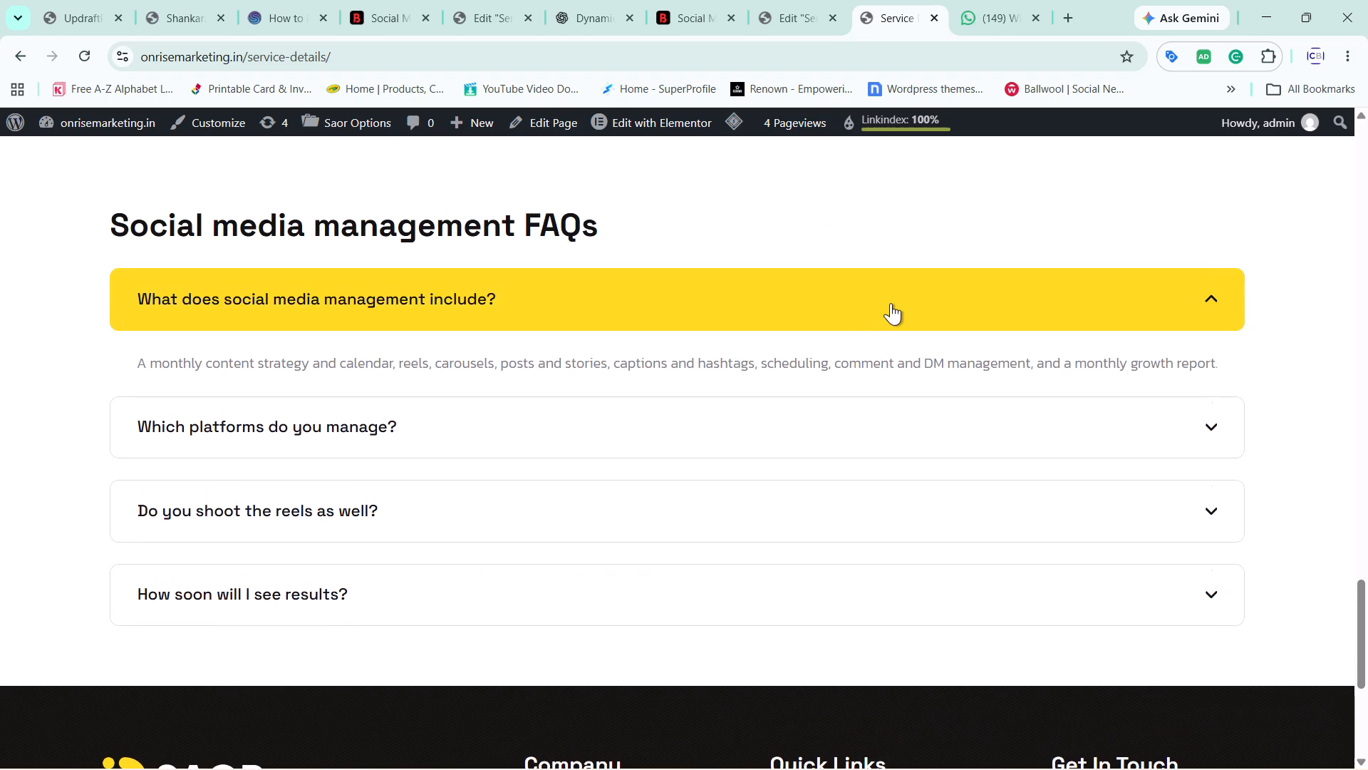
click(891, 303)
click(895, 356)
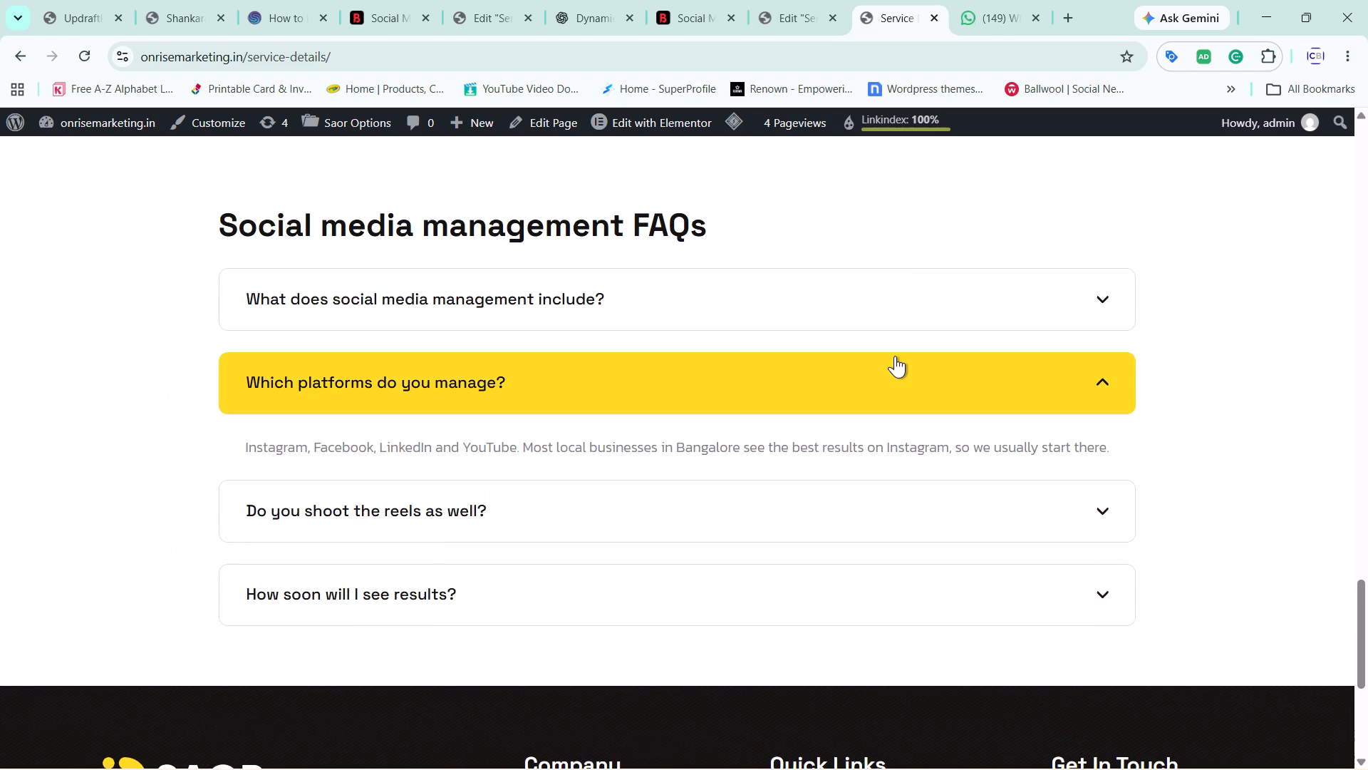
click(895, 356)
click(871, 463)
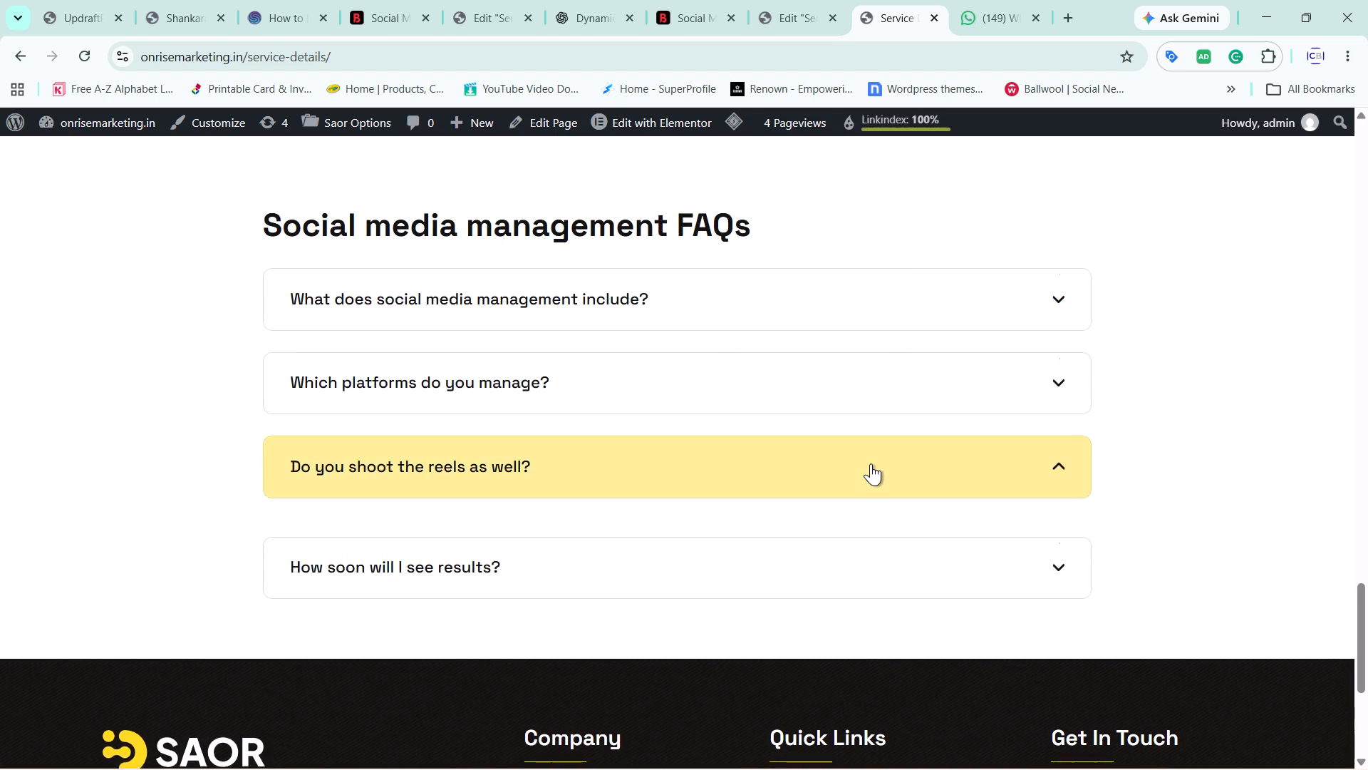
click(871, 463)
click(865, 536)
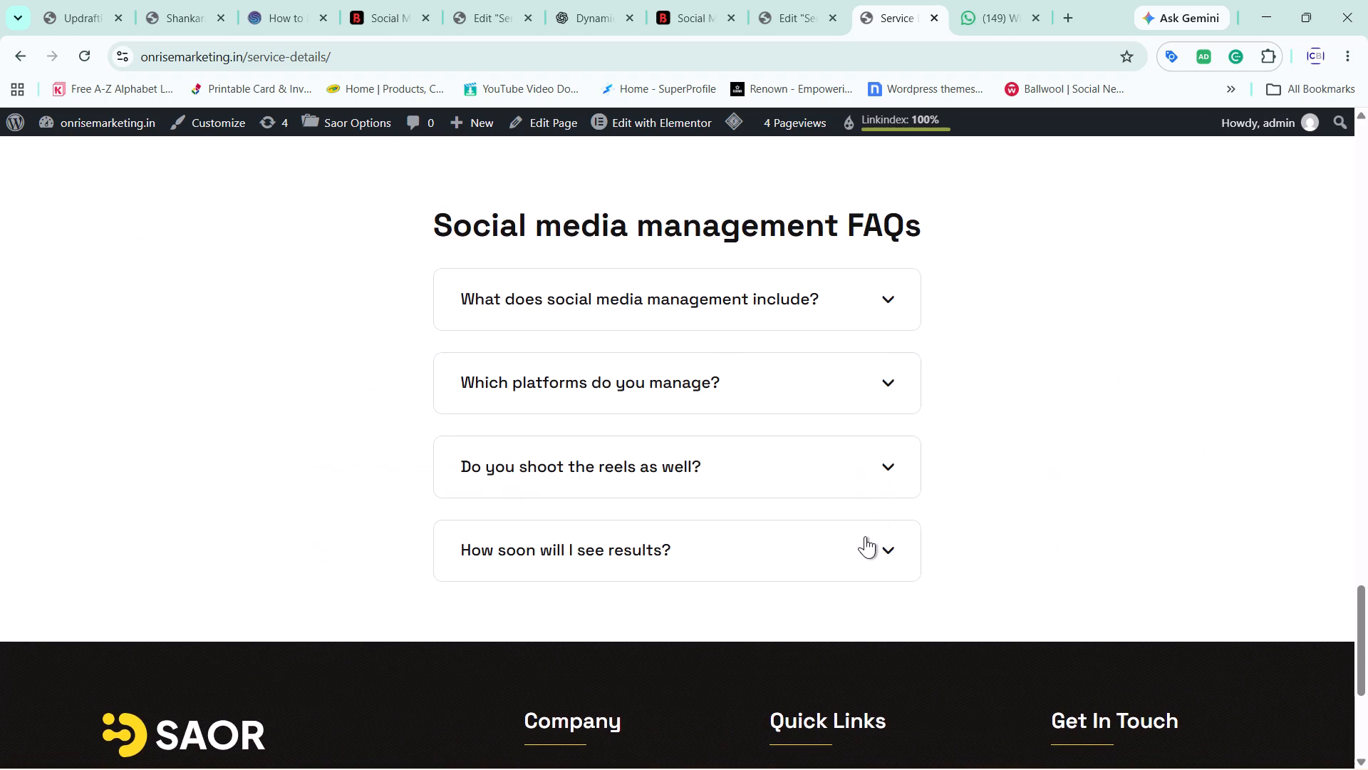
click(865, 536)
click(865, 536)
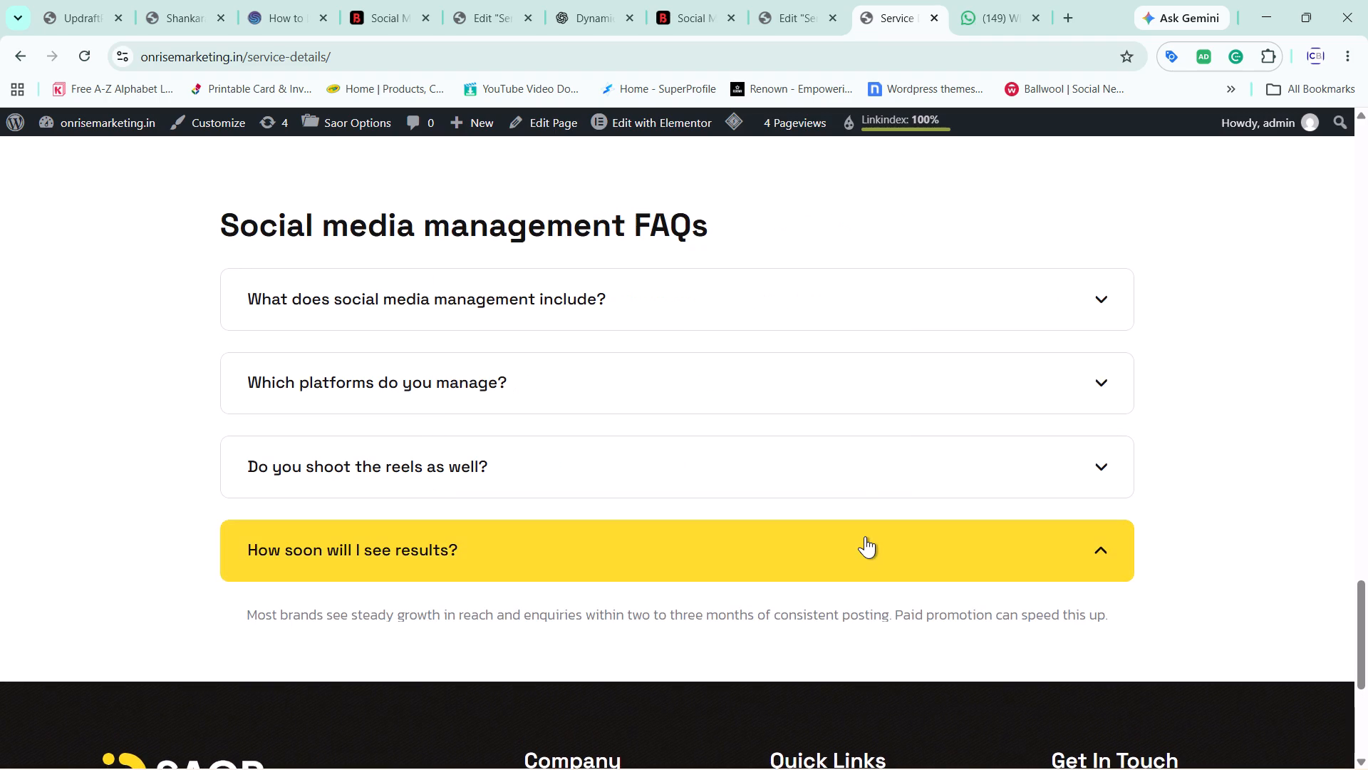
click(865, 536)
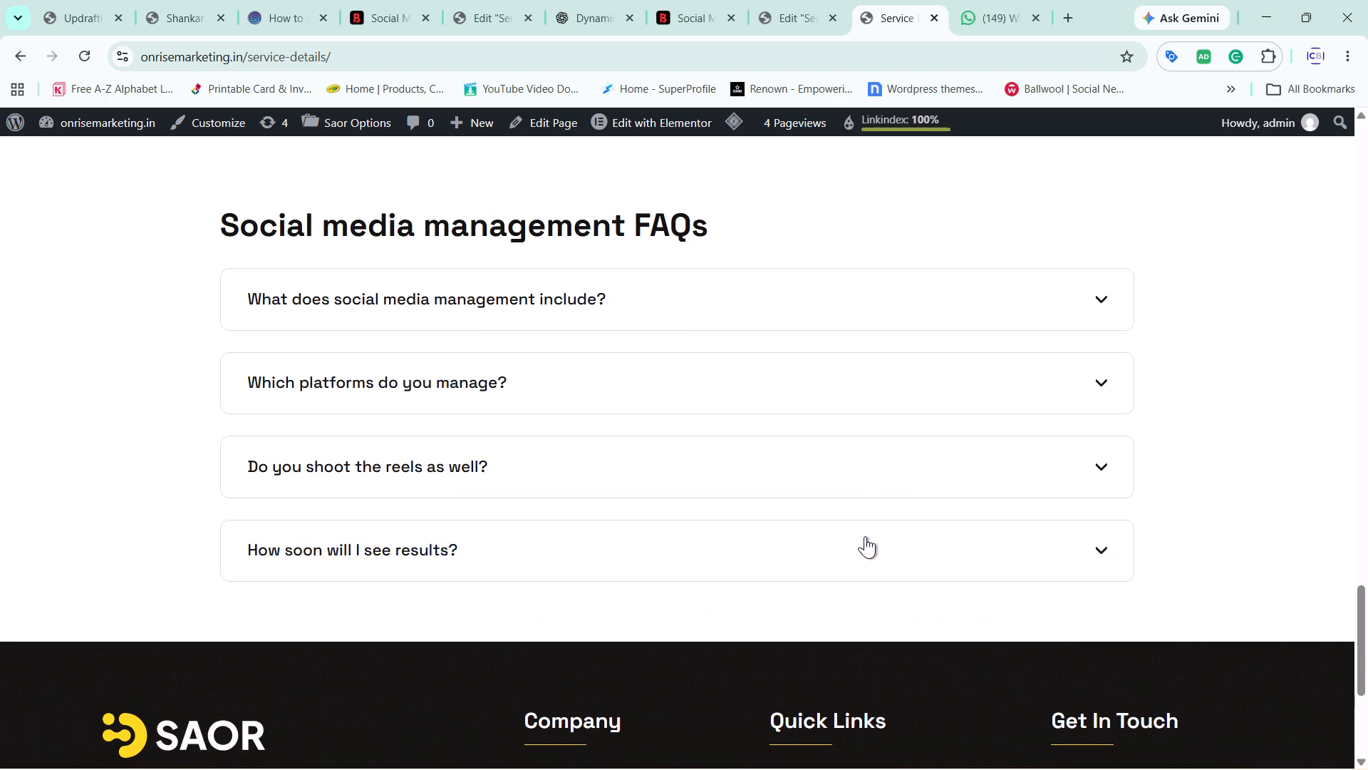
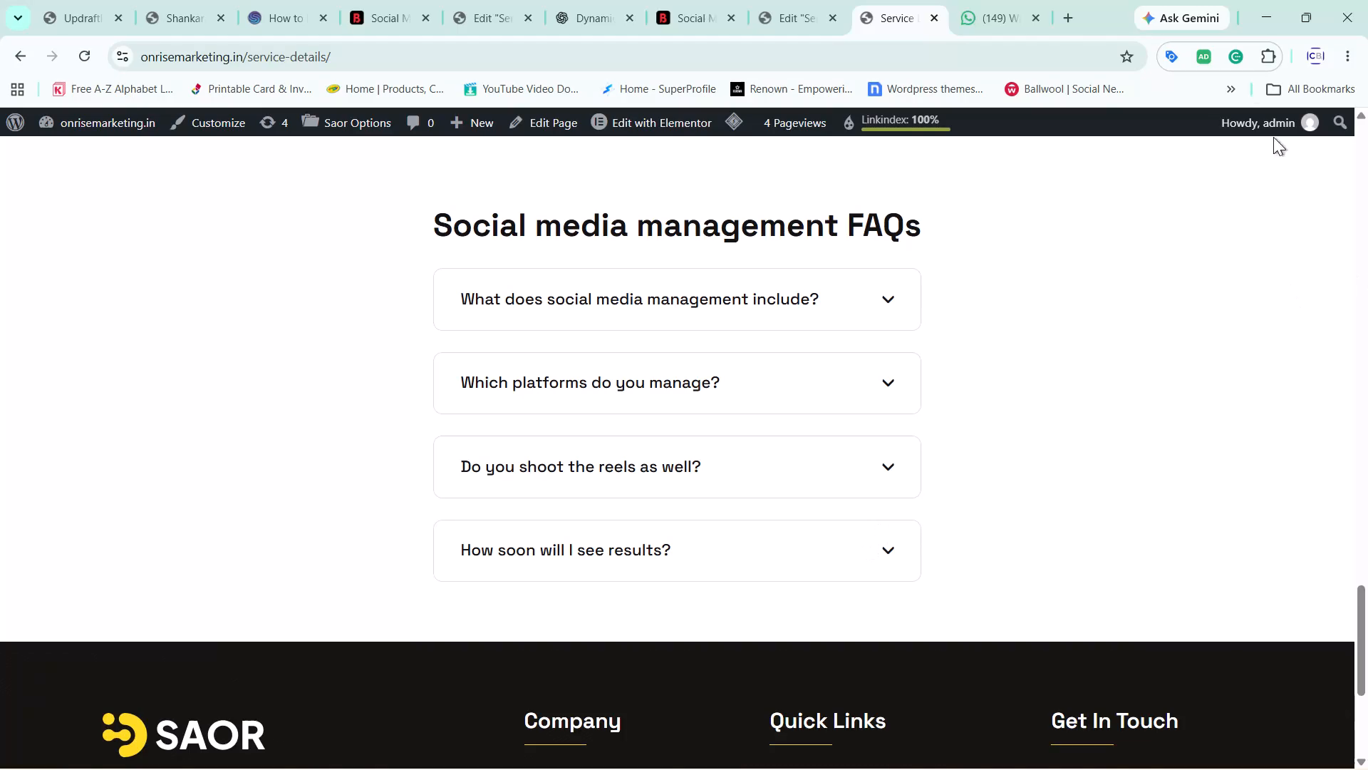
Follow the Web Development category link on the live service details page and review the content down past the How we work section.
scroll(907, 493, down, 2)
scroll(907, 493, up, 6)
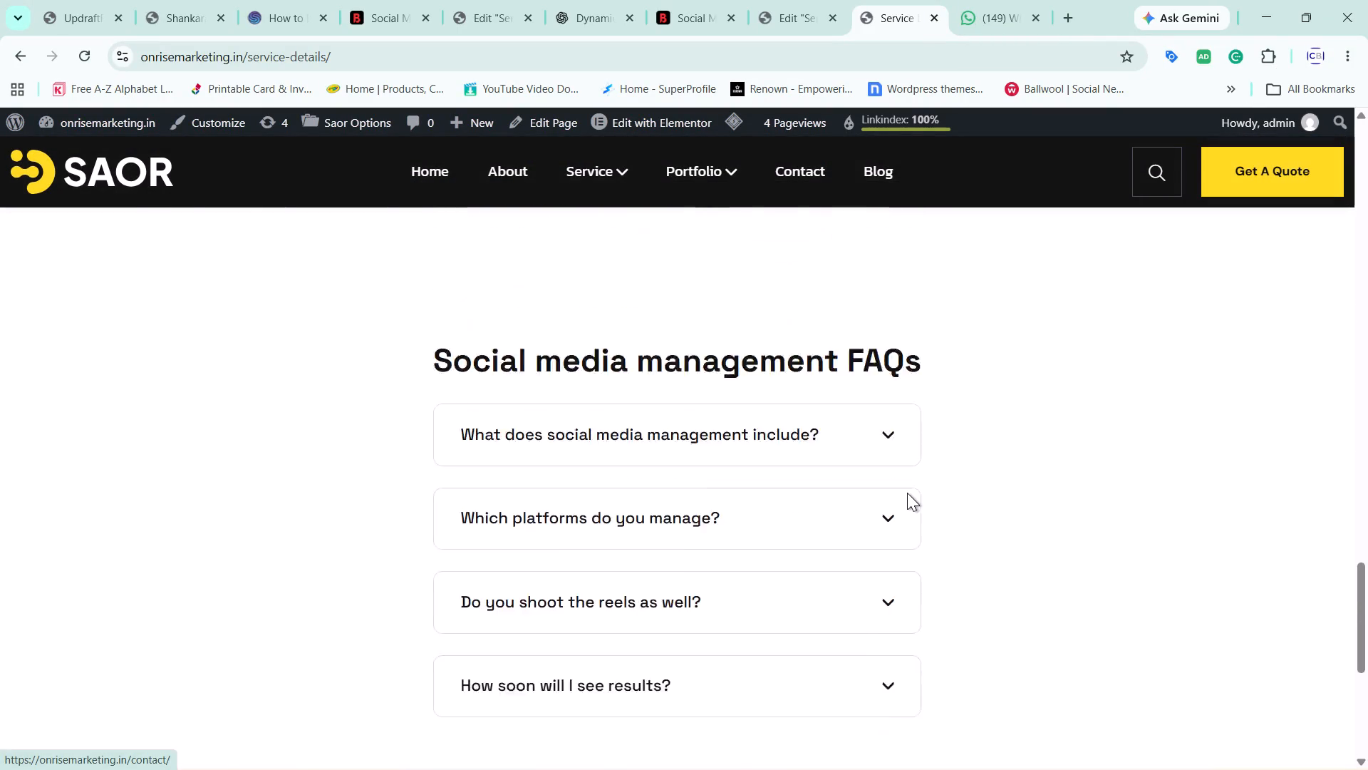
scroll(907, 493, up, 2)
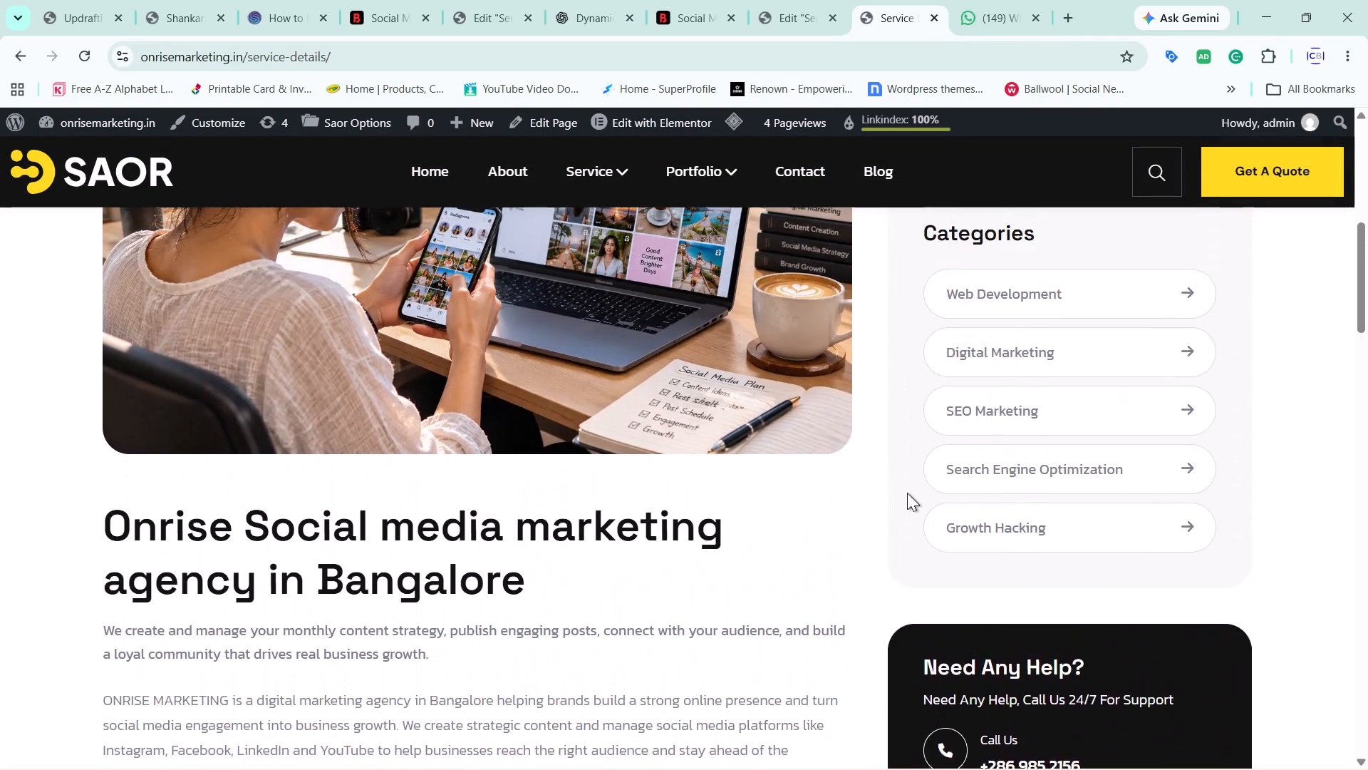
scroll(907, 493, up, 1)
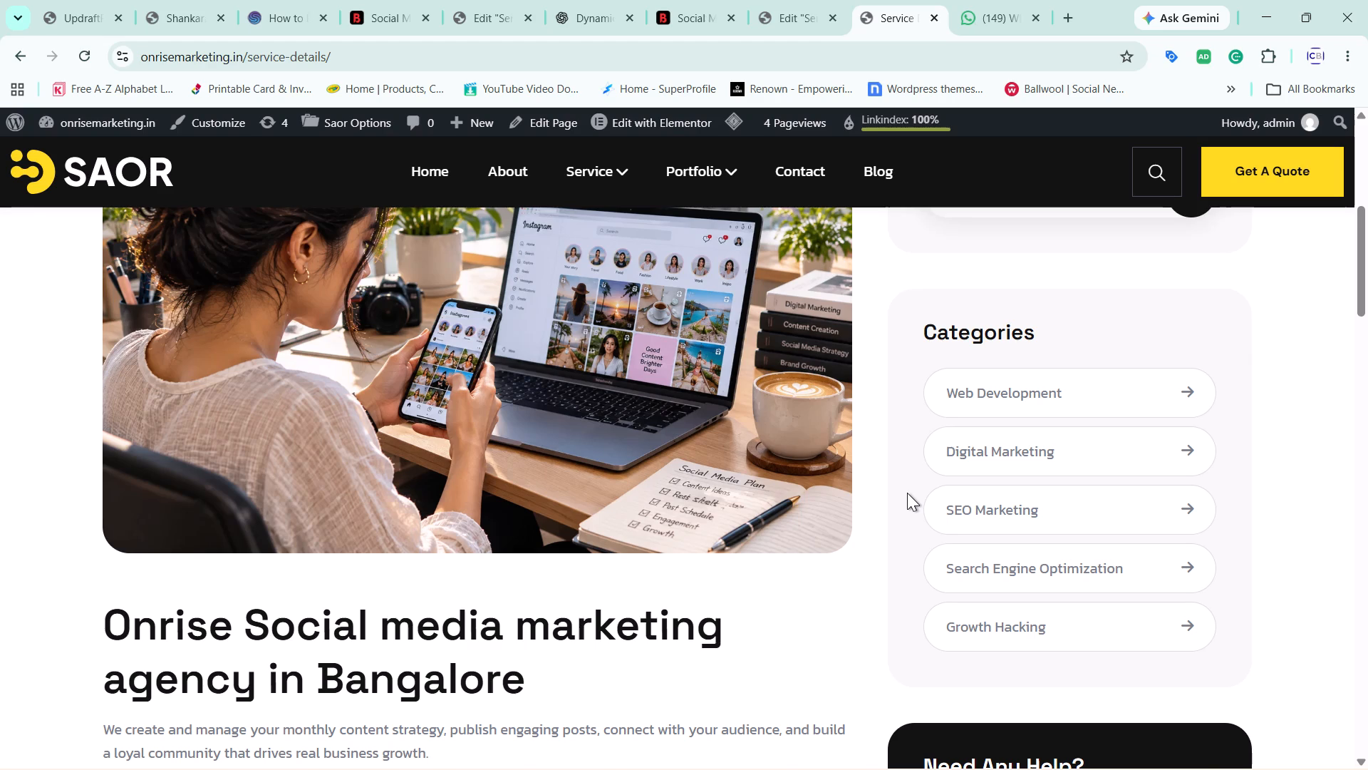
click(1188, 396)
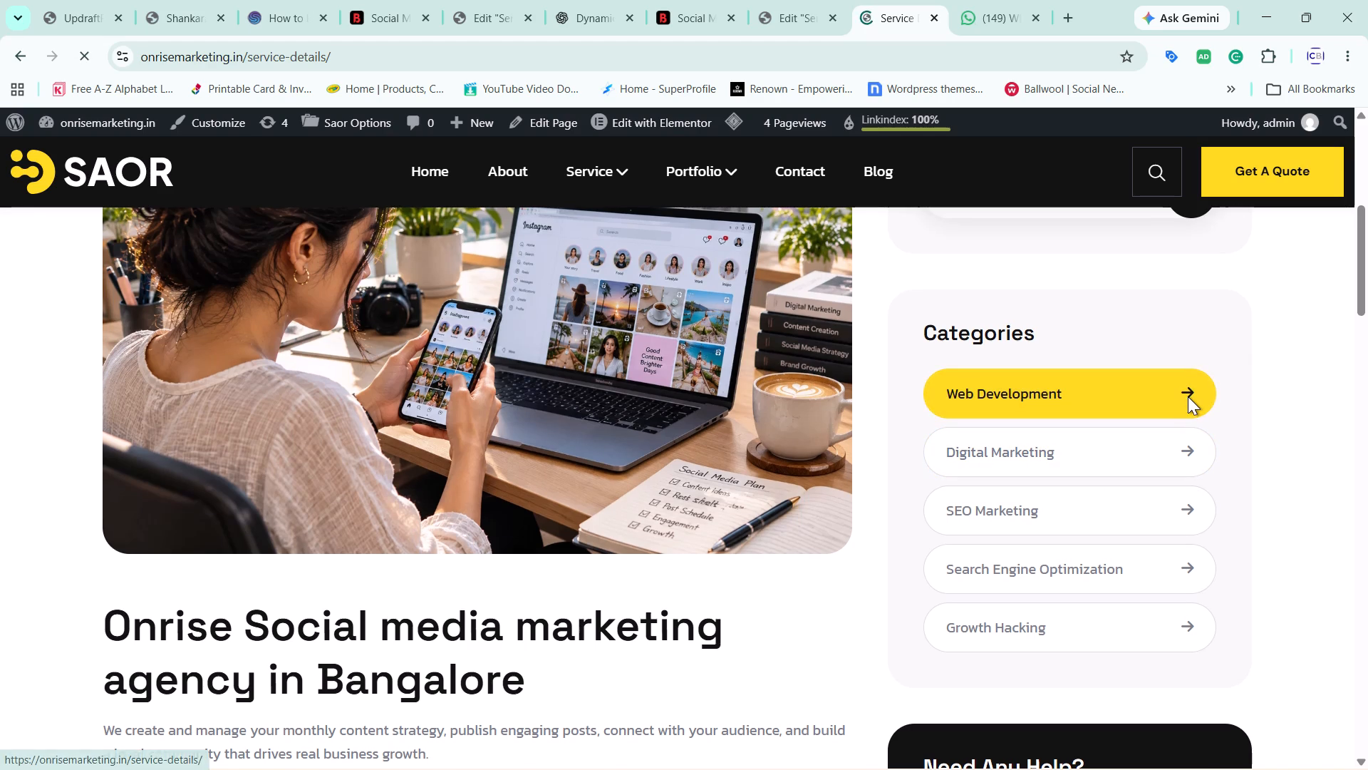
scroll(732, 388, down, 3)
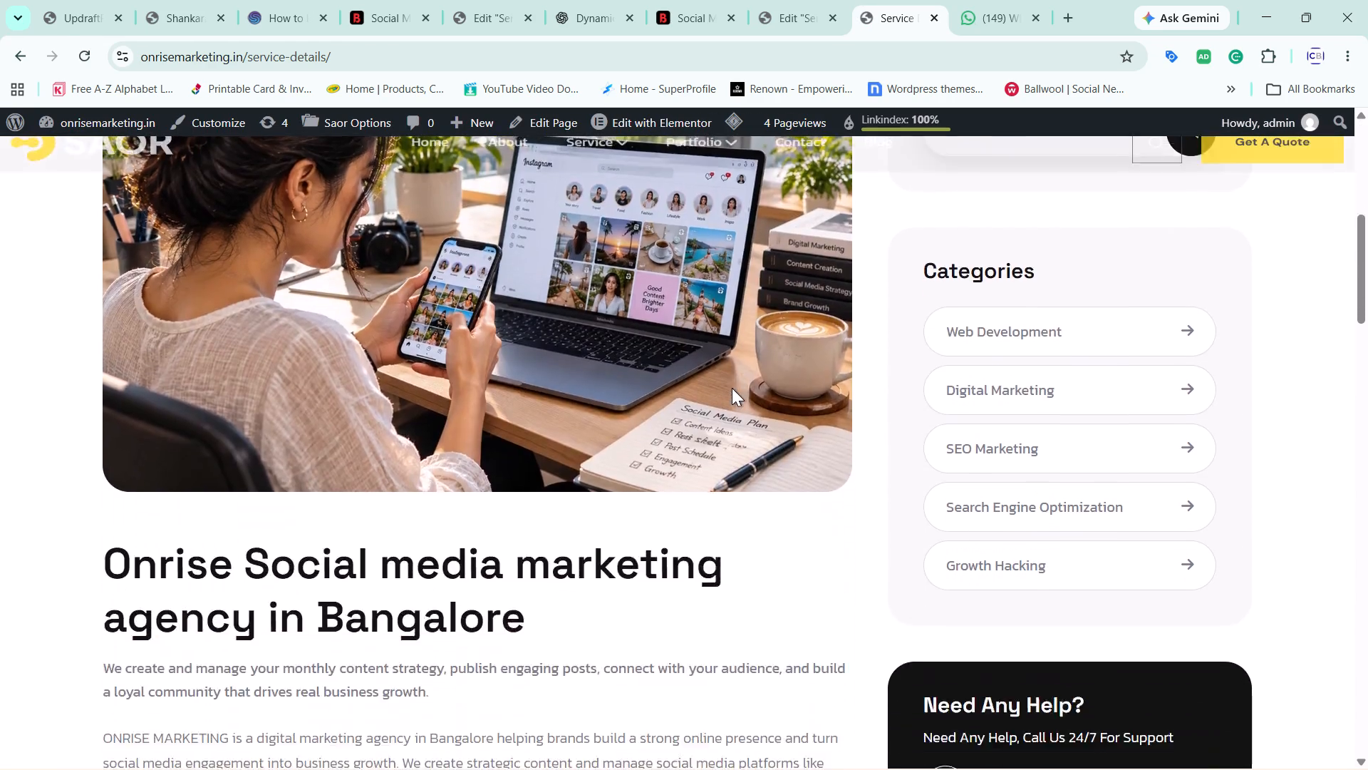
scroll(732, 388, down, 4)
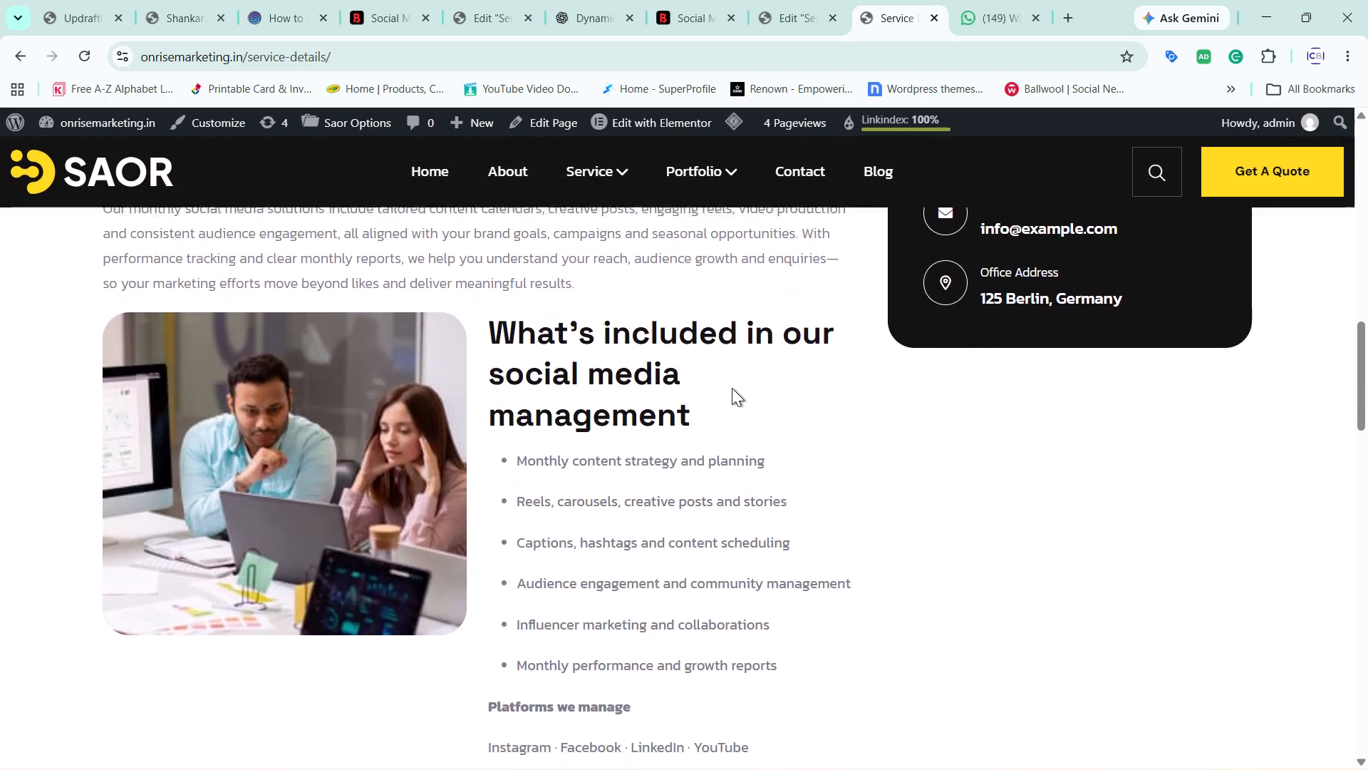
scroll(732, 388, down, 5)
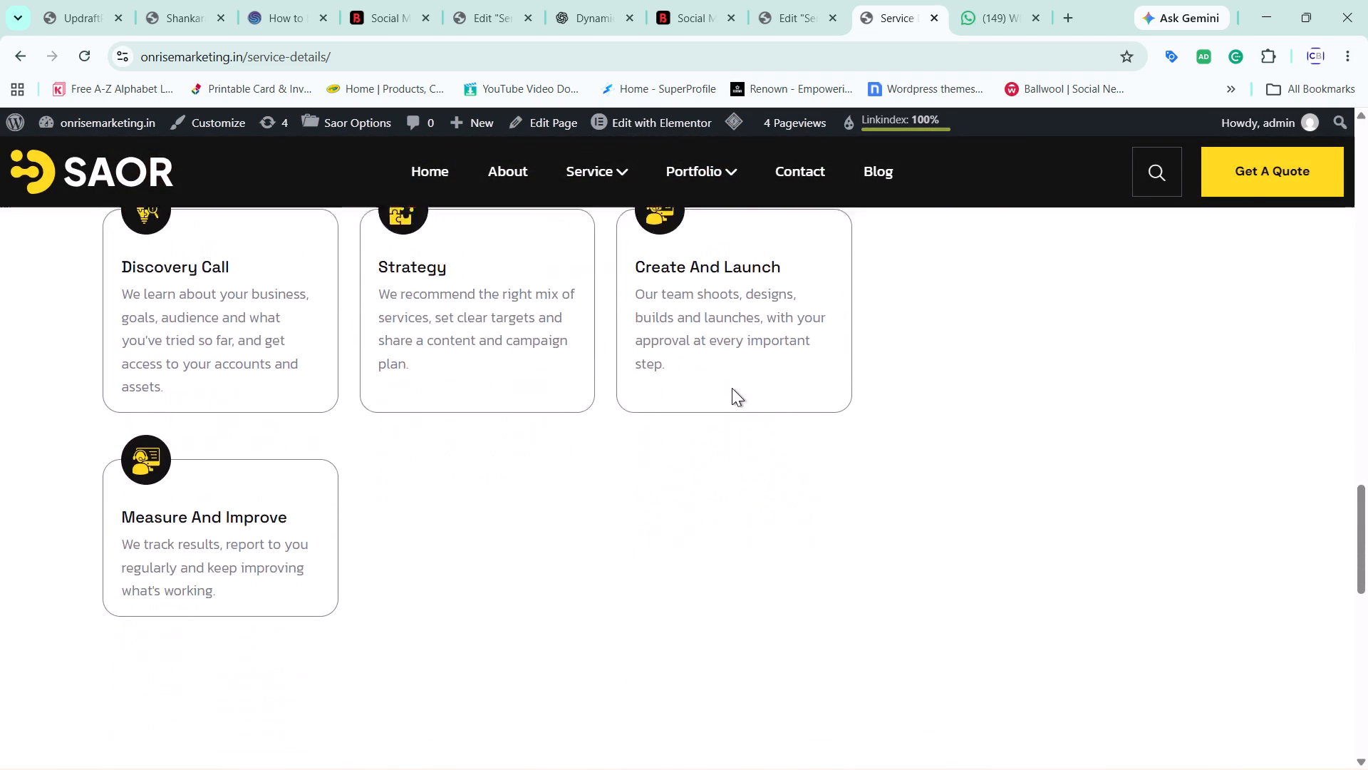
scroll(732, 388, down, 1)
Follow the Digital Marketing category link on the live service details page and review the content down to the How we work section.
scroll(732, 388, up, 8)
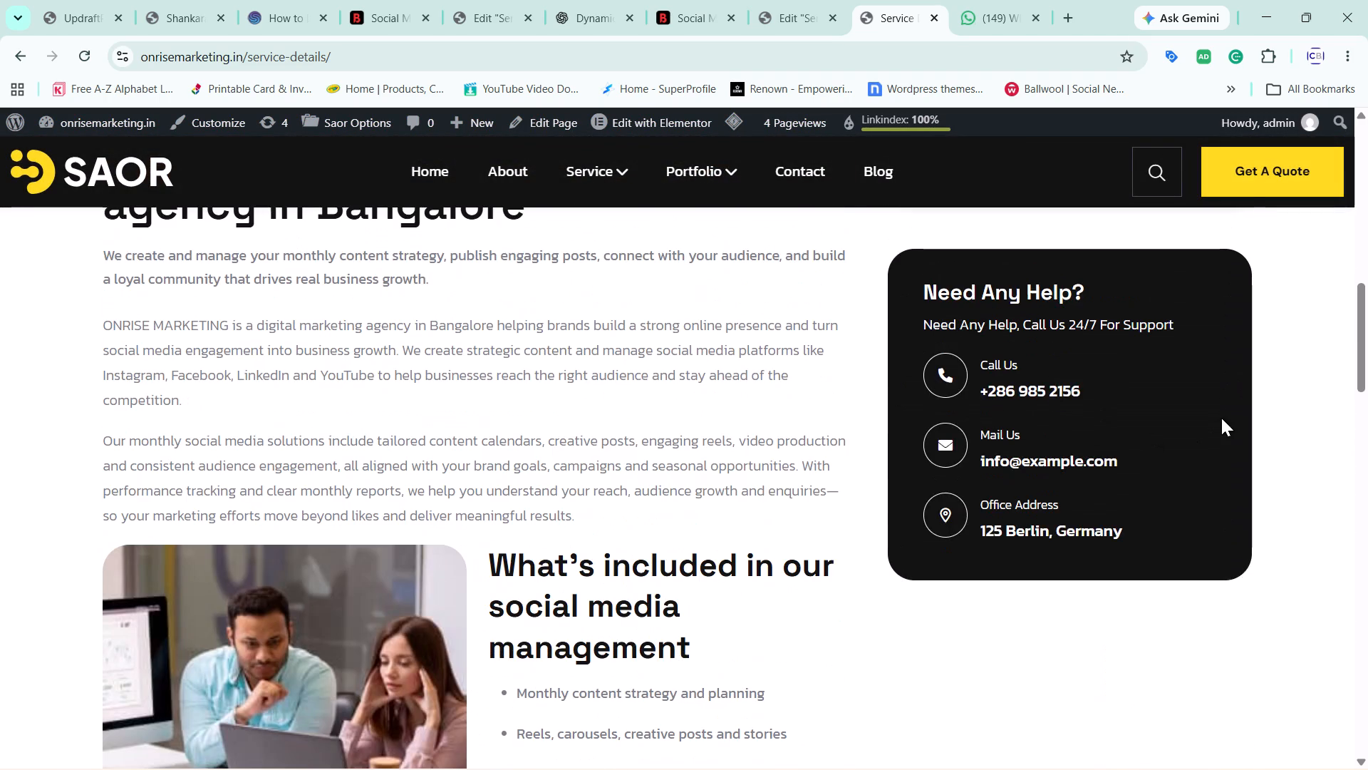
scroll(1221, 418, up, 5)
scroll(1221, 418, down, 4)
click(1180, 393)
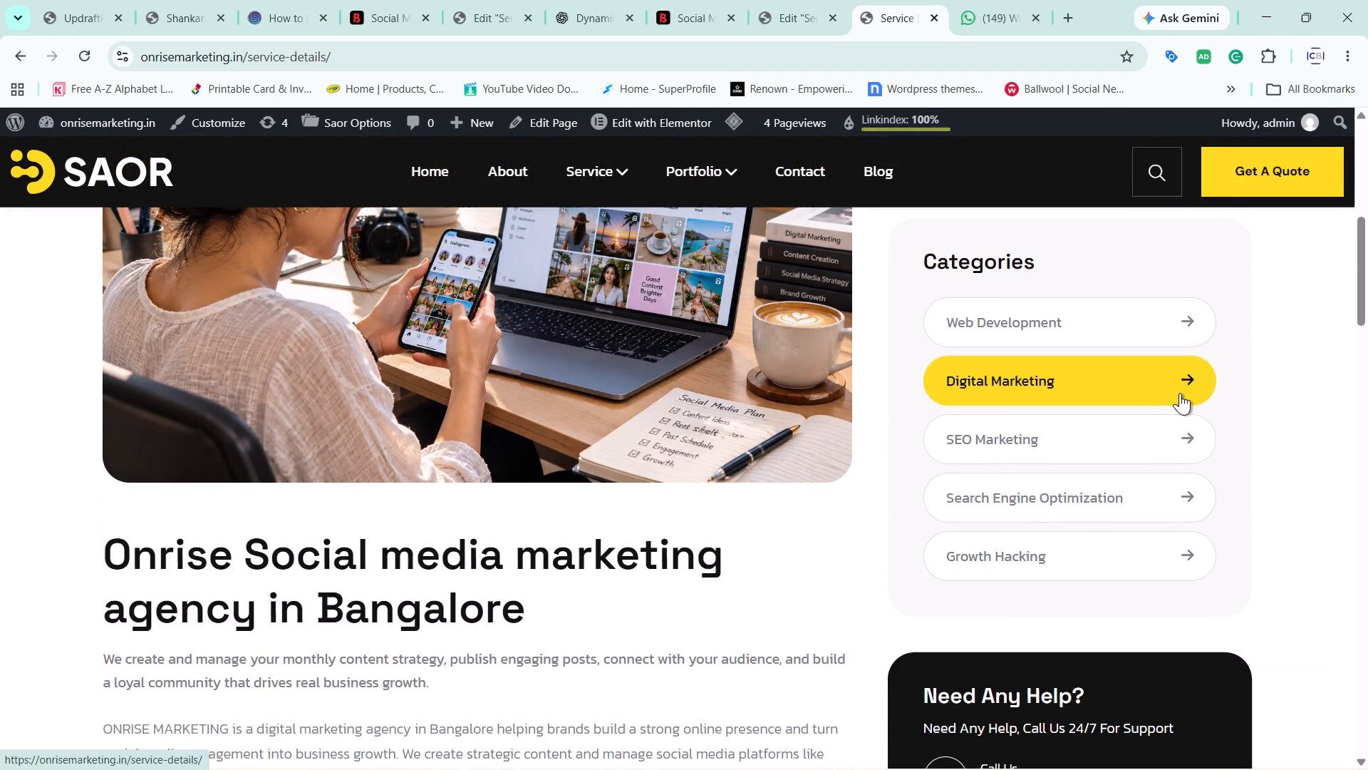
scroll(1180, 393, down, 3)
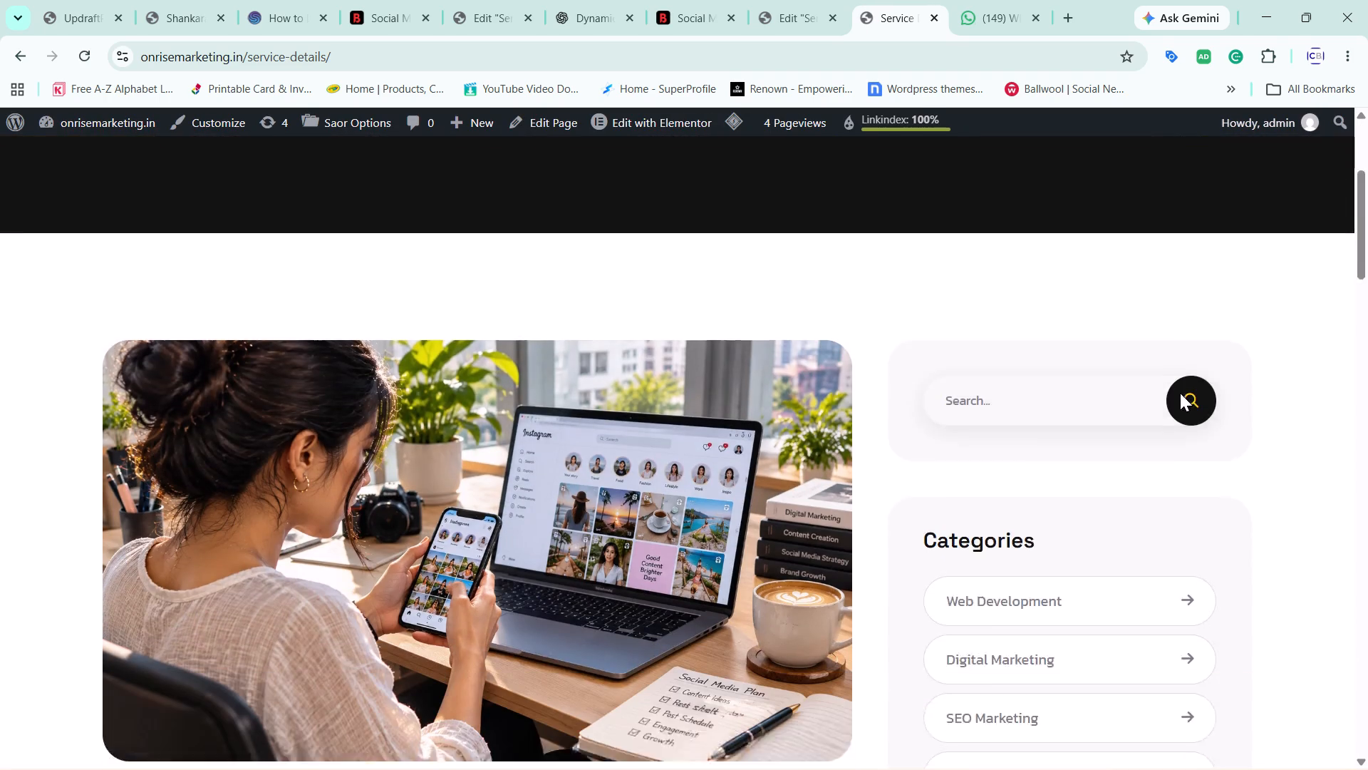
scroll(1180, 393, down, 6)
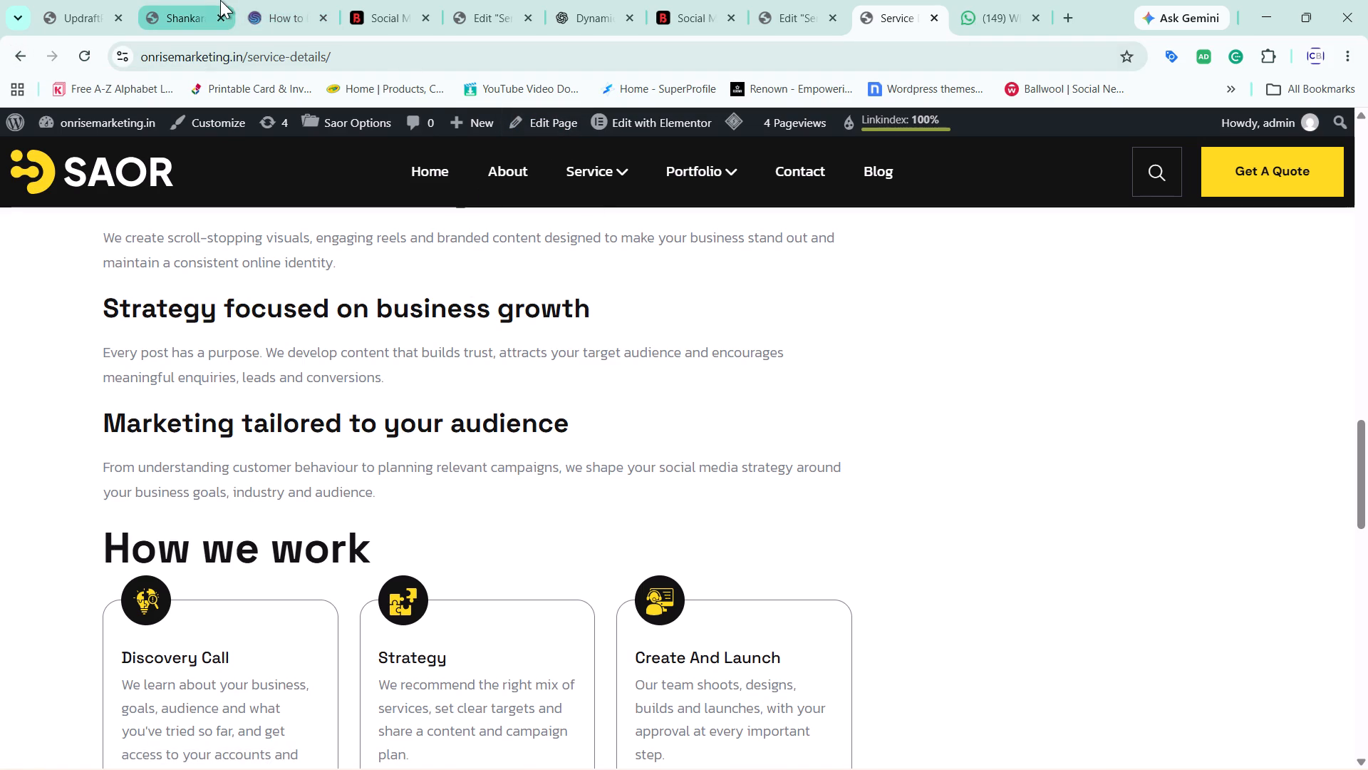
Start a new manual backup of the site from the UpdraftPlus settings page.
click(83, 0)
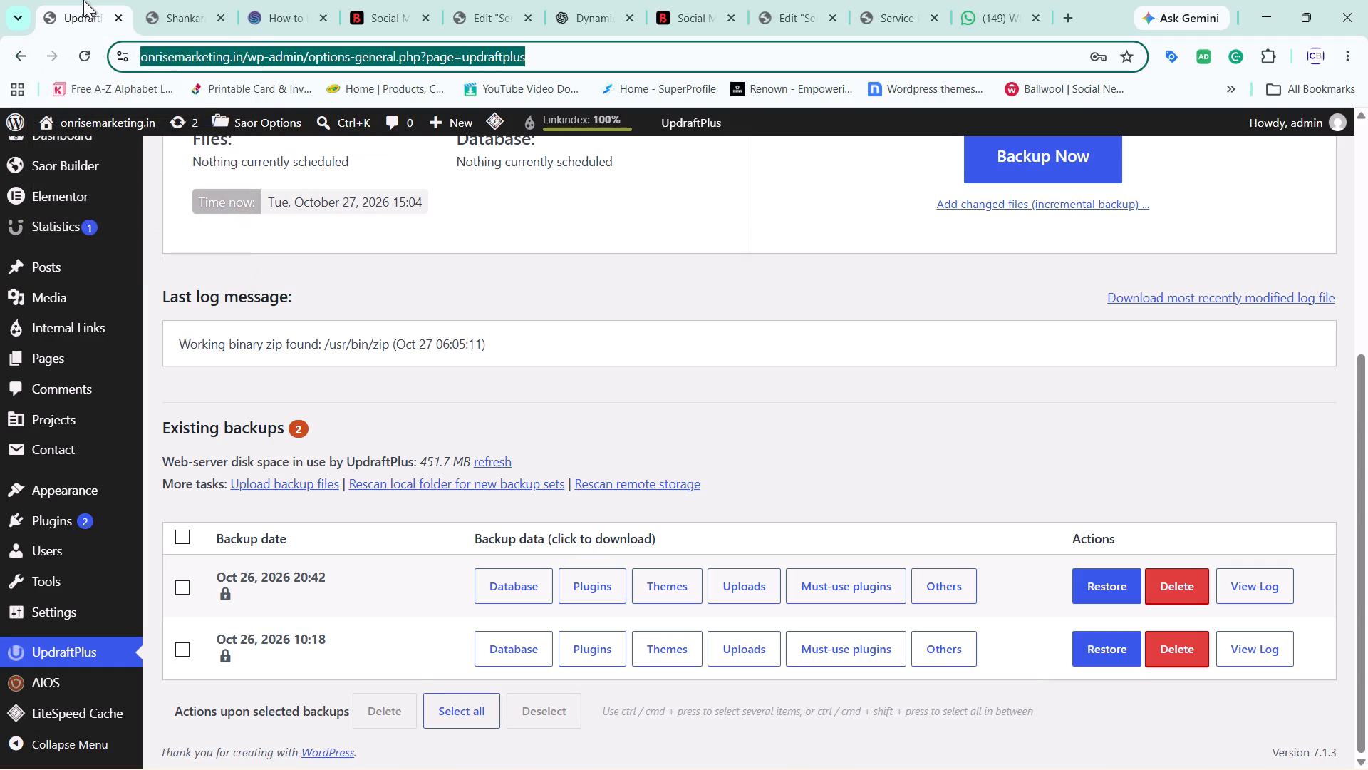
scroll(658, 330, up, 2)
click(1064, 334)
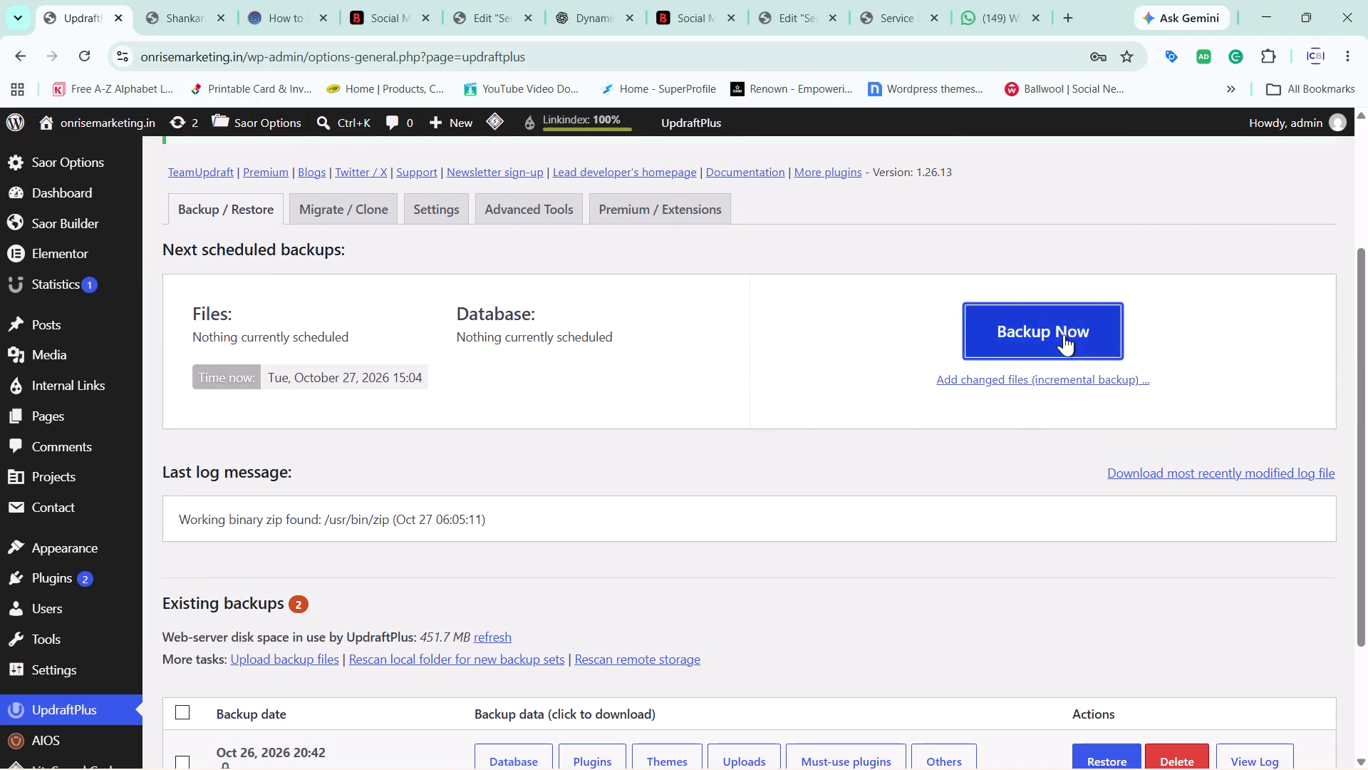
click(822, 619)
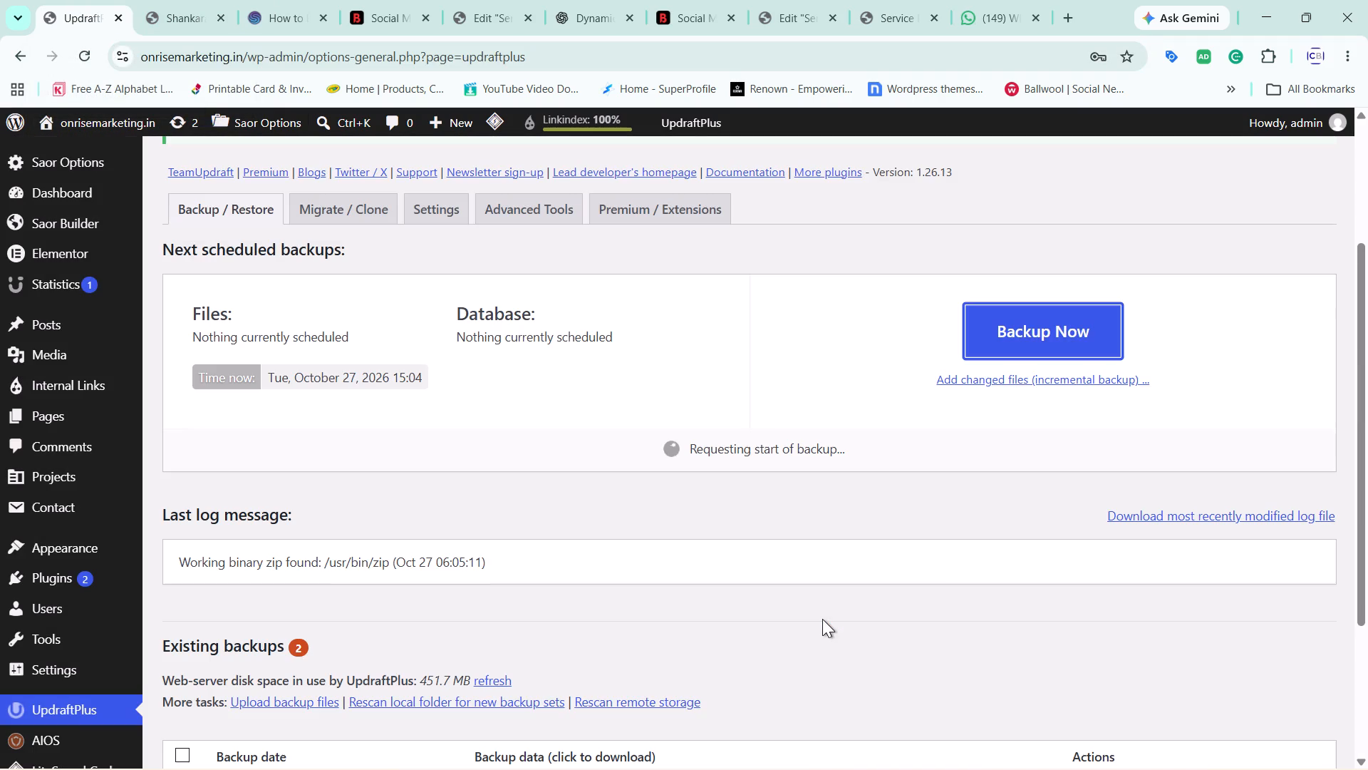
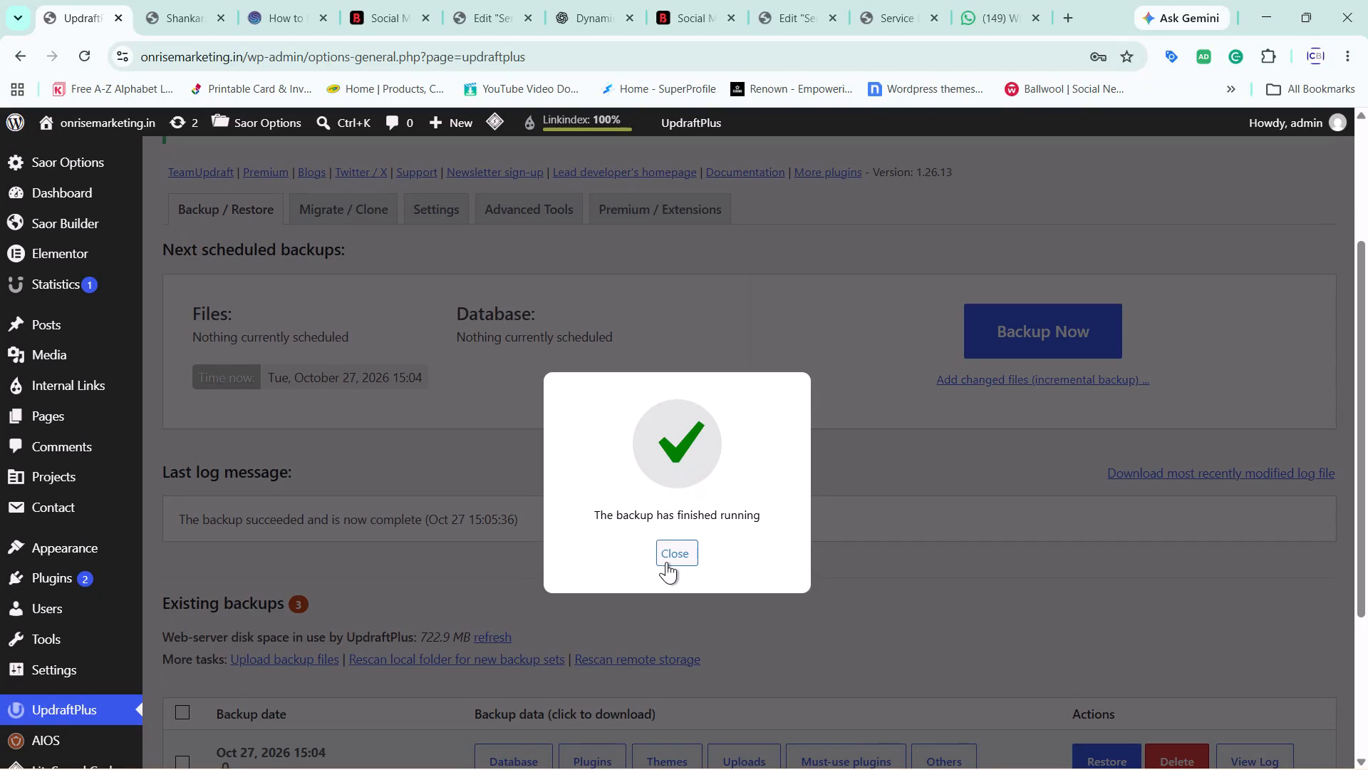
Dismiss the finished-backup notice and check the existing backups list on the UpdraftPlus page.
click(666, 562)
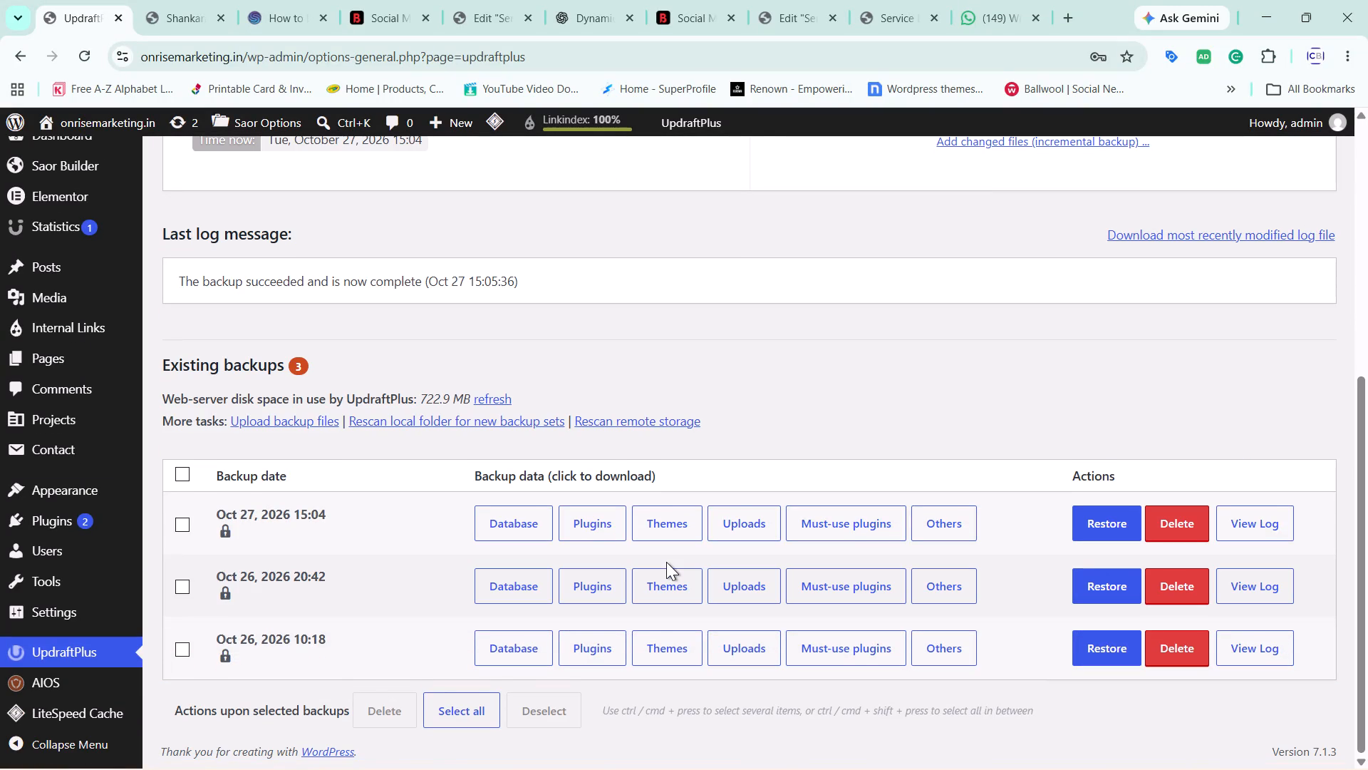
scroll(666, 562, up, 2)
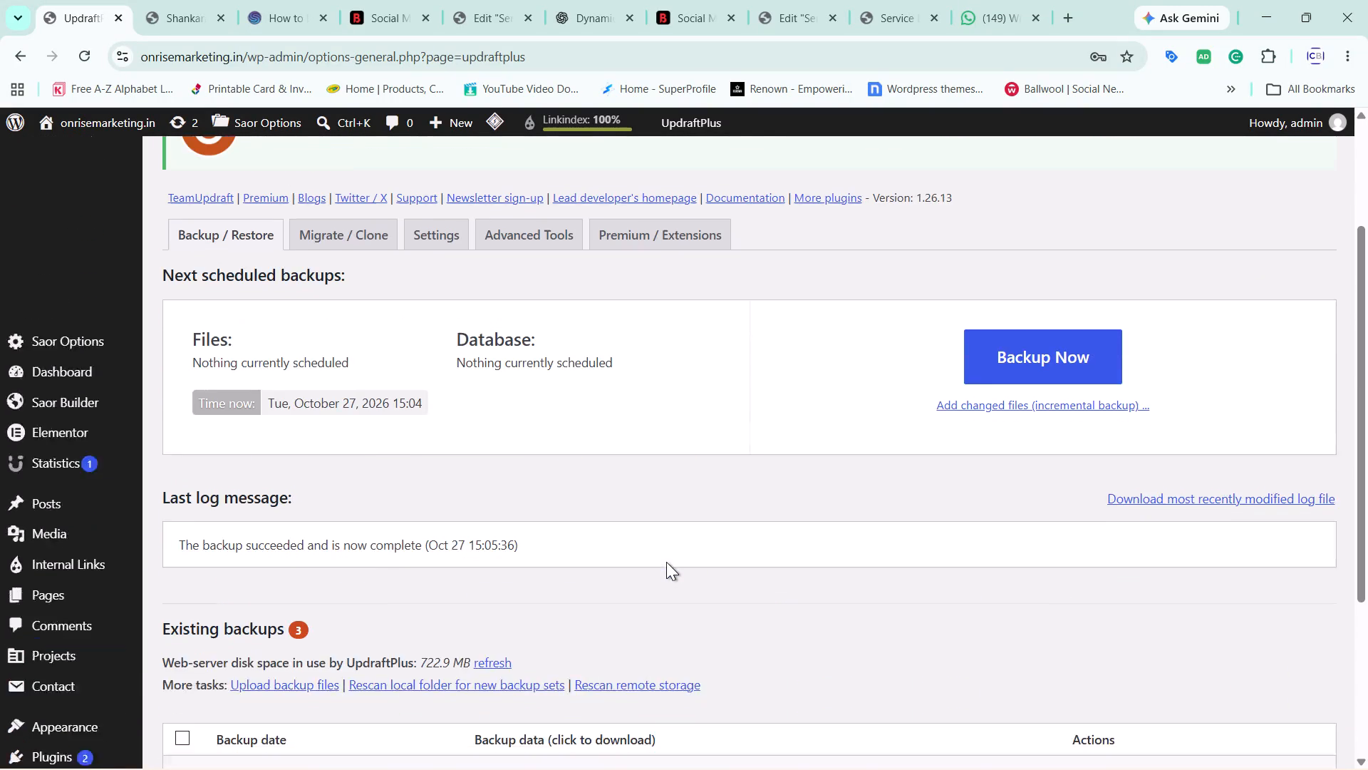
scroll(666, 562, up, 3)
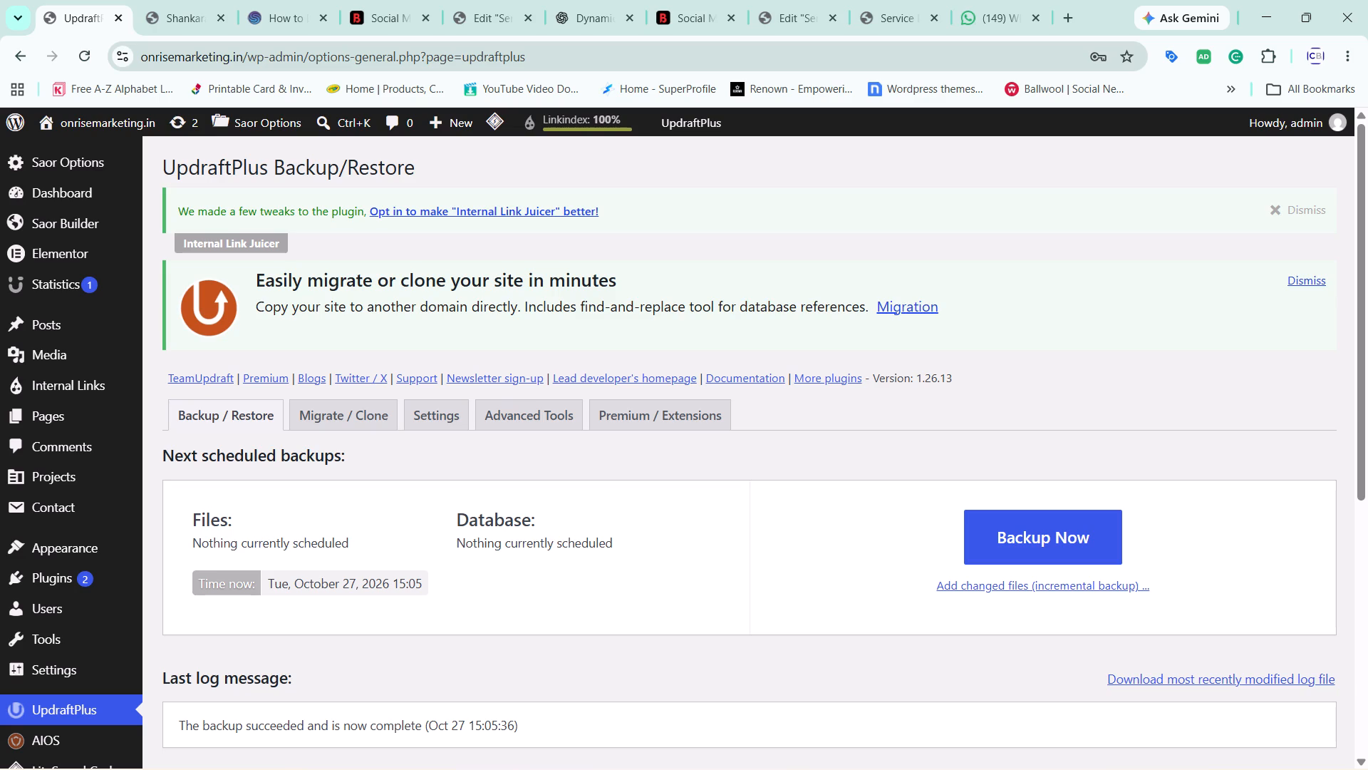
Reload the live service details page and review its content from the main image down through the FAQ section to the footer.
click(925, 0)
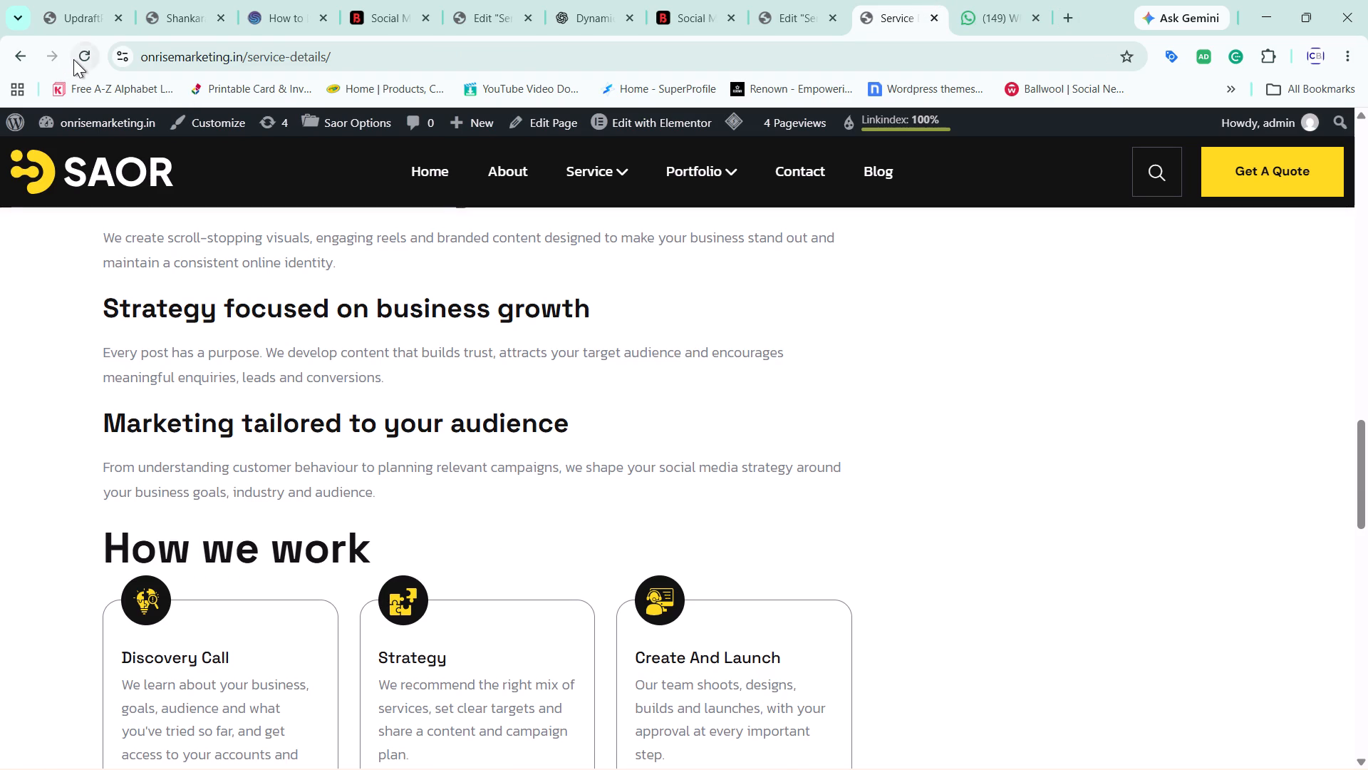
click(73, 59)
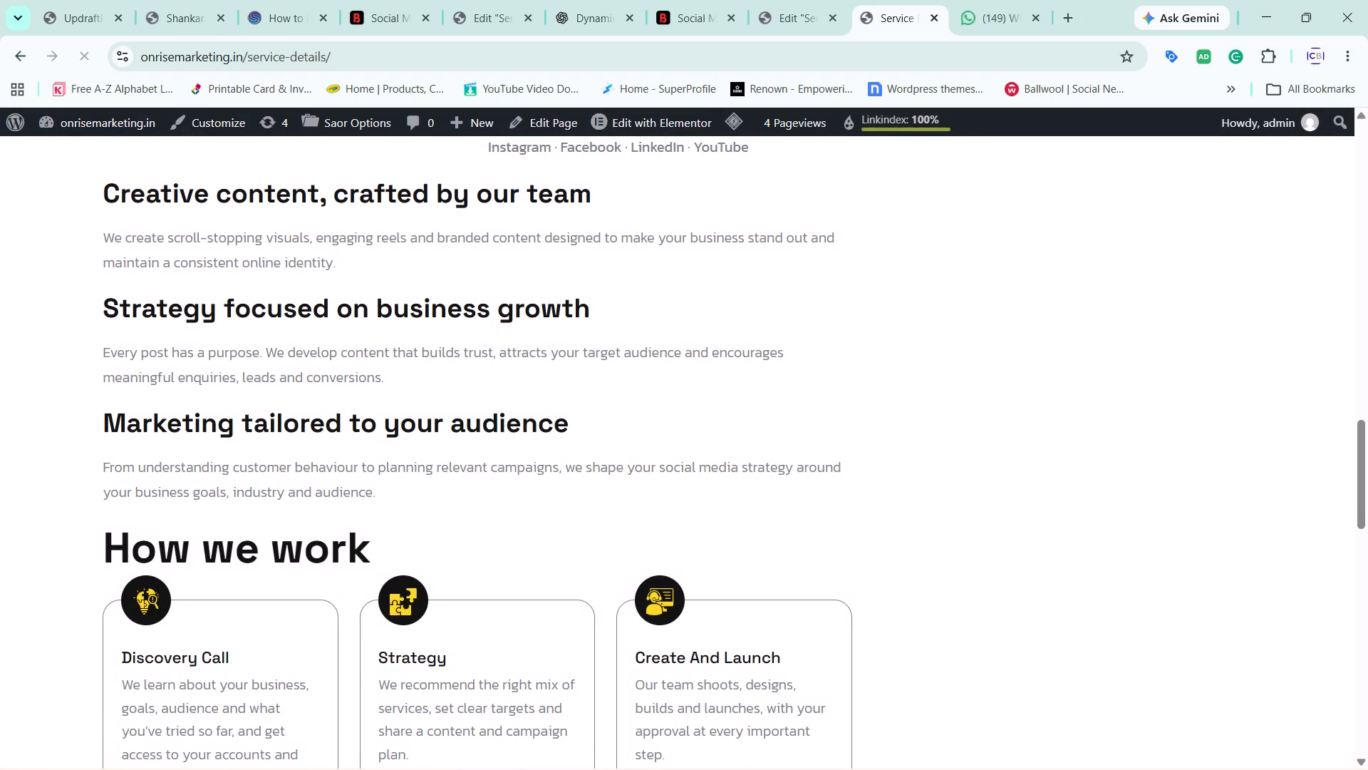
scroll(247, 295, up, 1)
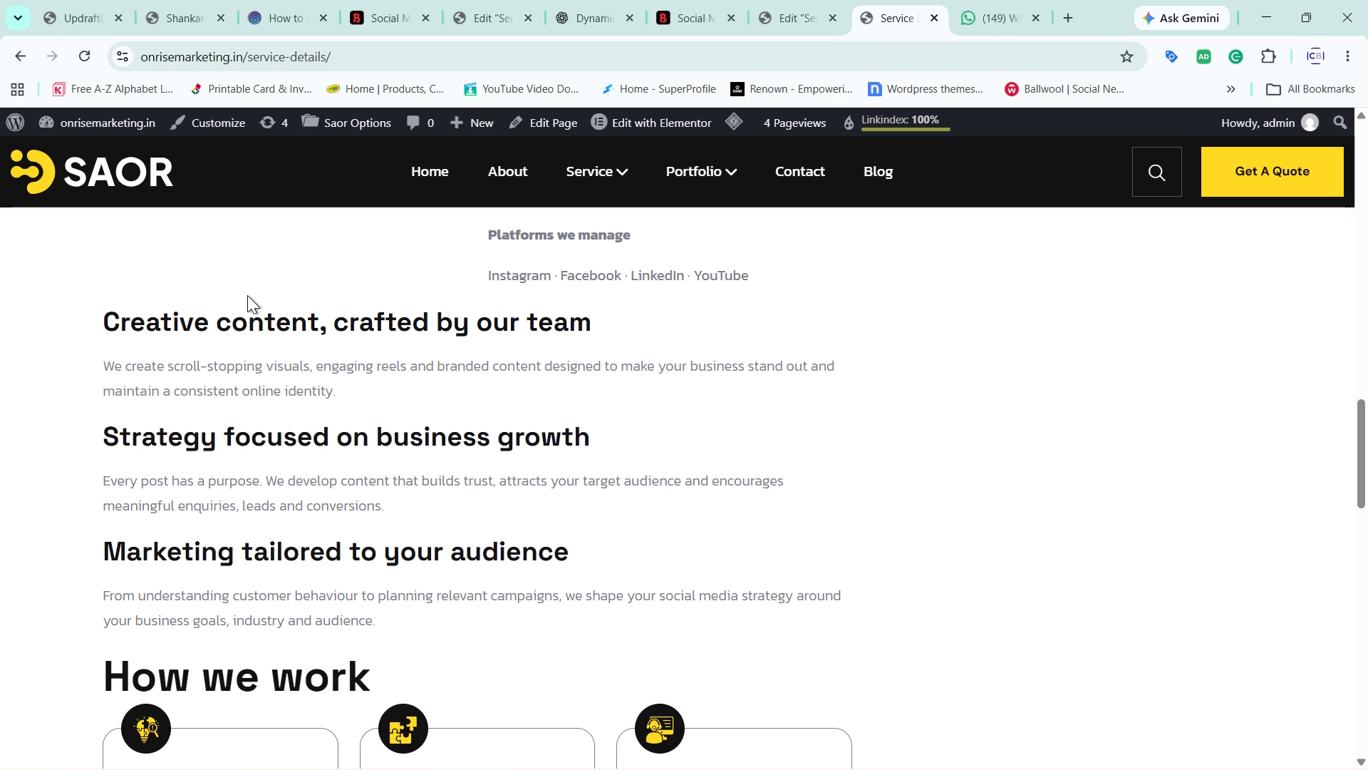
scroll(247, 295, up, 5)
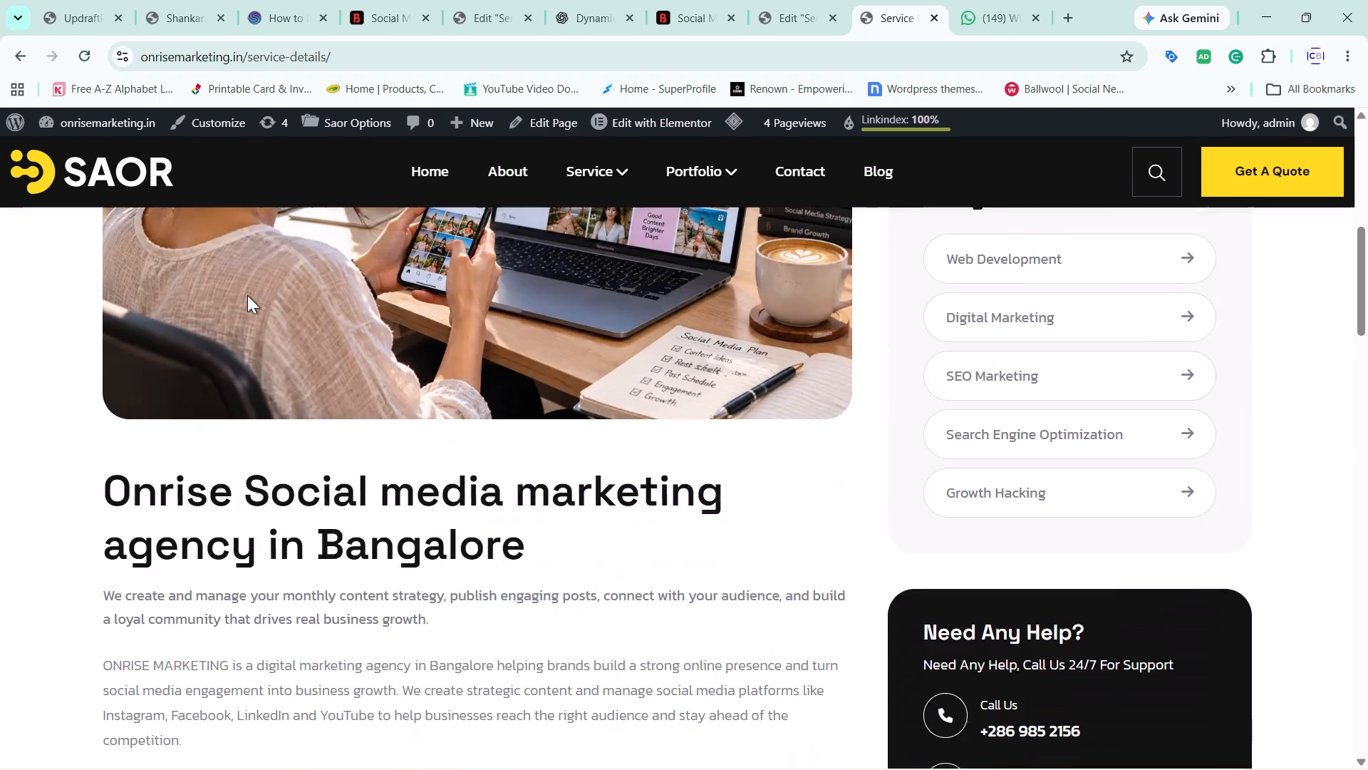
scroll(247, 295, up, 3)
scroll(247, 295, down, 5)
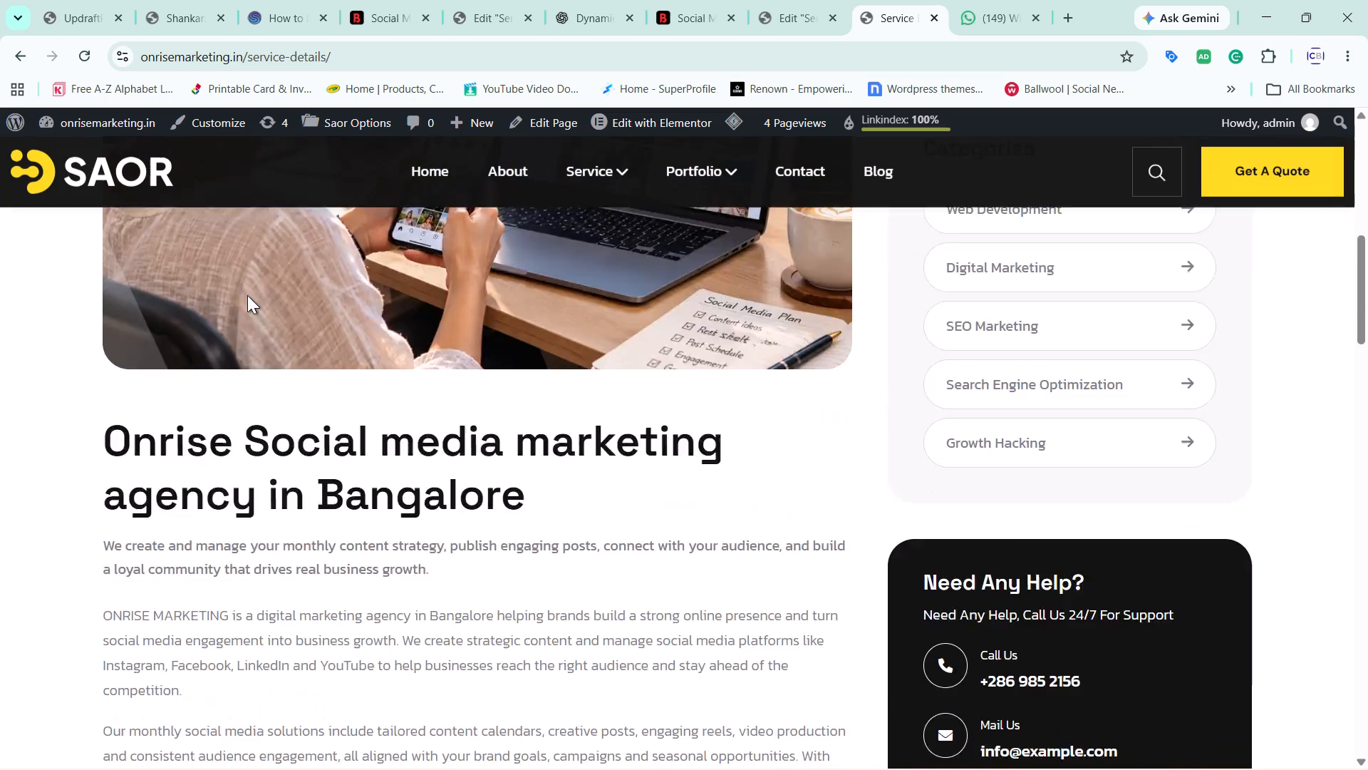
scroll(247, 295, down, 4)
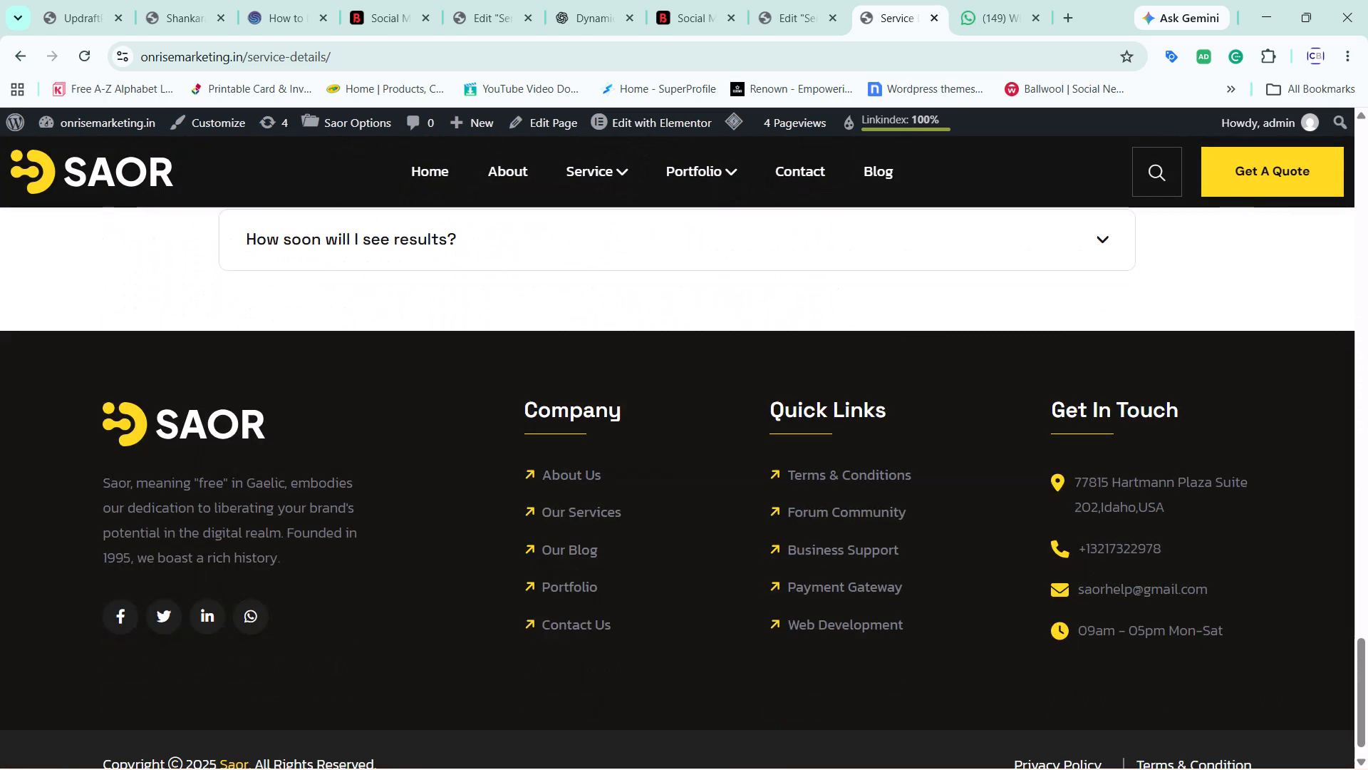
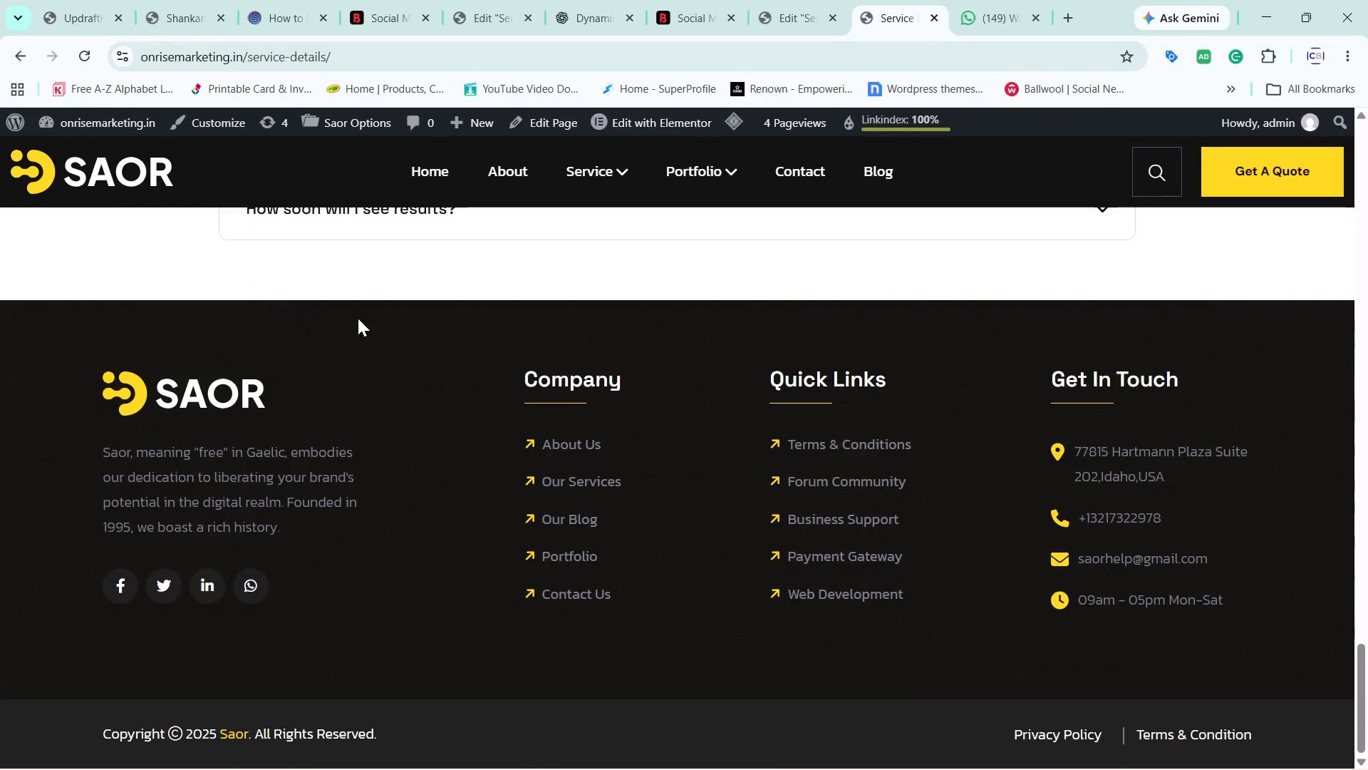
Go back from the Elementor editor to the site's home page and review it from the hero section down to the footer.
scroll(411, 324, up, 11)
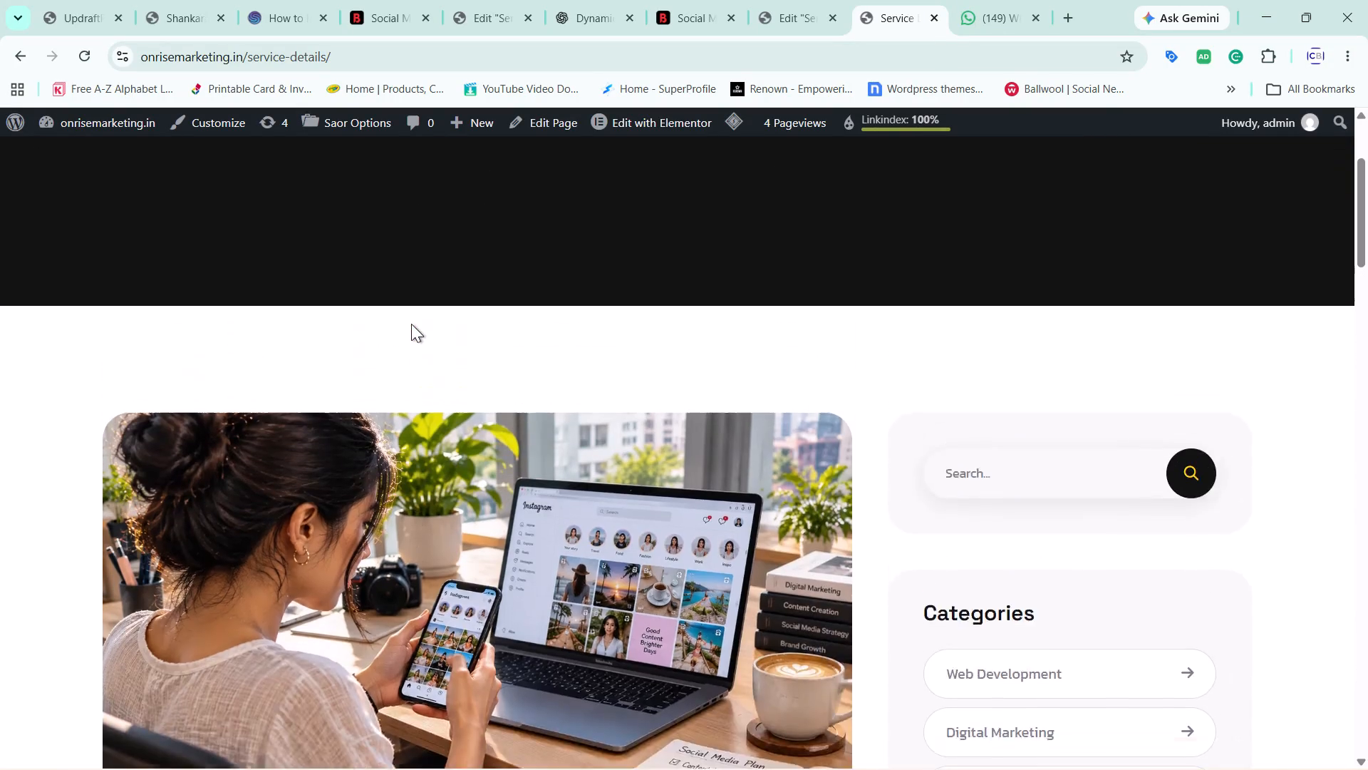
click(795, 0)
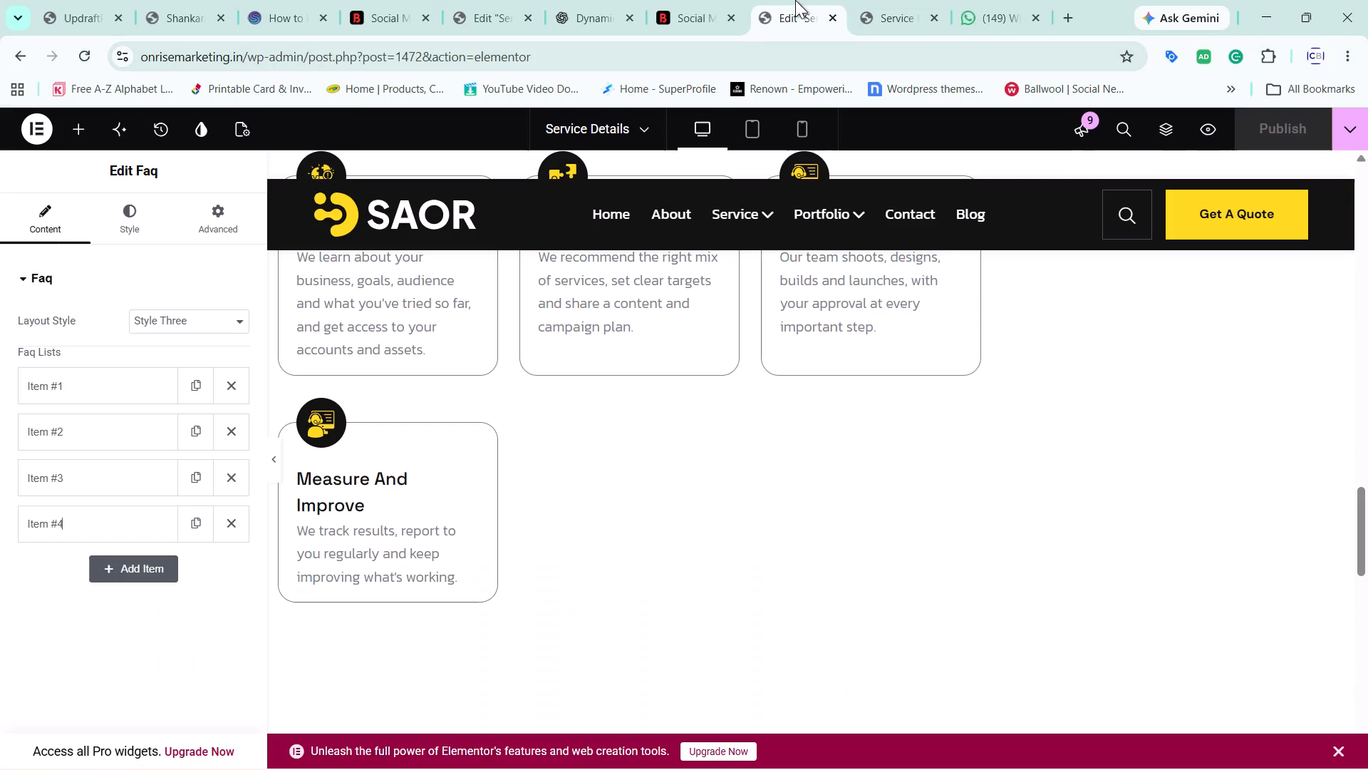
click(24, 53)
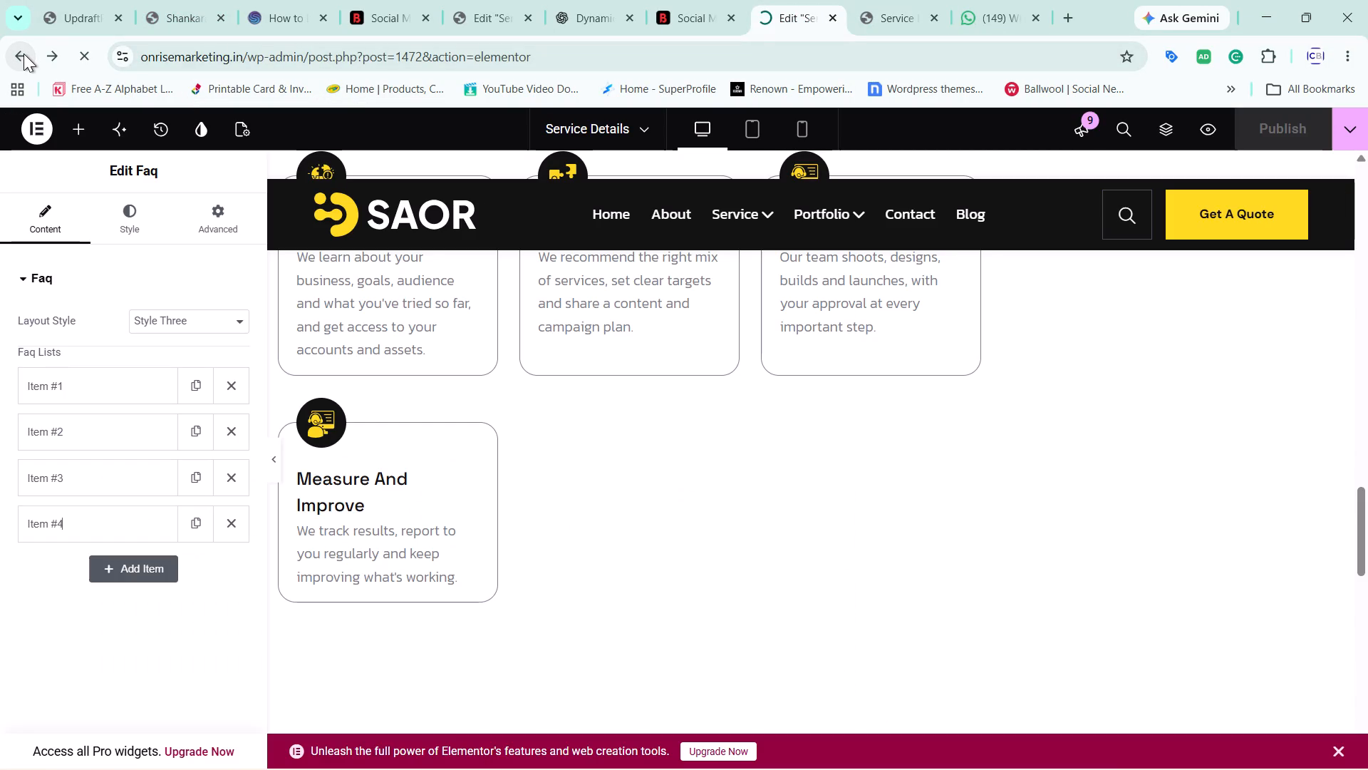
click(19, 51)
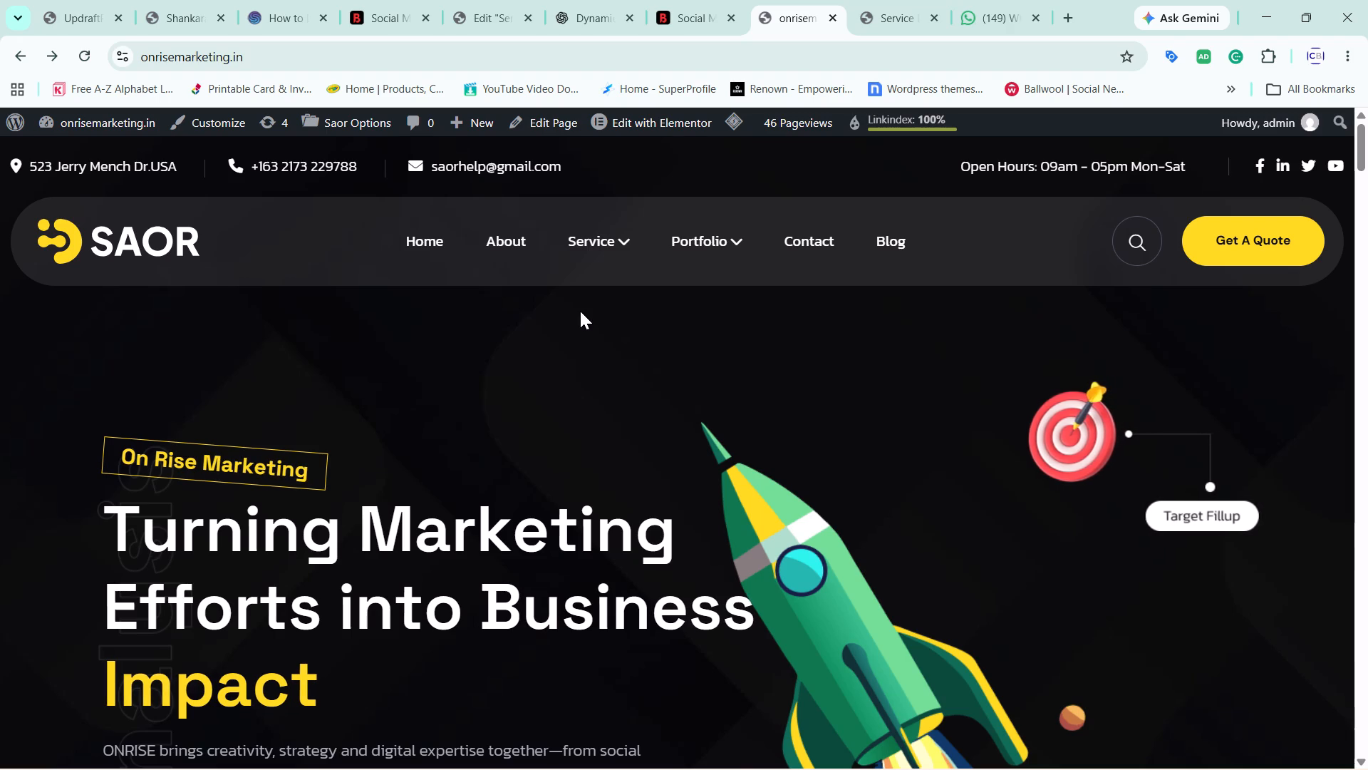
scroll(580, 311, down, 1)
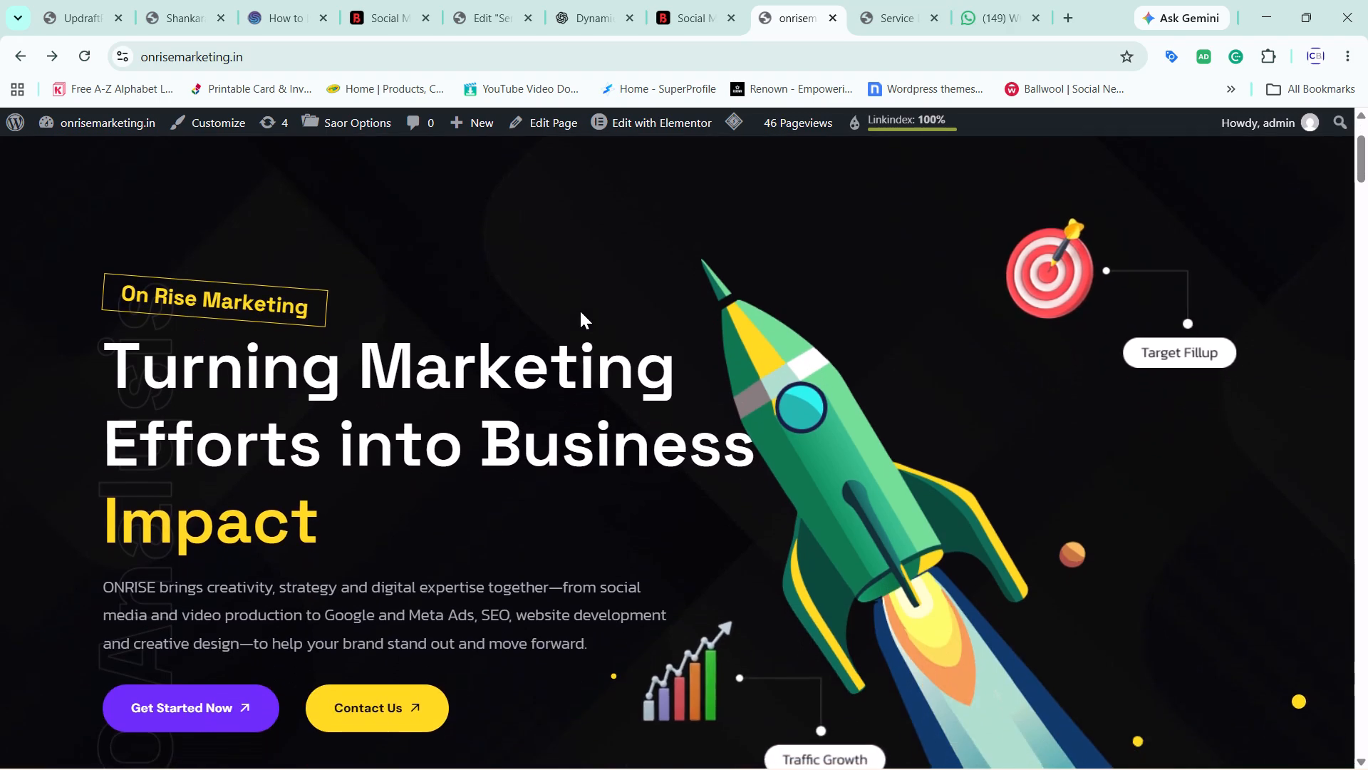
scroll(580, 311, down, 12)
scroll(580, 311, up, 5)
scroll(580, 311, down, 4)
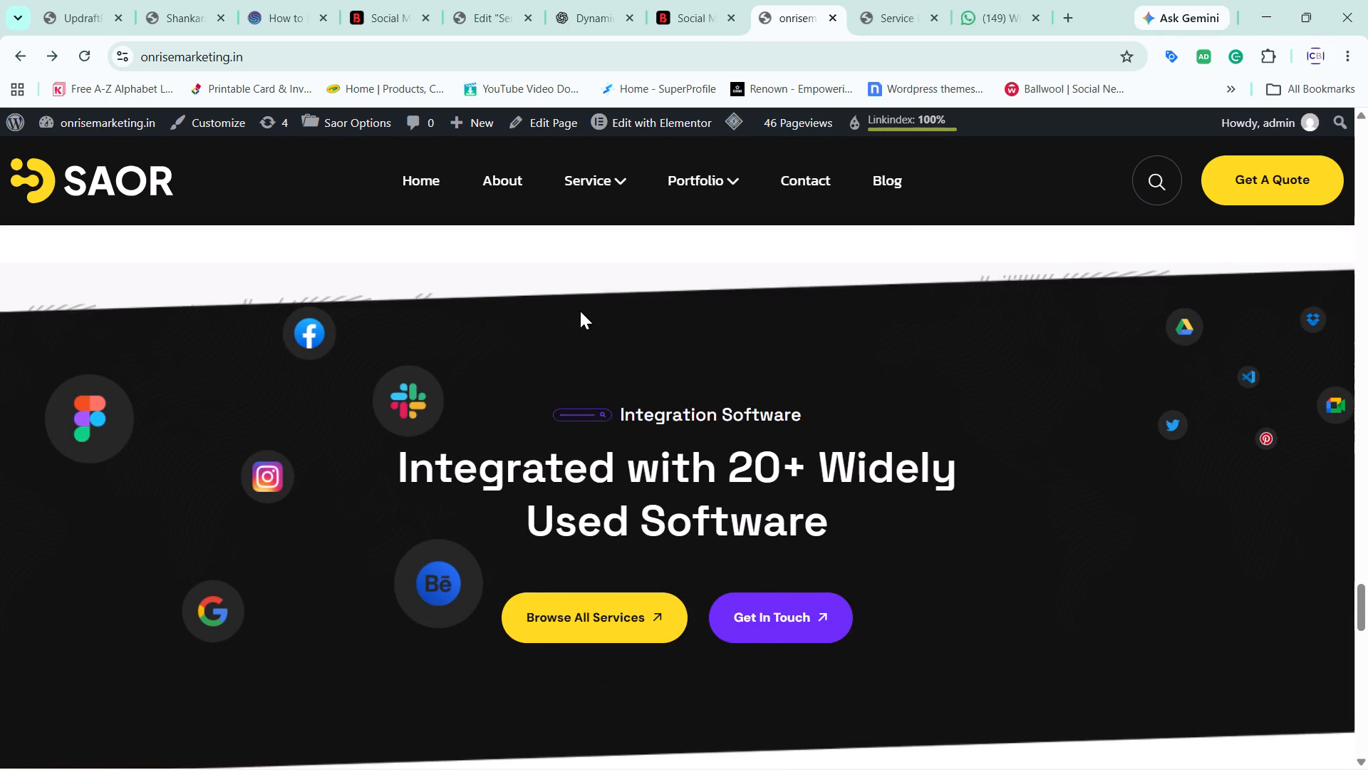
scroll(580, 311, down, 3)
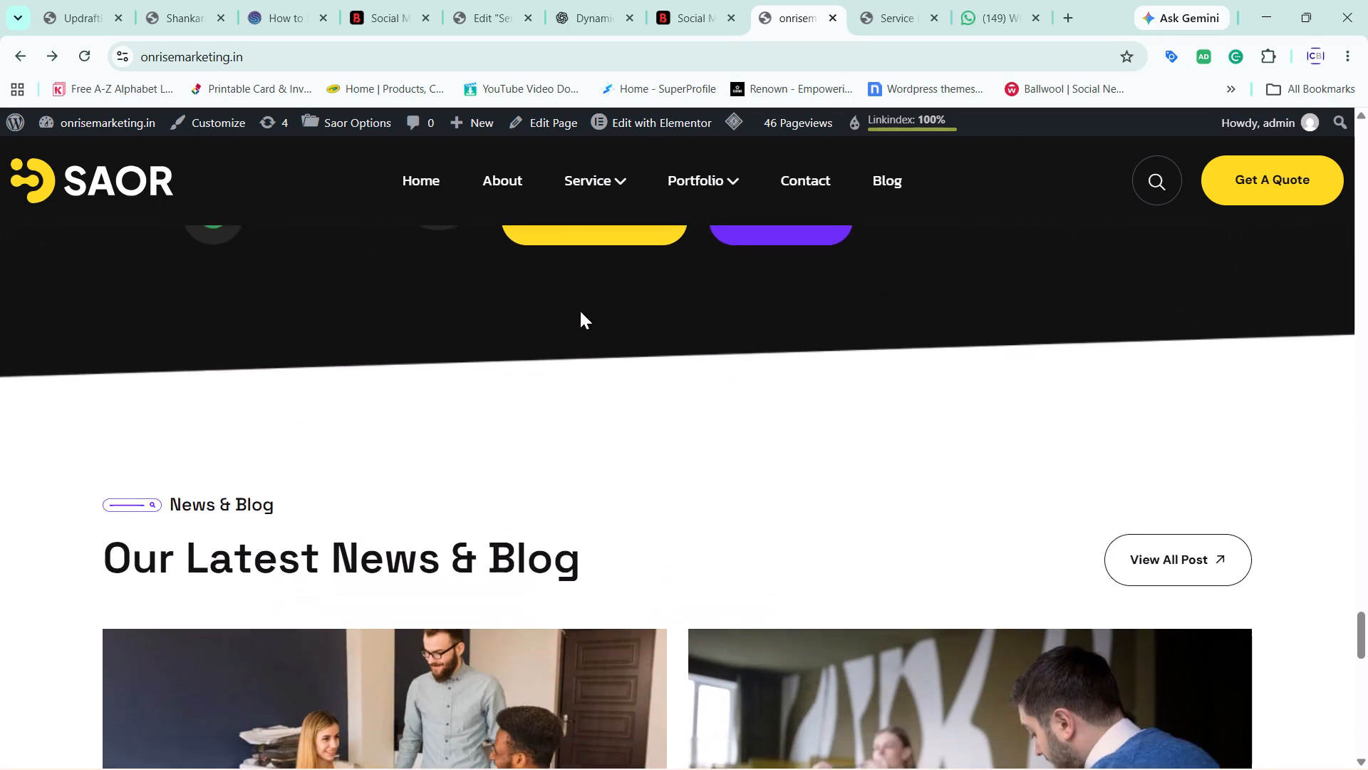
scroll(580, 311, down, 5)
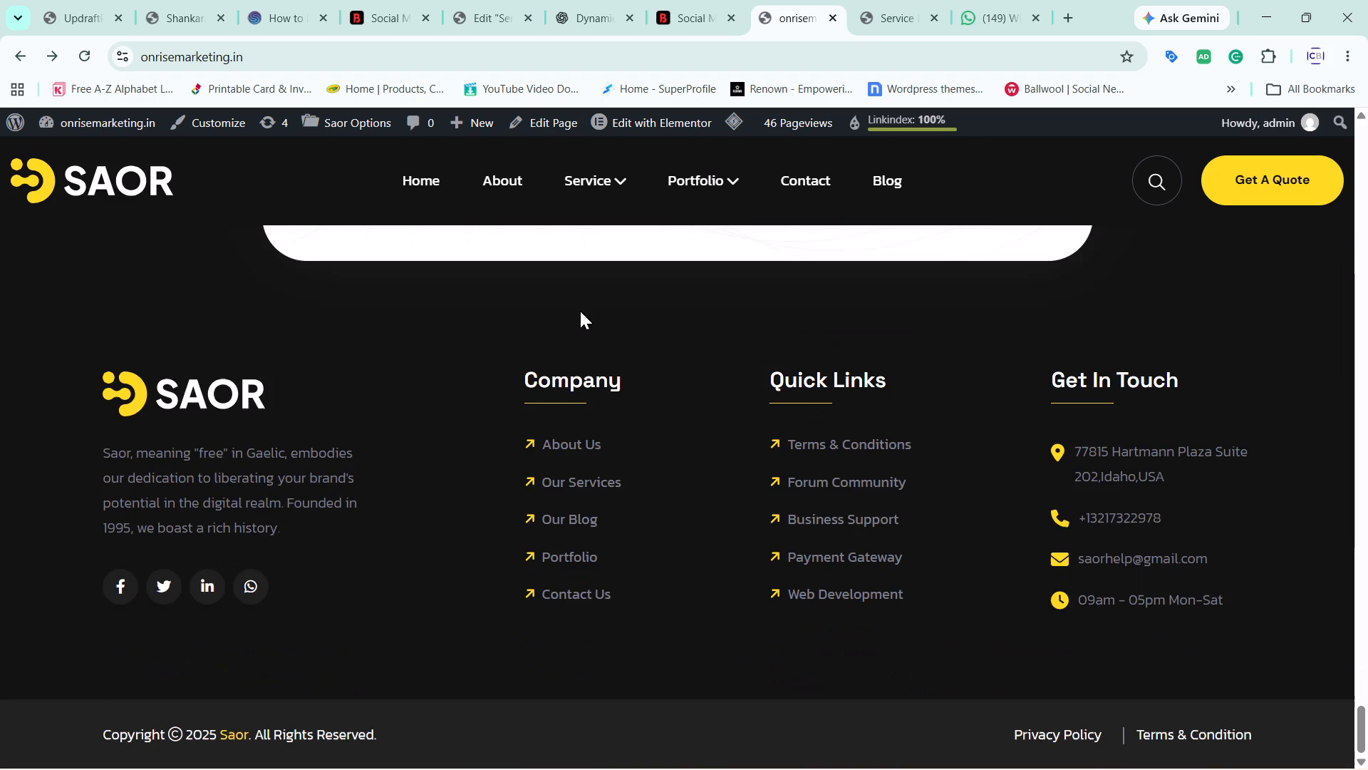
scroll(580, 311, up, 7)
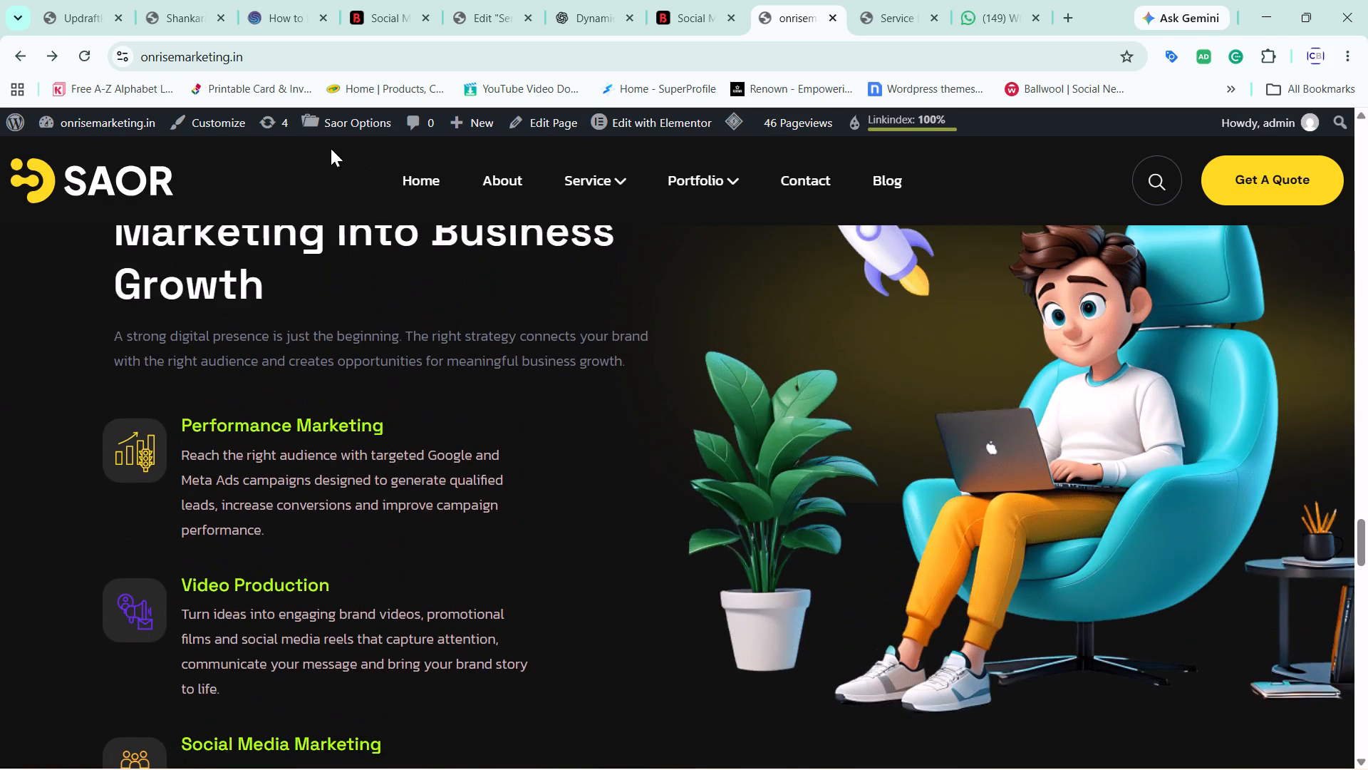
Open the WordPress admin area from the home page and close the UpdraftPlus tab.
click(17, 126)
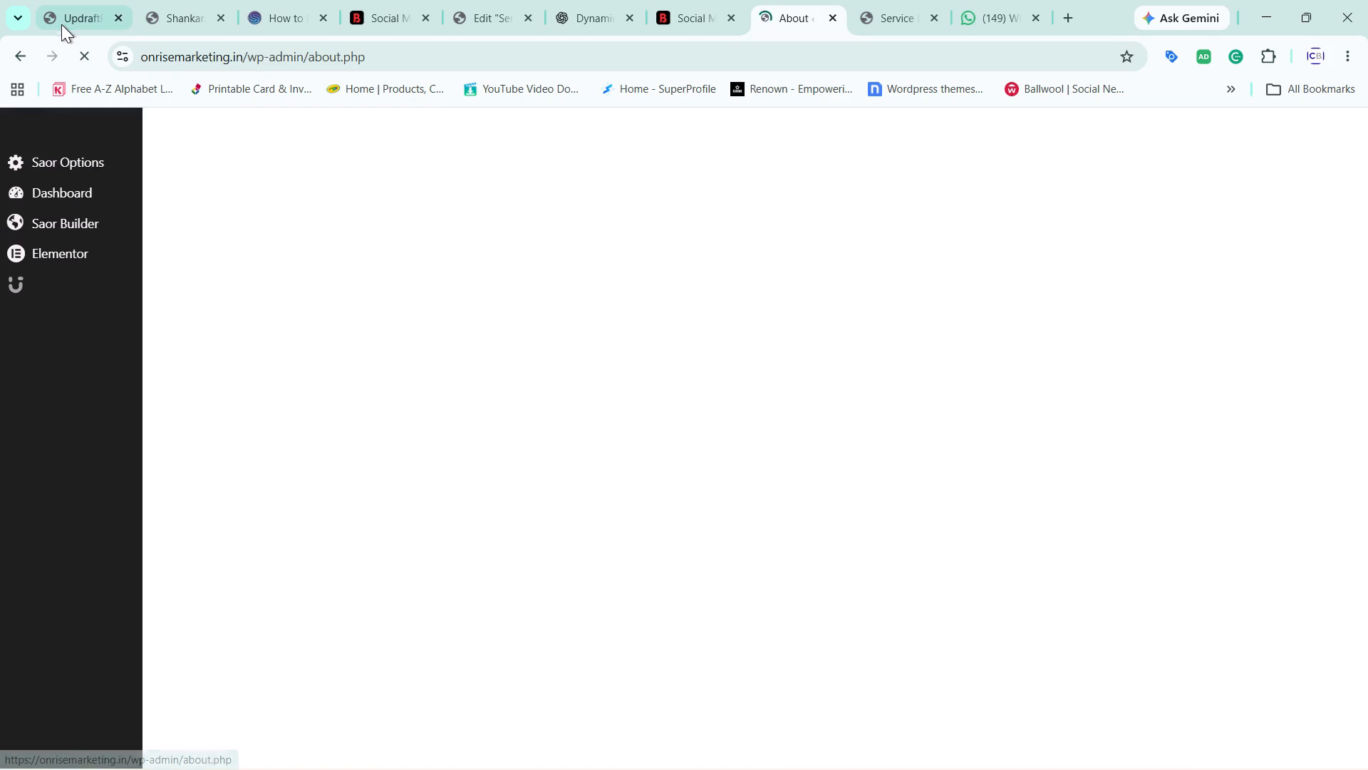
click(61, 24)
click(114, 19)
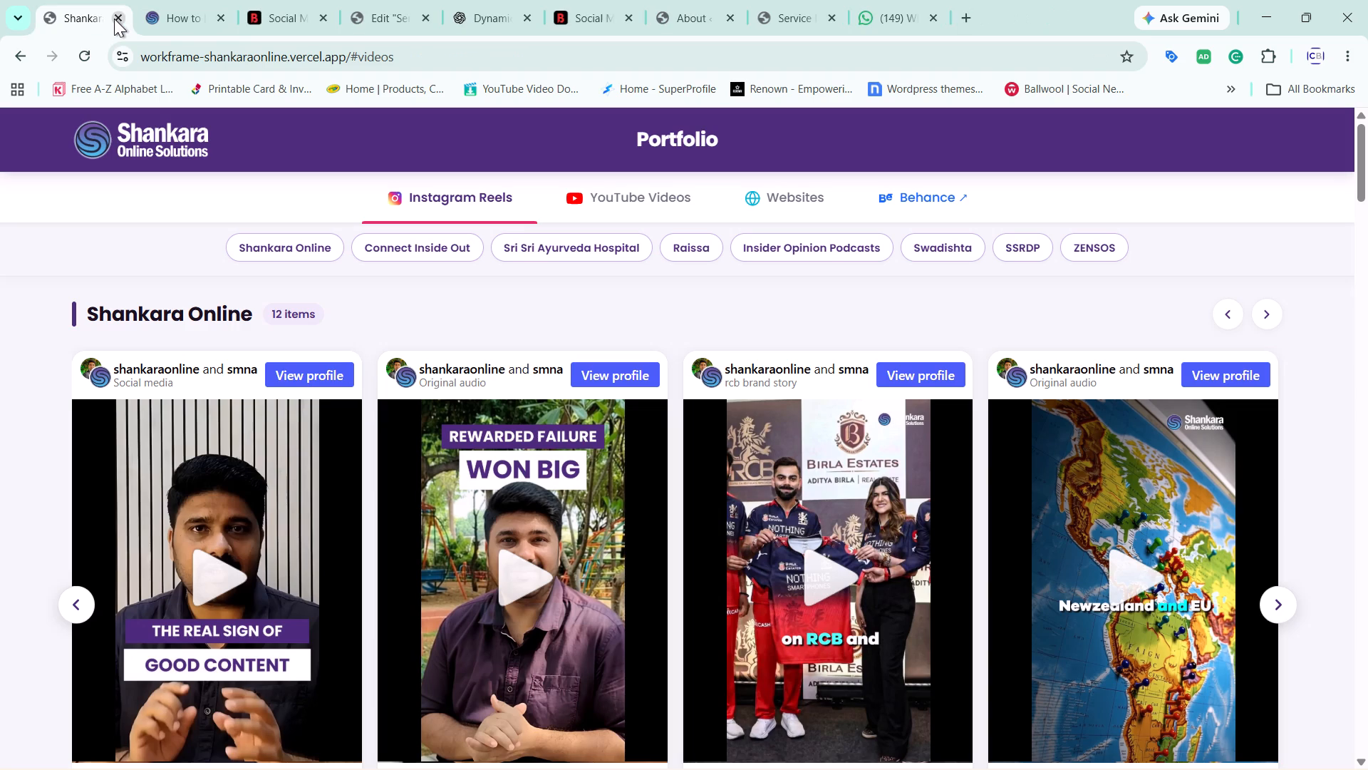
Look through the open reference and editor tabs, and review the live service details page down to the How we work section.
click(167, 19)
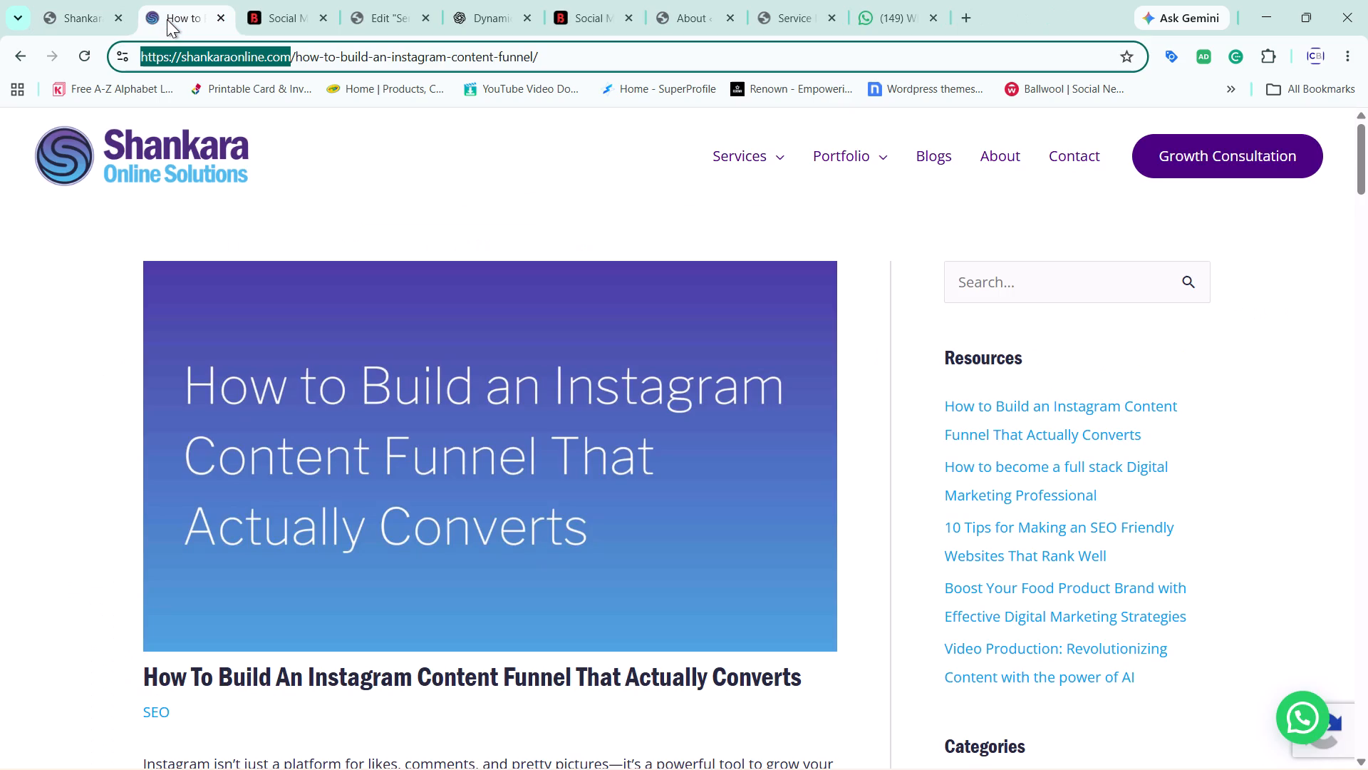
click(265, 12)
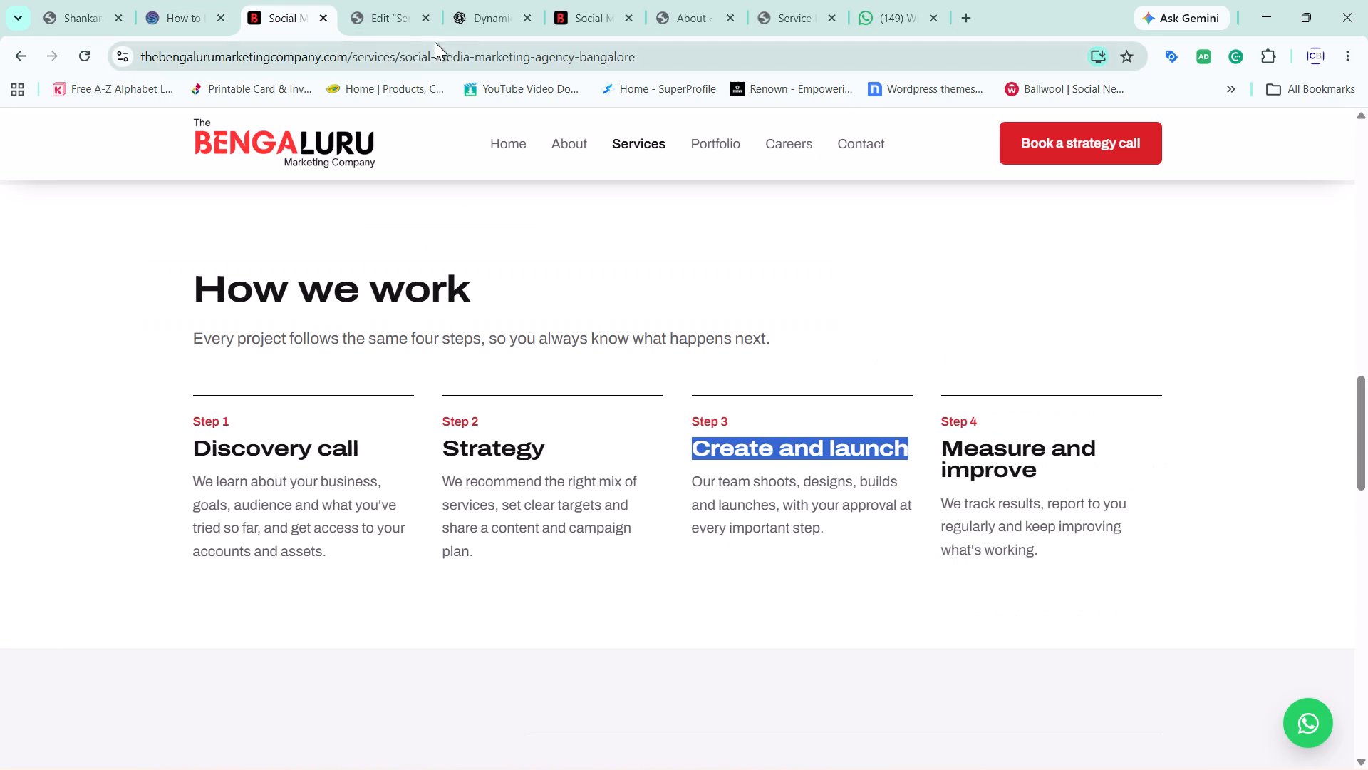
click(398, 17)
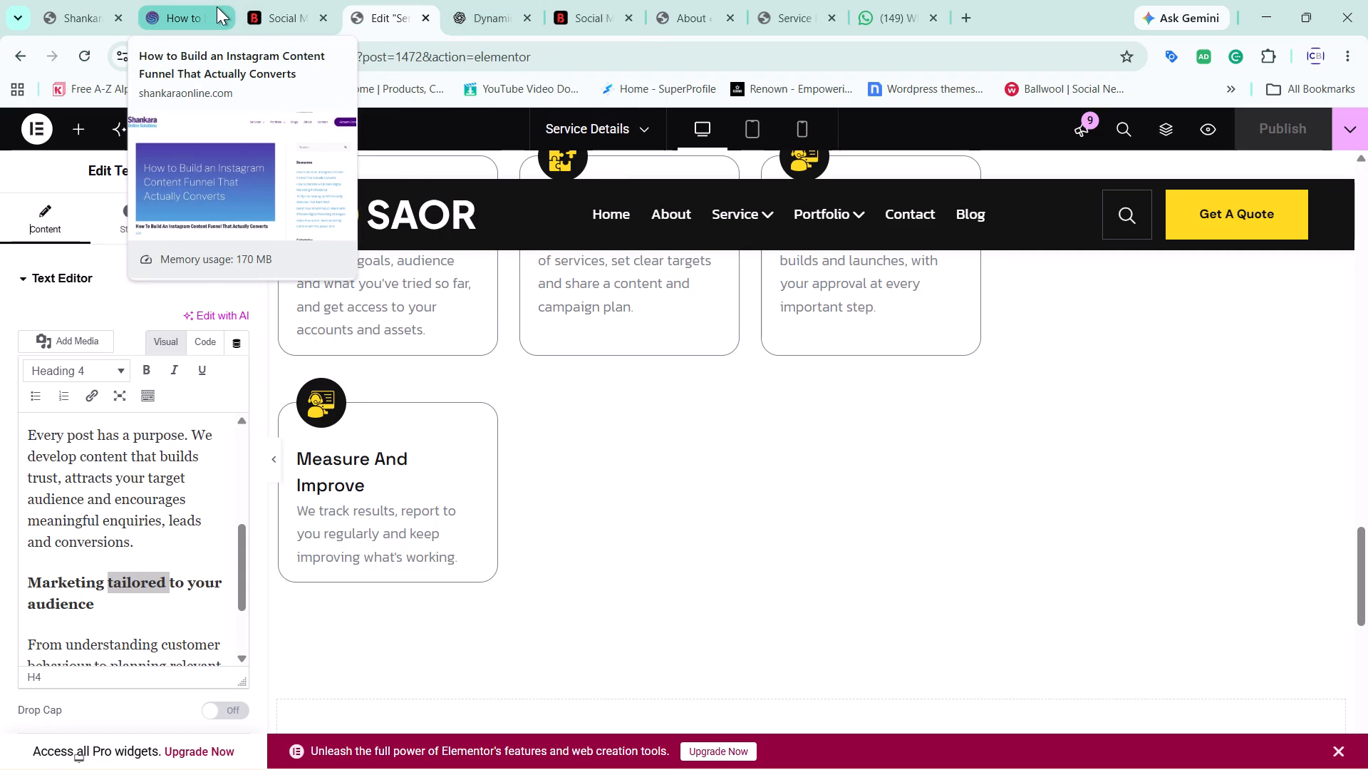
click(707, 5)
click(799, 1)
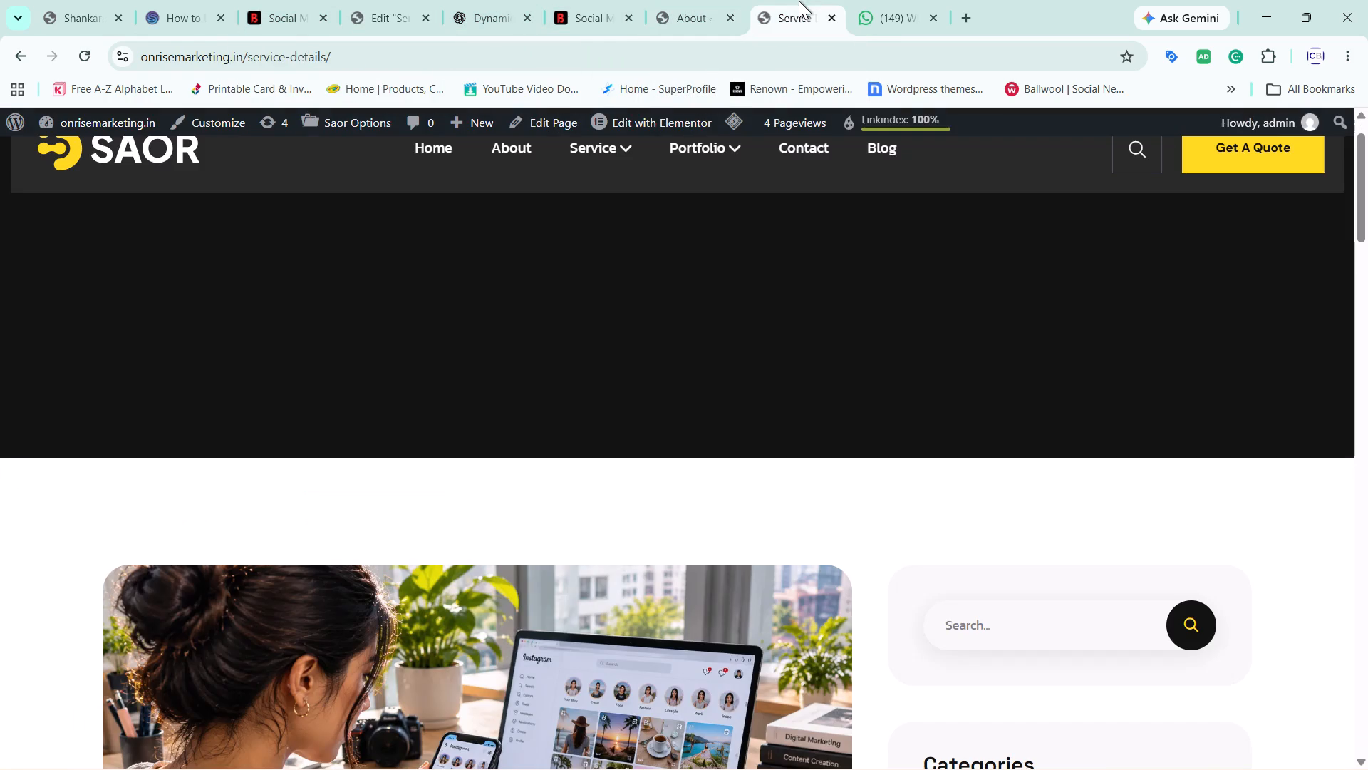
scroll(673, 271, down, 5)
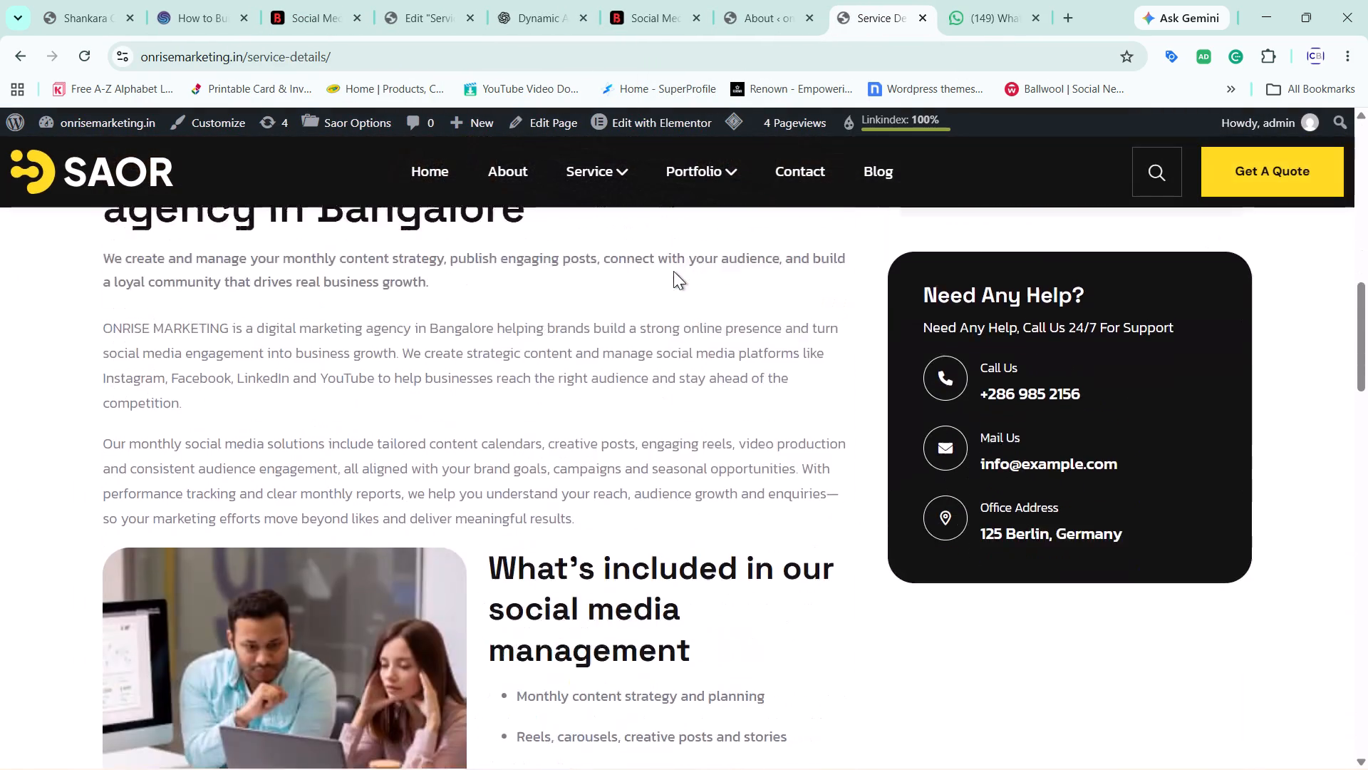
scroll(673, 271, down, 3)
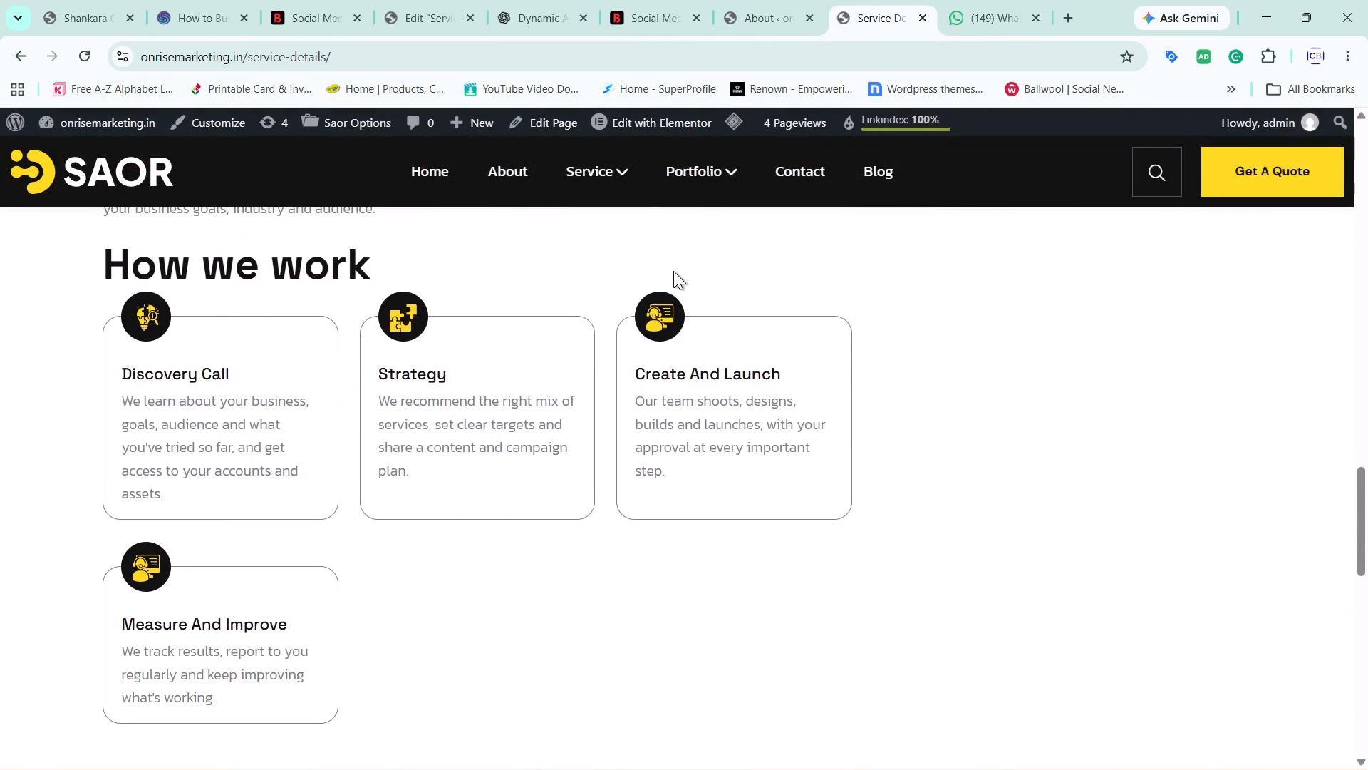
scroll(673, 271, up, 6)
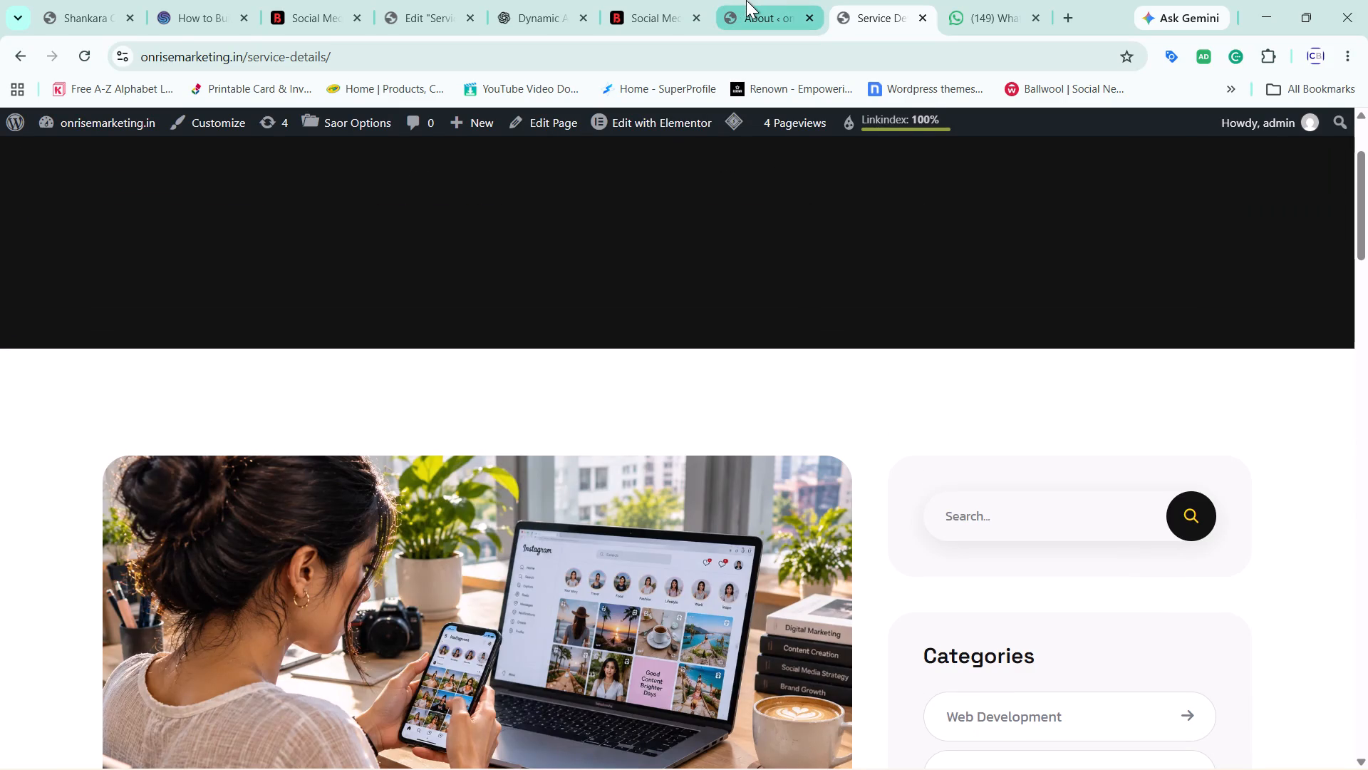
Find Service Details on the last page of the WordPress Pages list and open it in the standard page editor.
click(746, 0)
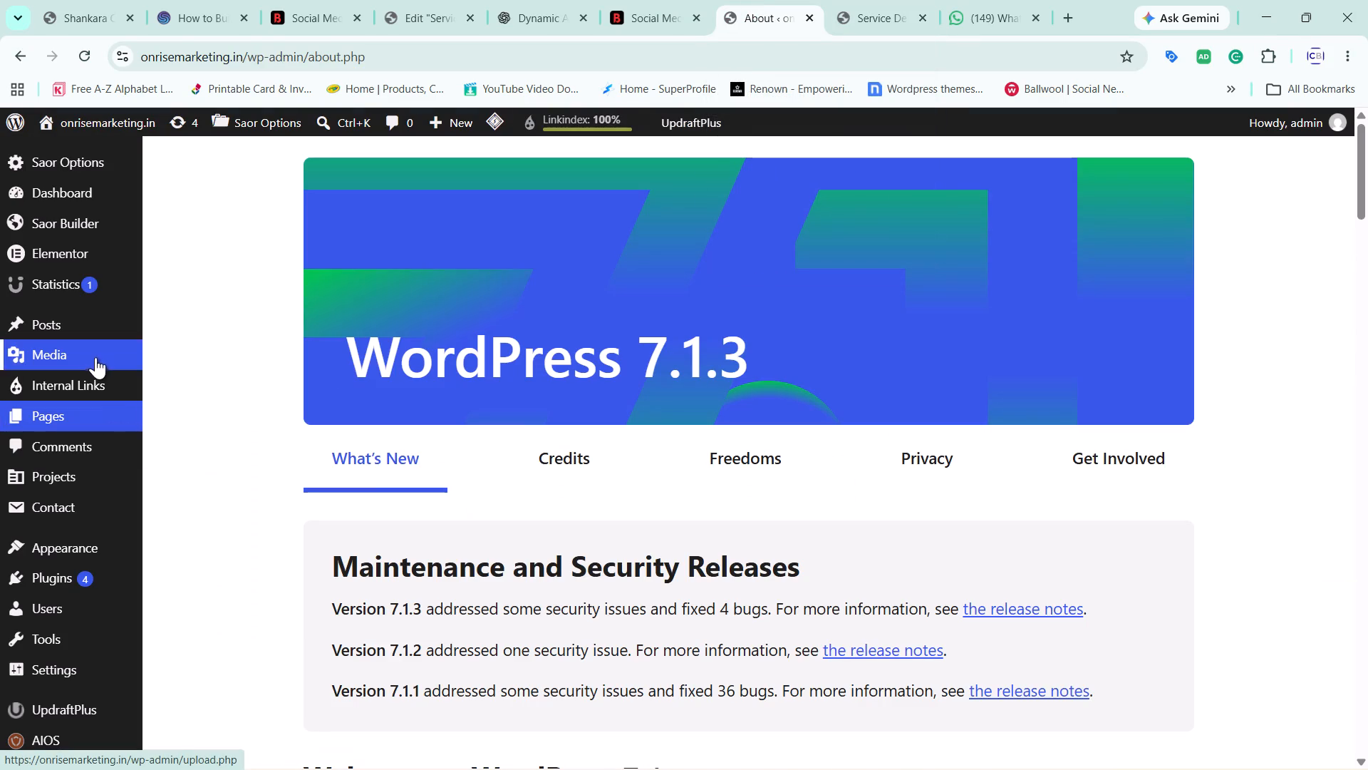
click(85, 416)
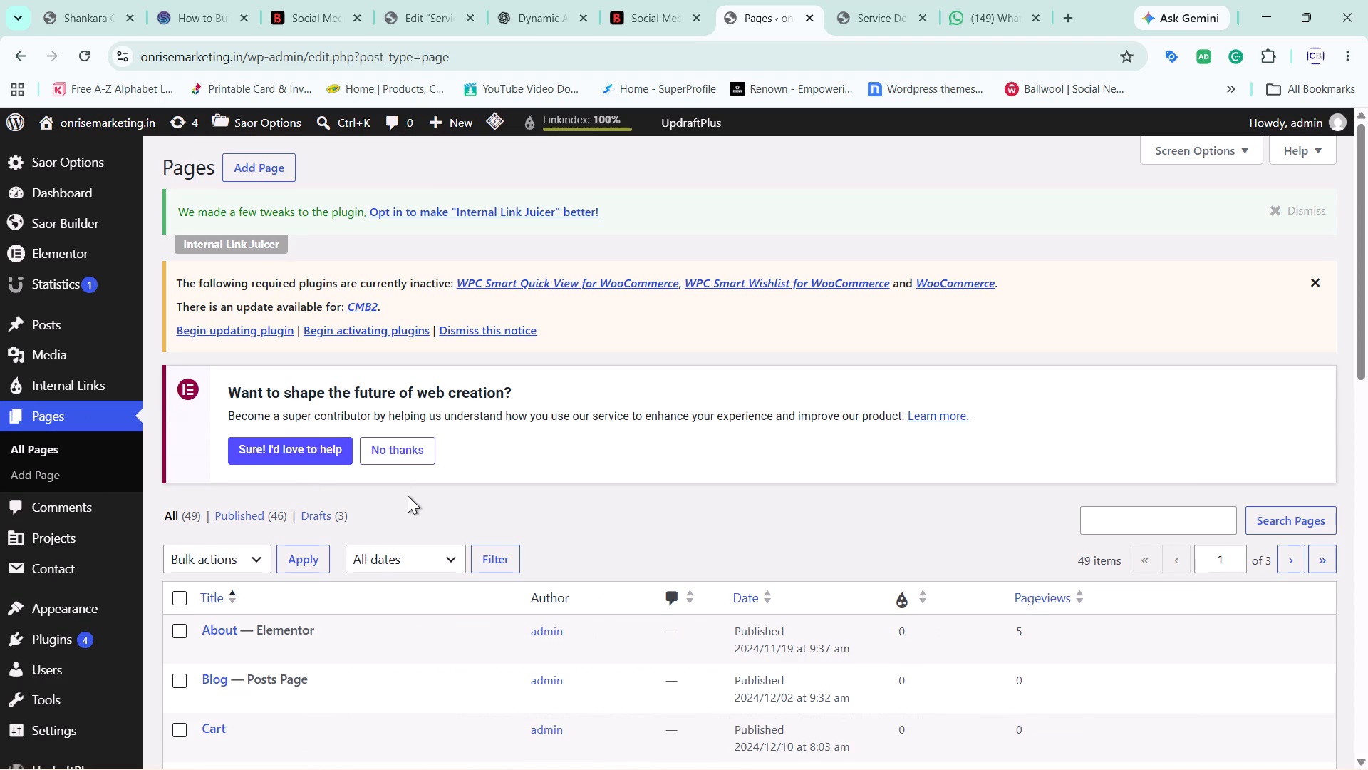
scroll(408, 496, down, 2)
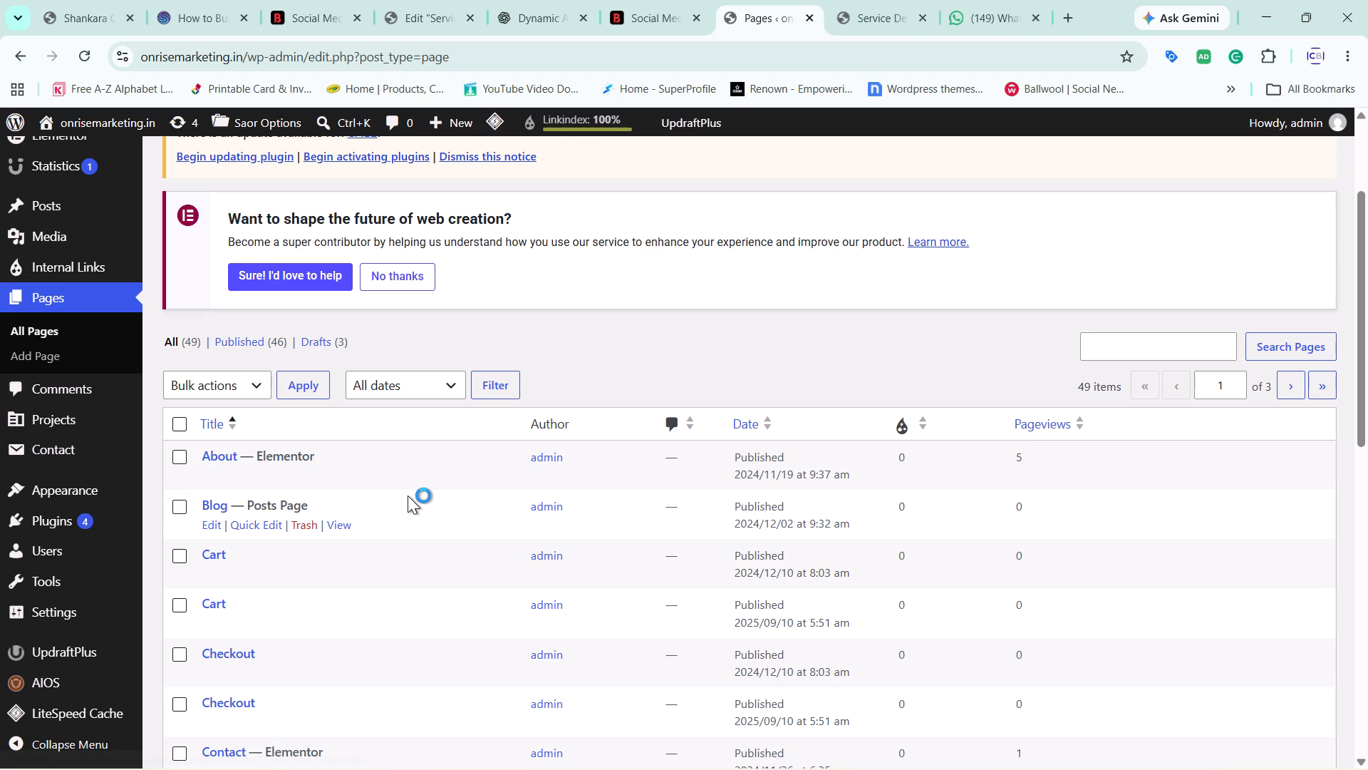
scroll(408, 496, down, 1)
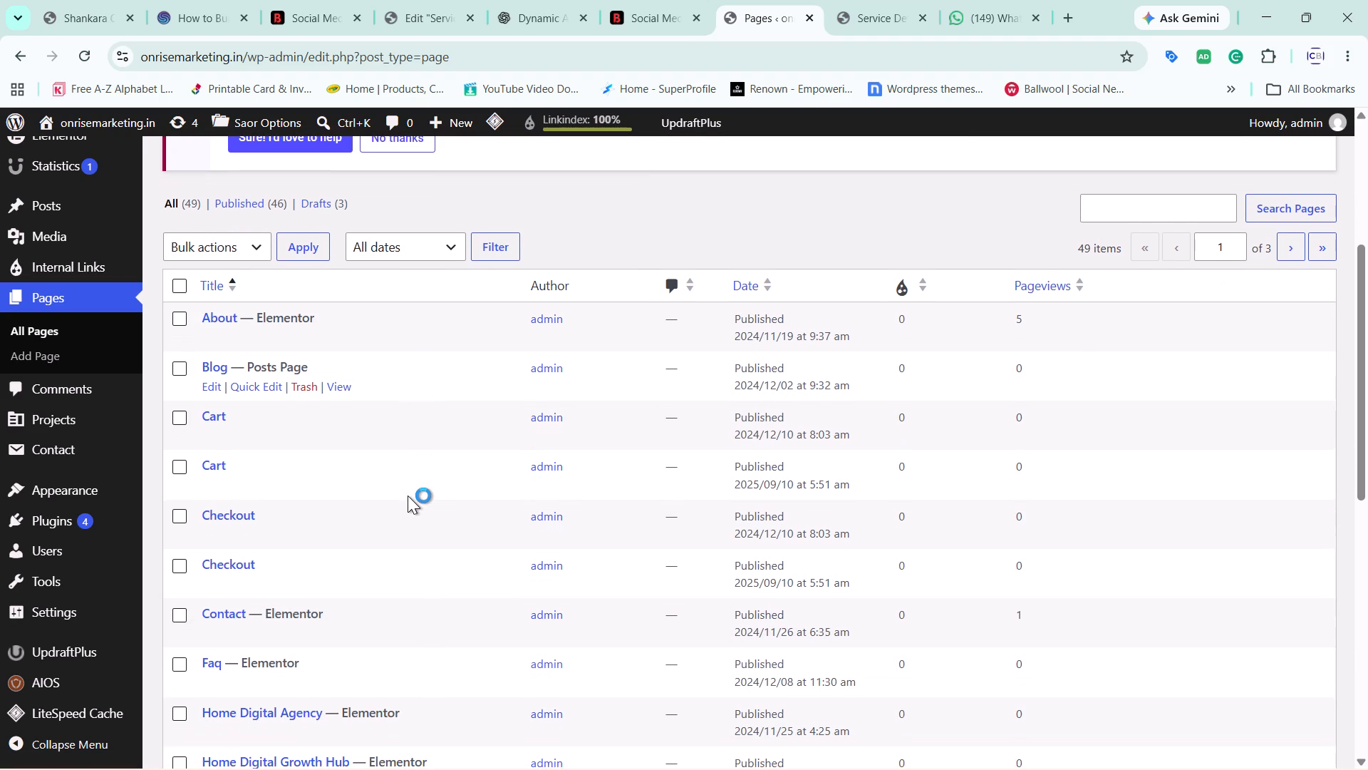
scroll(408, 496, down, 1)
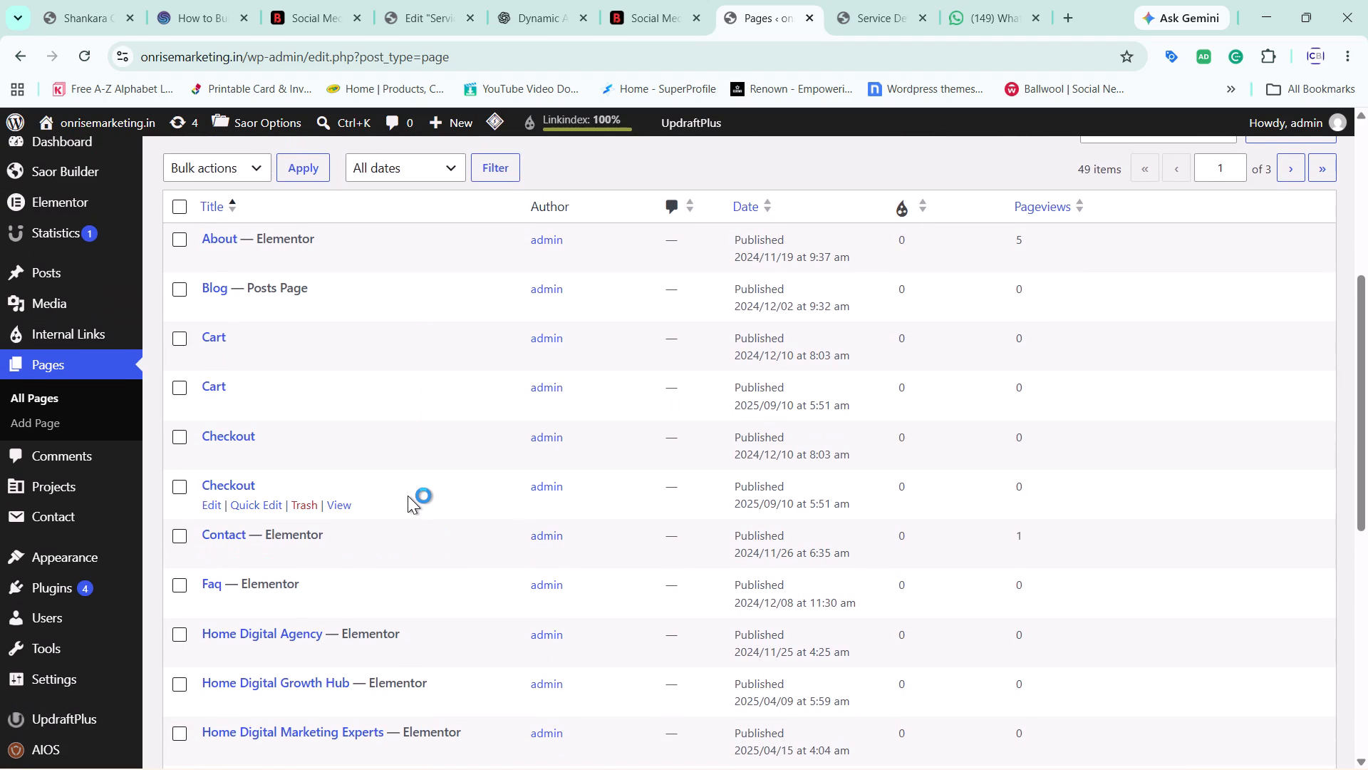
scroll(408, 496, down, 4)
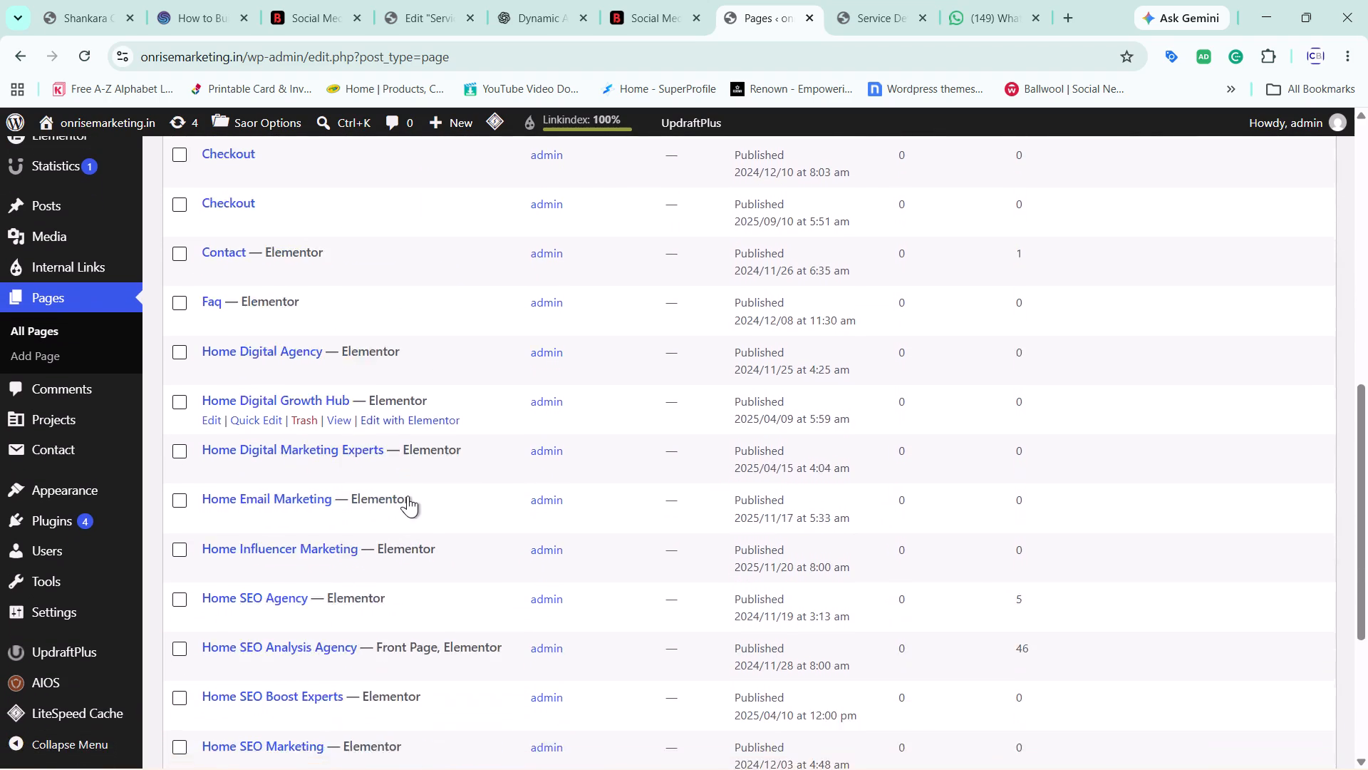
scroll(408, 496, down, 1)
click(1316, 697)
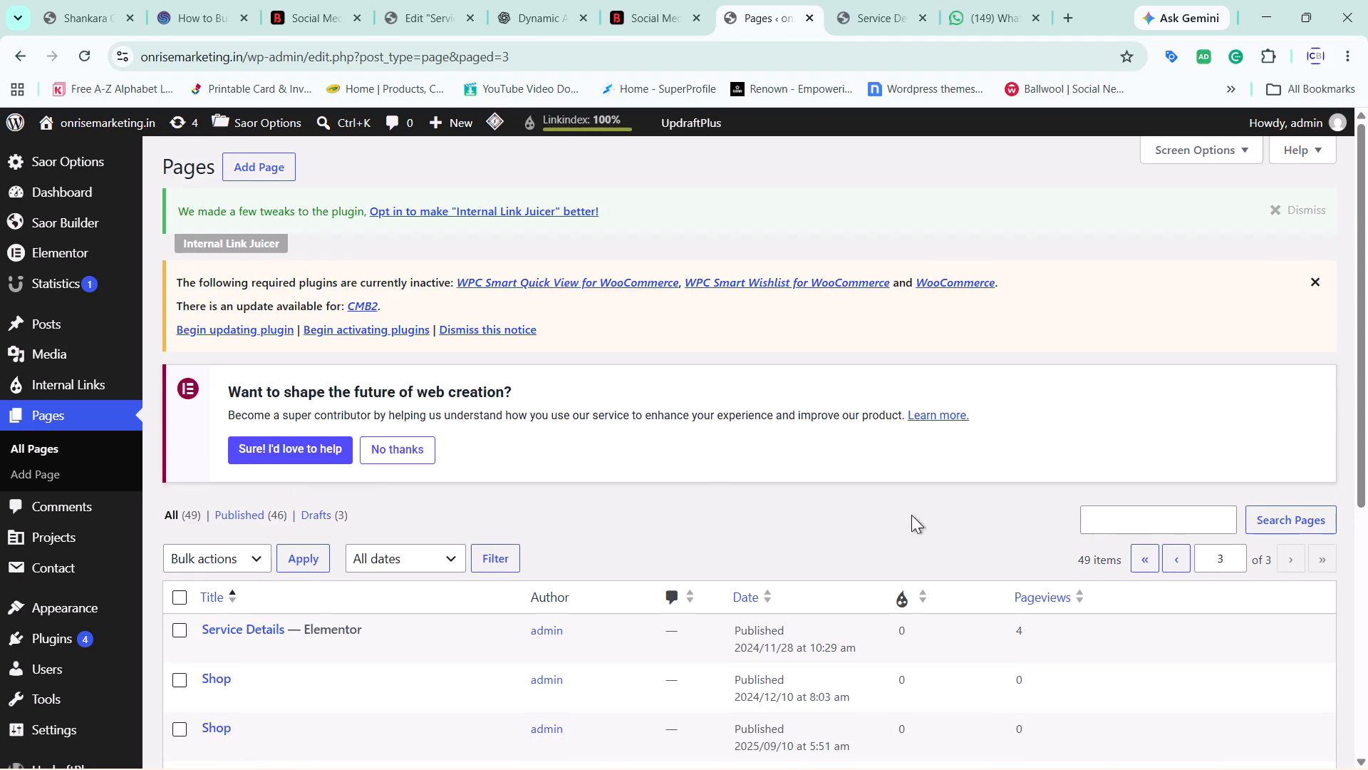
scroll(711, 527, down, 2)
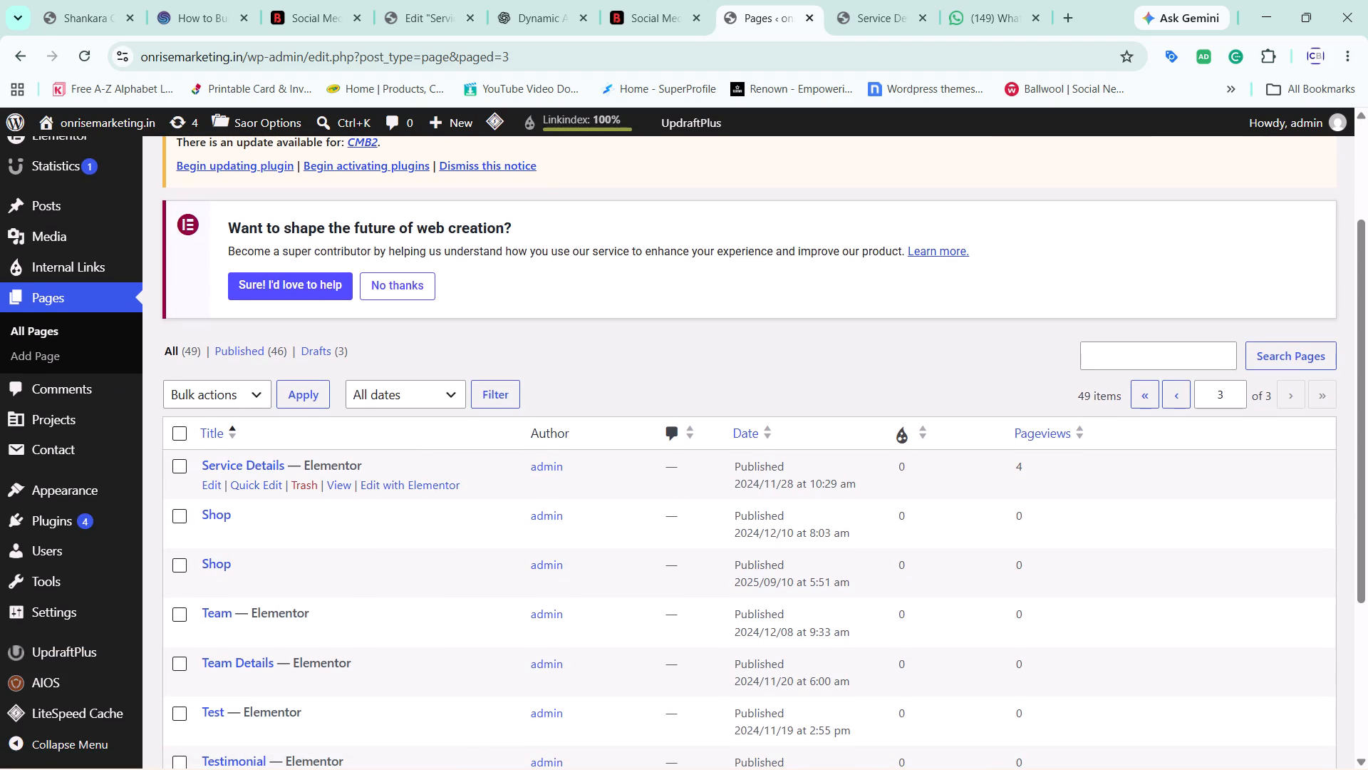
click(212, 486)
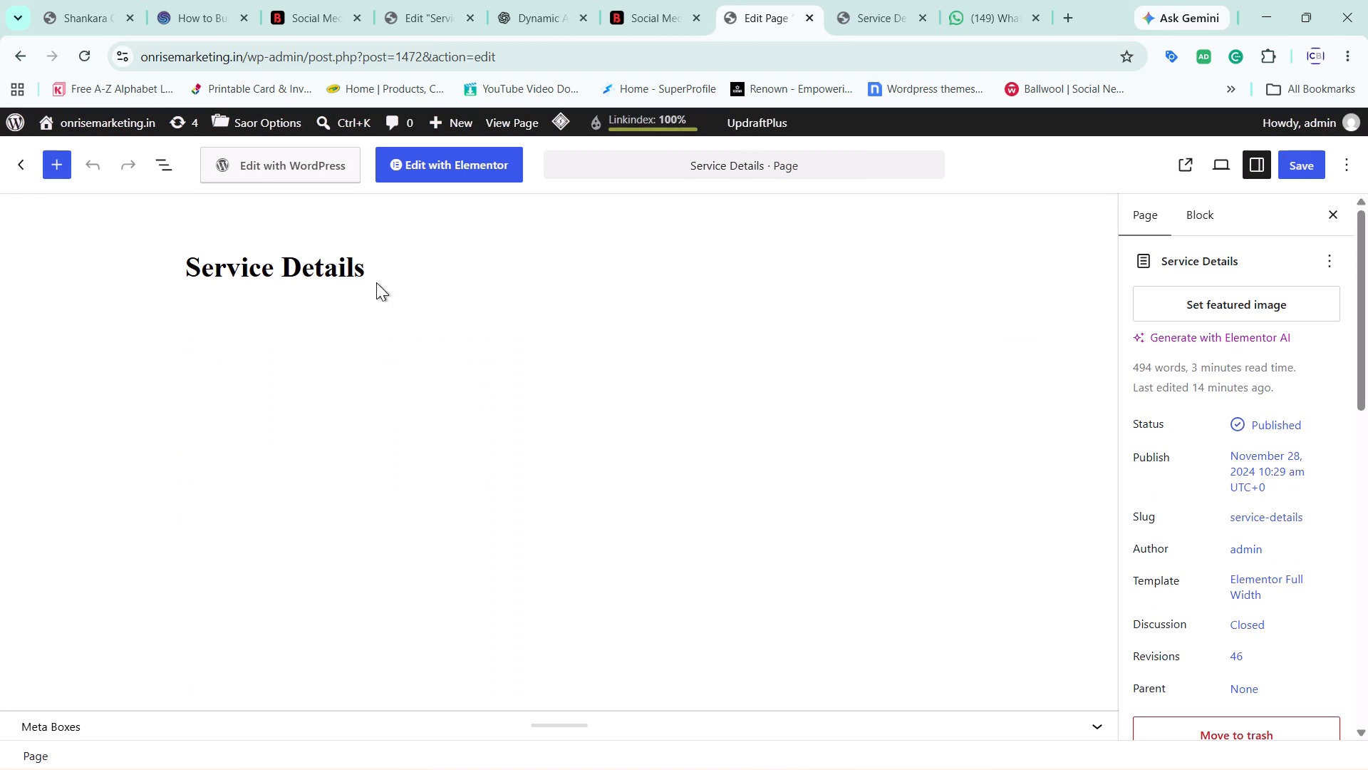
Replace the page title with "Social media marketing", copied from the main heading on the live service page, and save the page.
triple_click(377, 273)
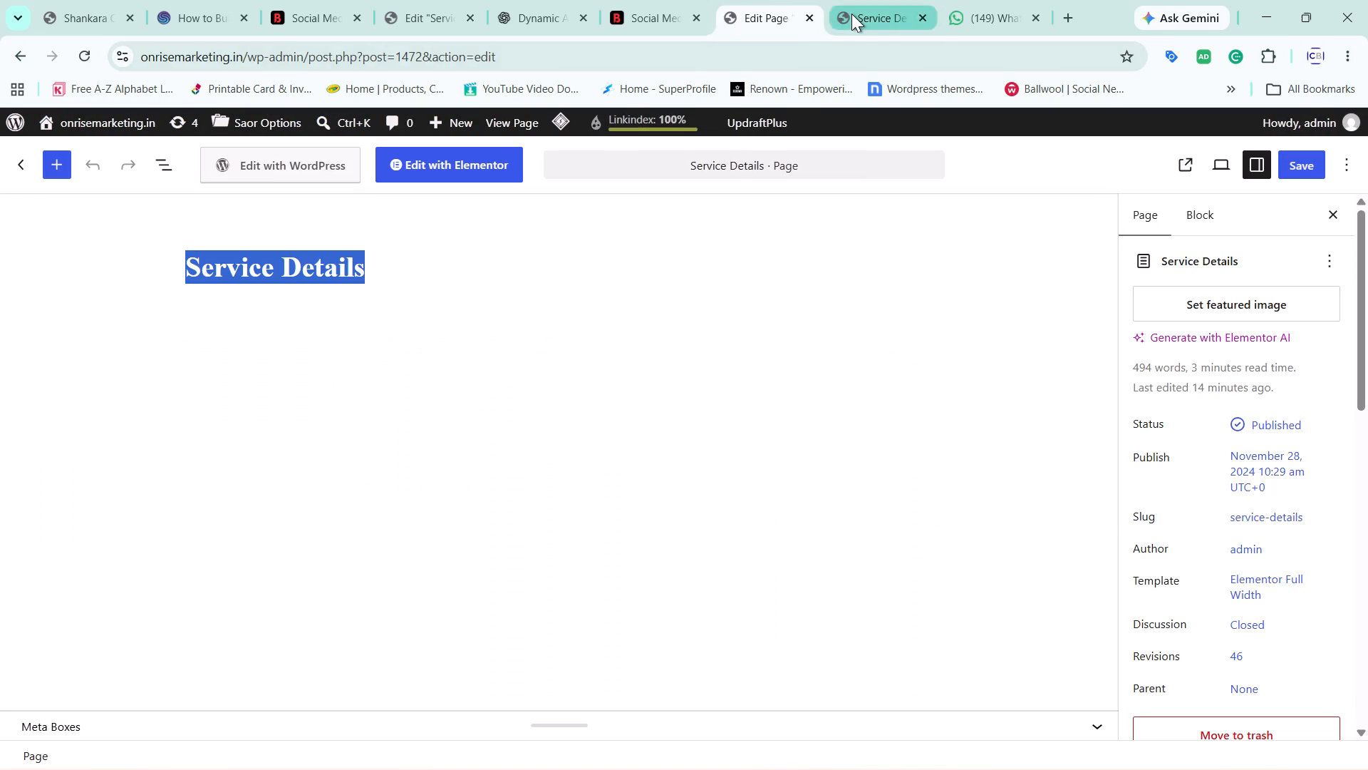
click(851, 14)
scroll(721, 234, down, 3)
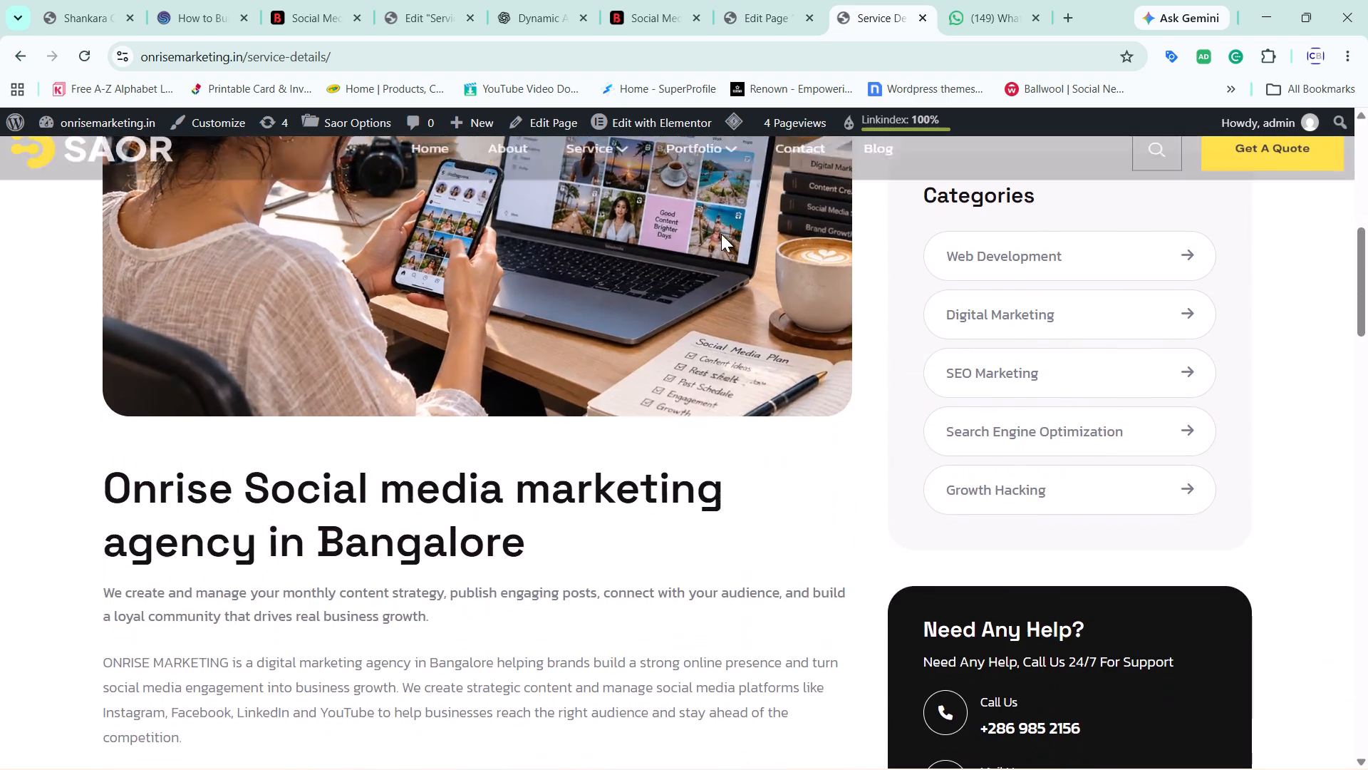
drag(248, 483, 579, 456)
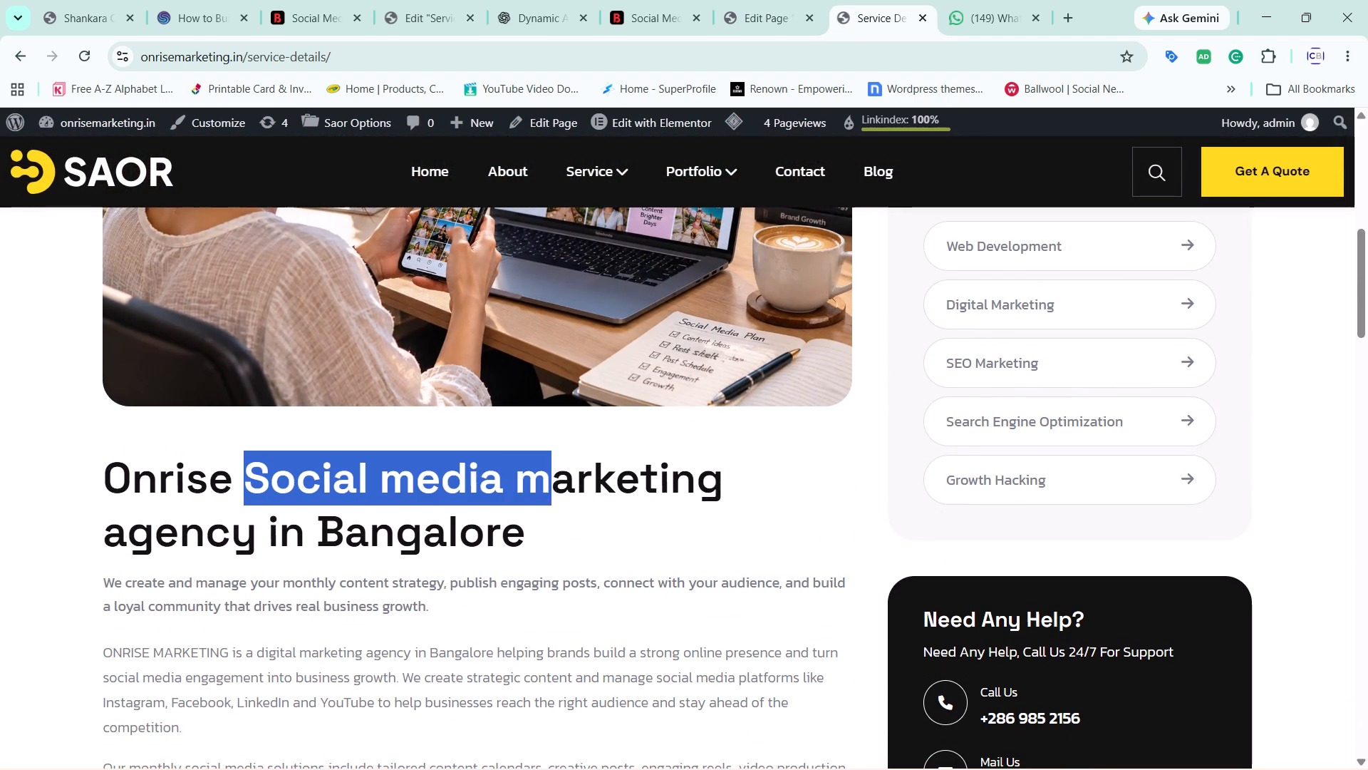
drag(579, 456, 732, 458)
key(ctrl+c)
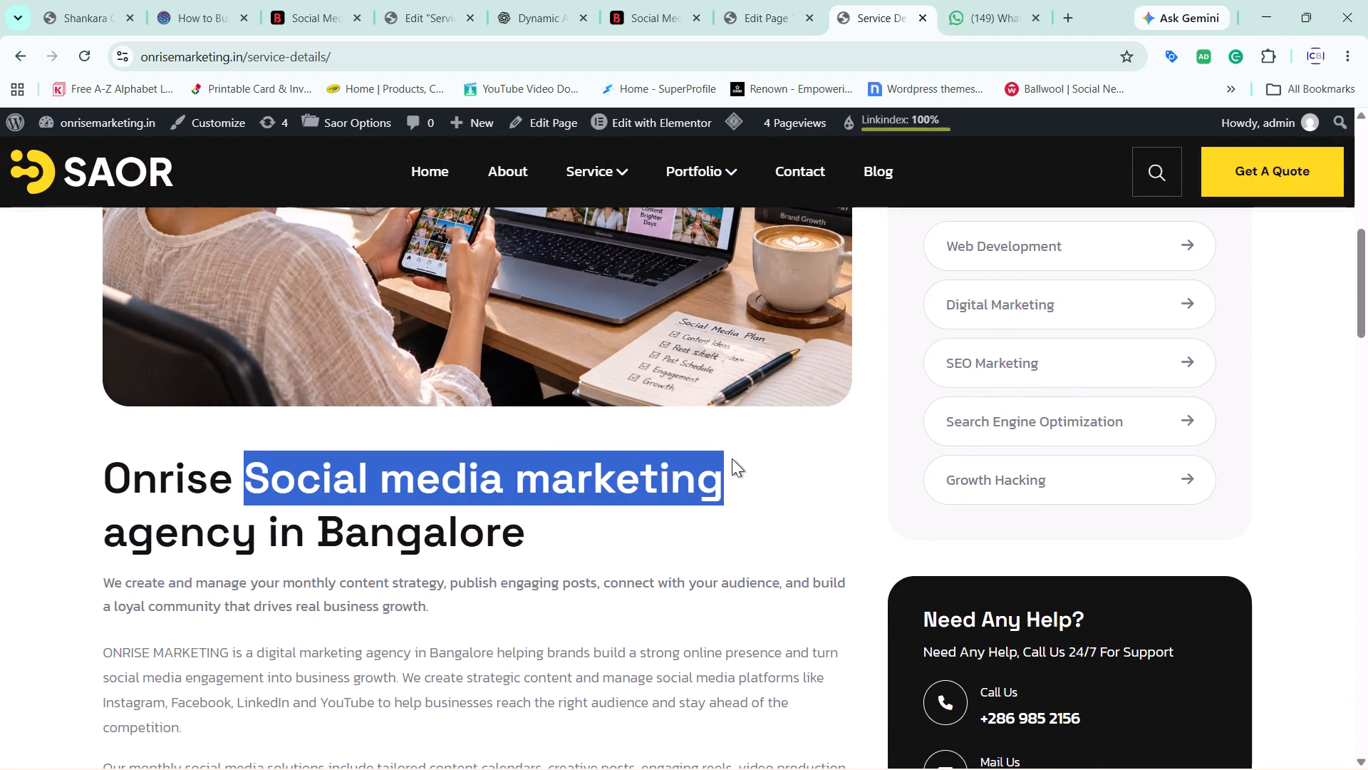
click(774, 0)
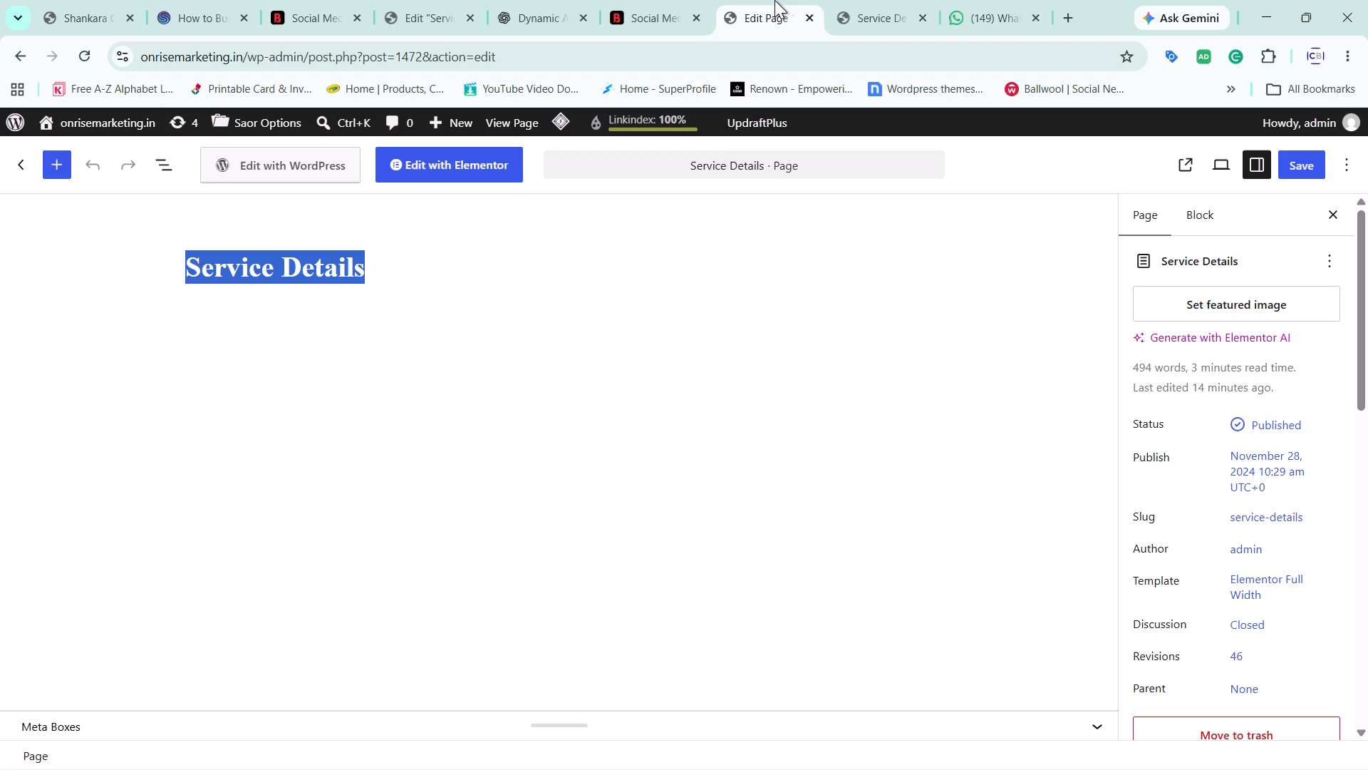
triple_click(377, 276)
key(Delete)
key(ctrl+v)
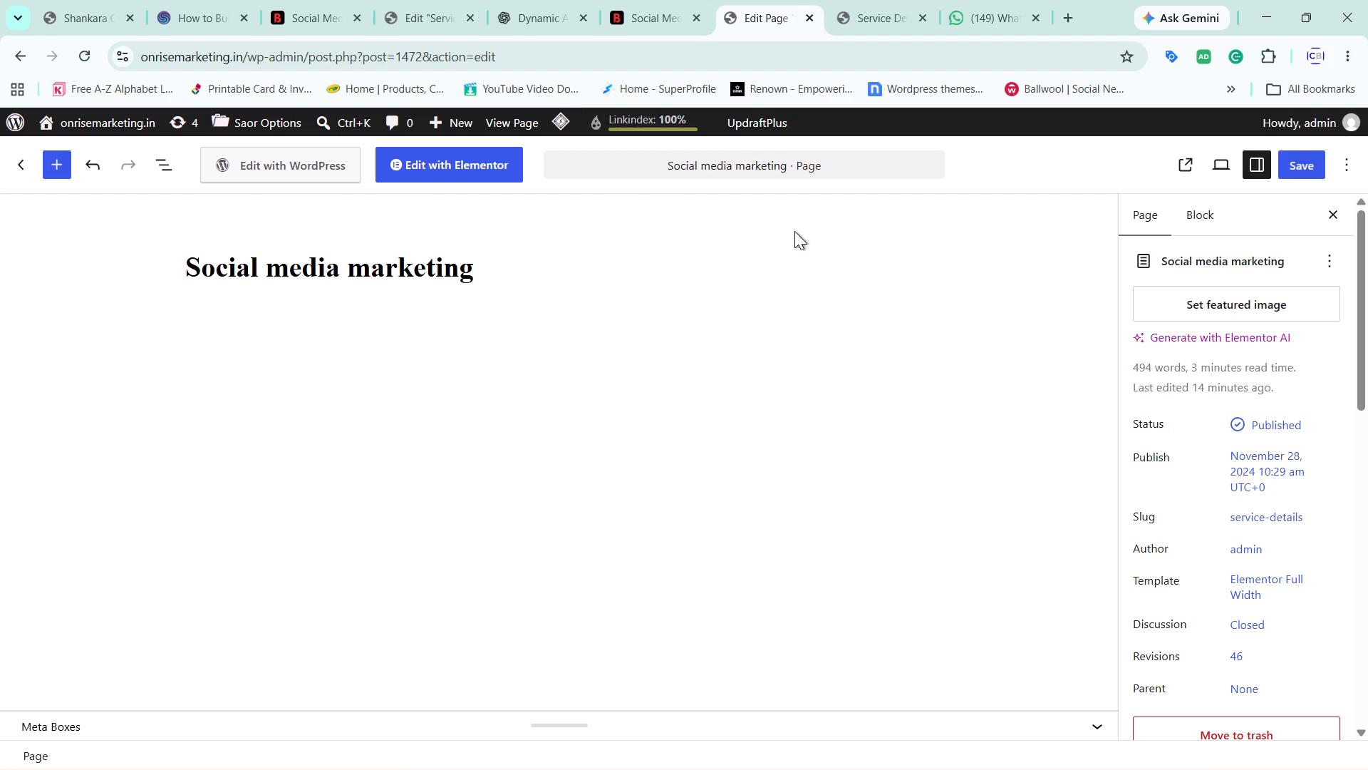
click(1303, 167)
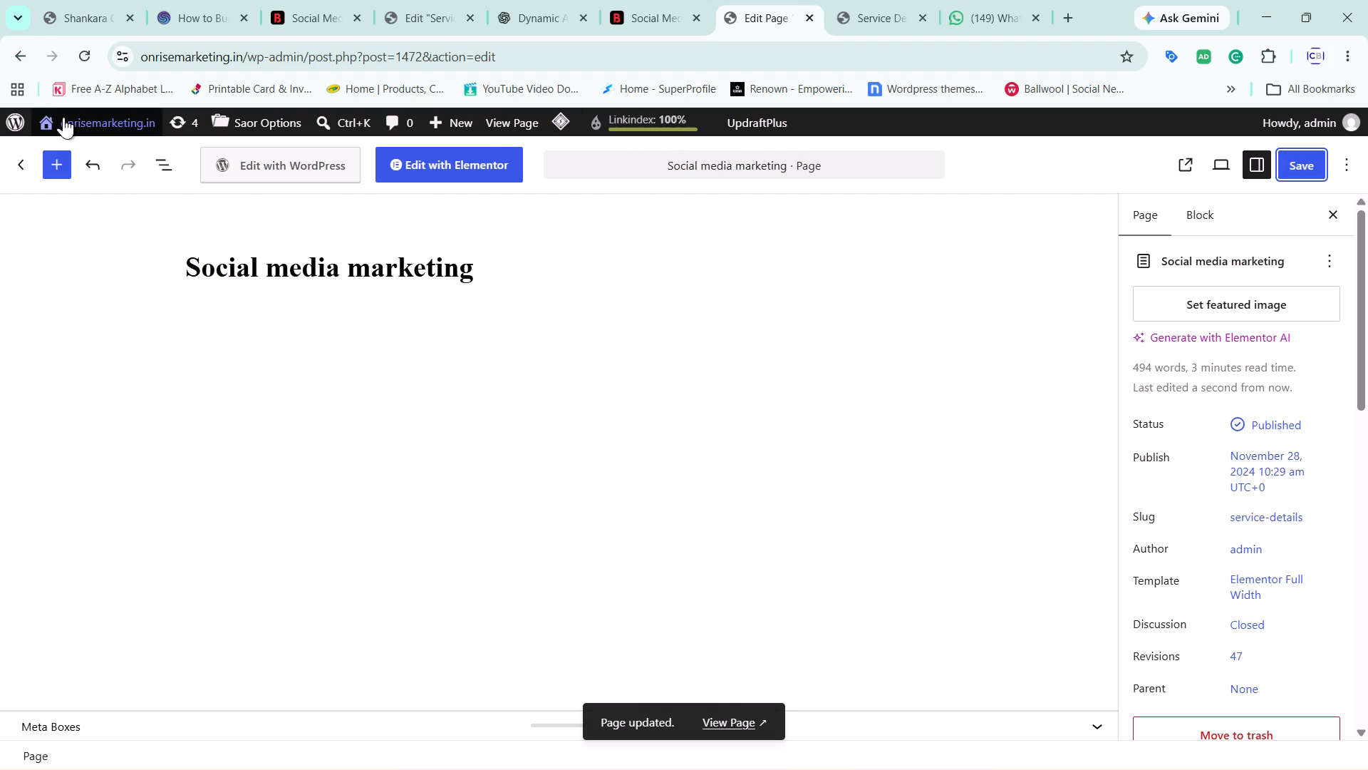
Leave the page editor and return to the last page of the WordPress Pages list.
click(21, 56)
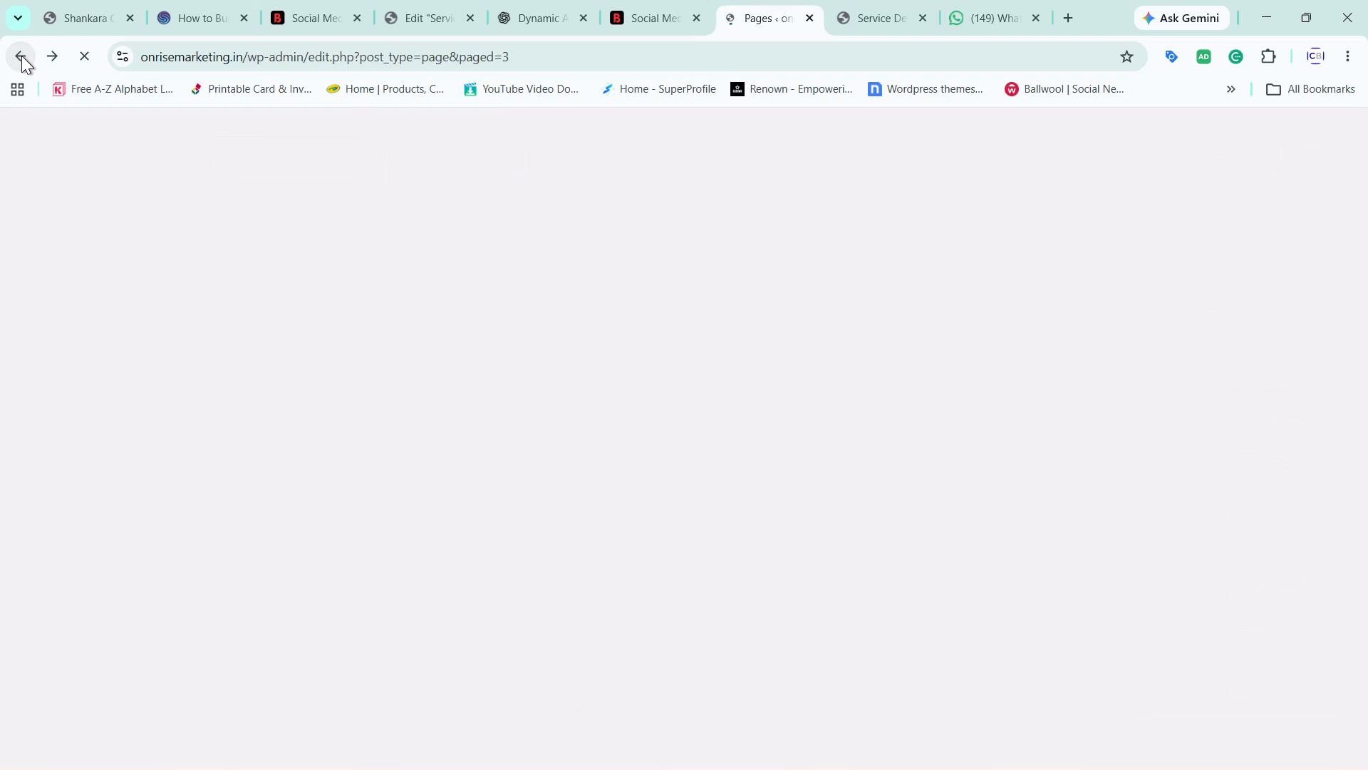
Reload the live service page, reopen it through the site's Service > Social Media Marketing link, and review its header, image and introduction.
click(883, 0)
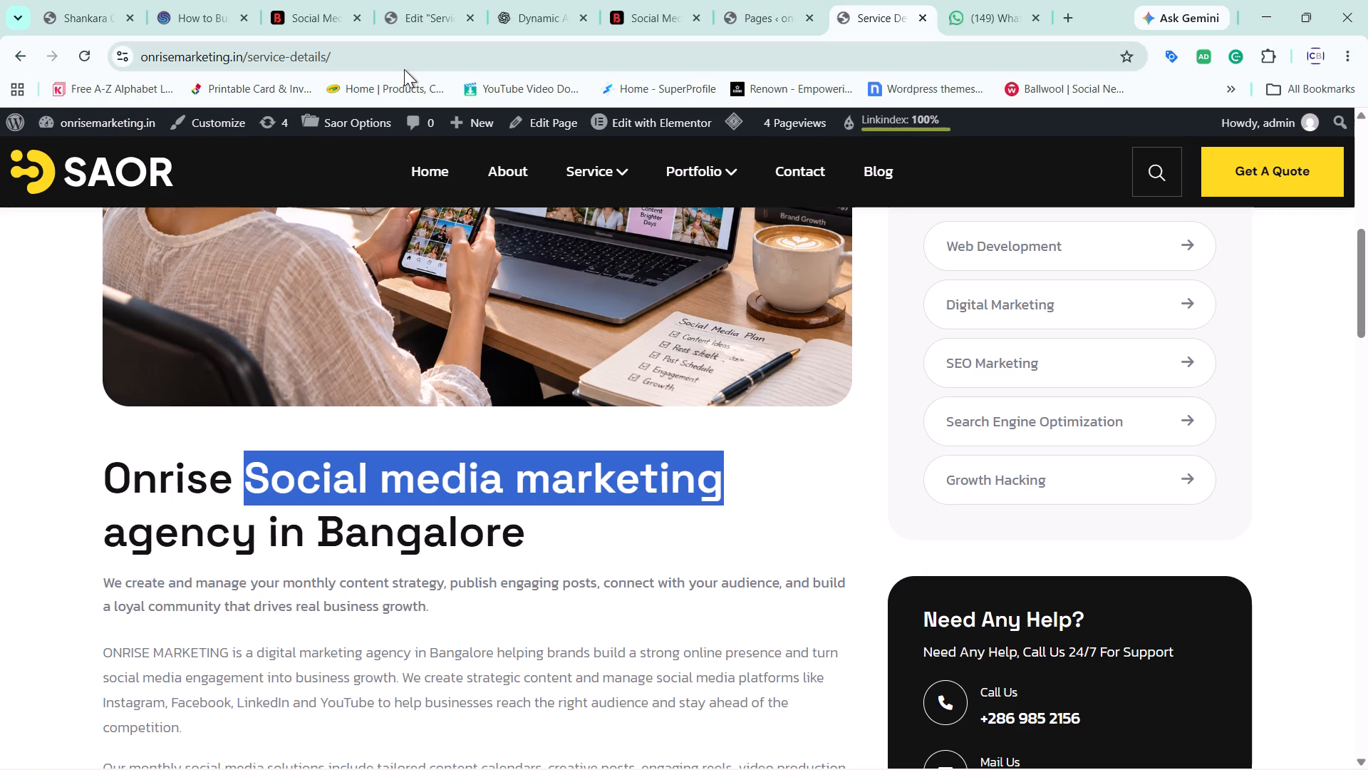
click(84, 50)
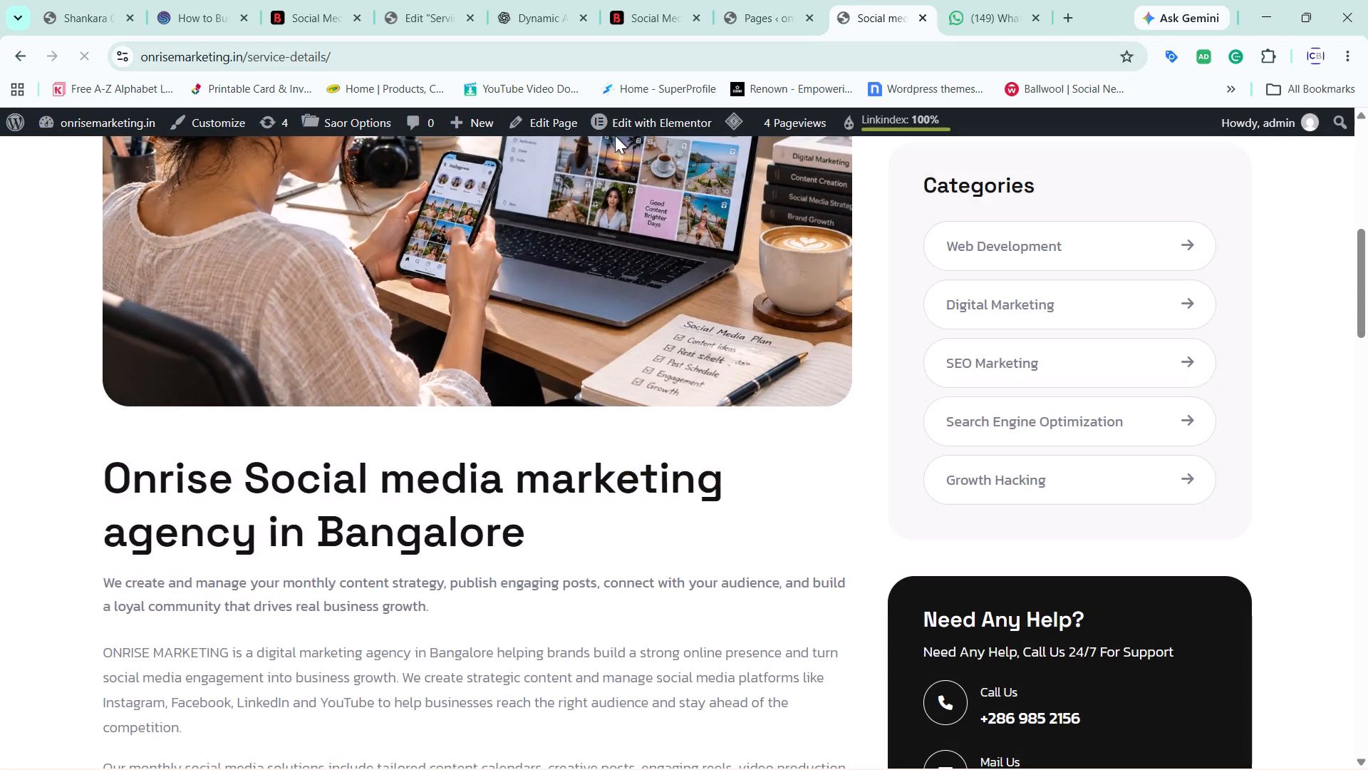
scroll(786, 239, up, 8)
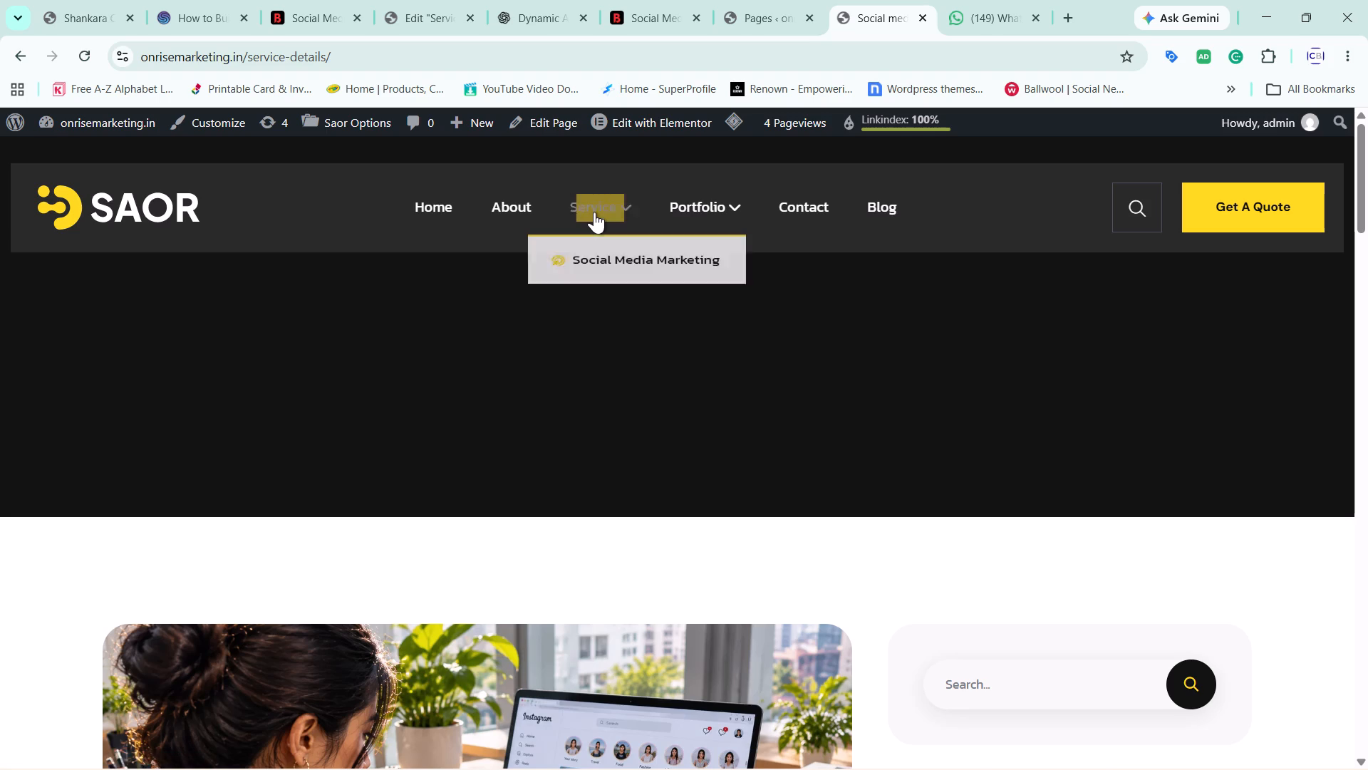
click(588, 271)
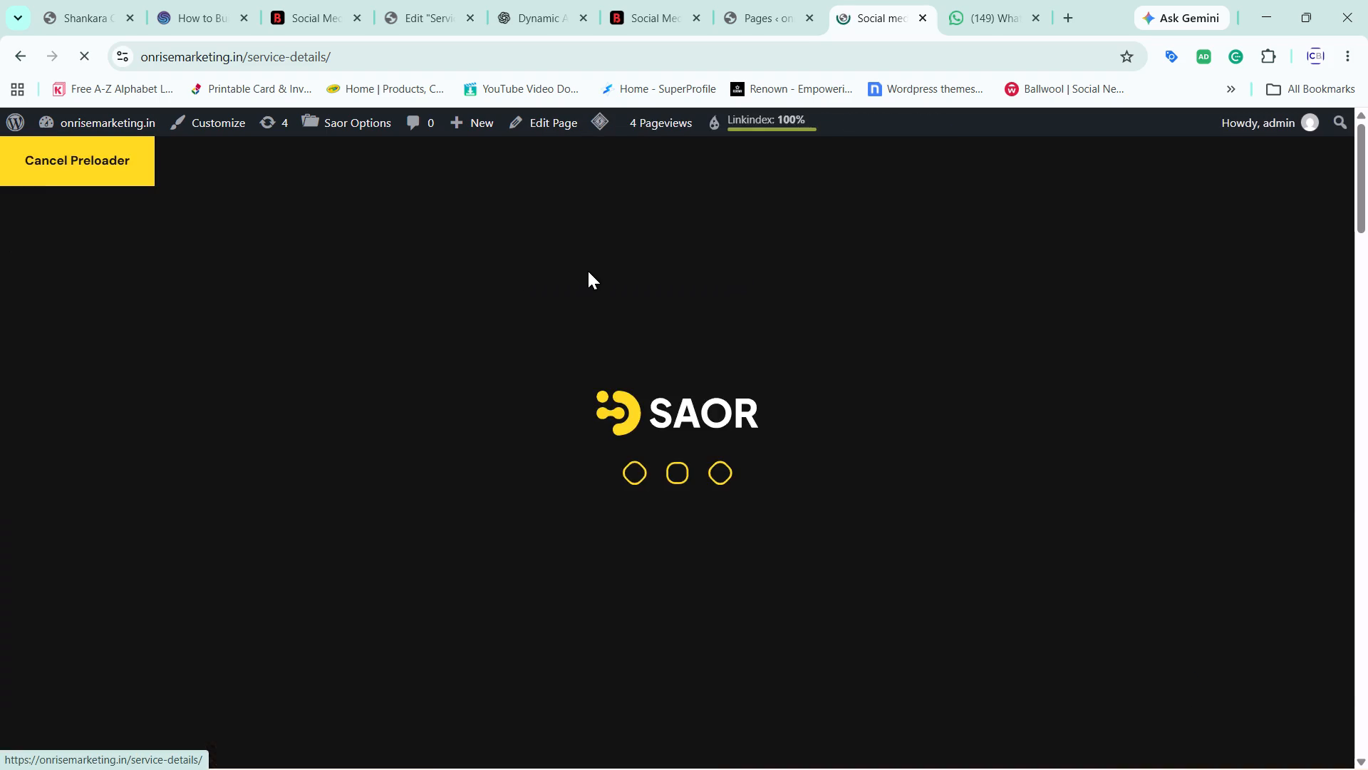
scroll(588, 271, down, 4)
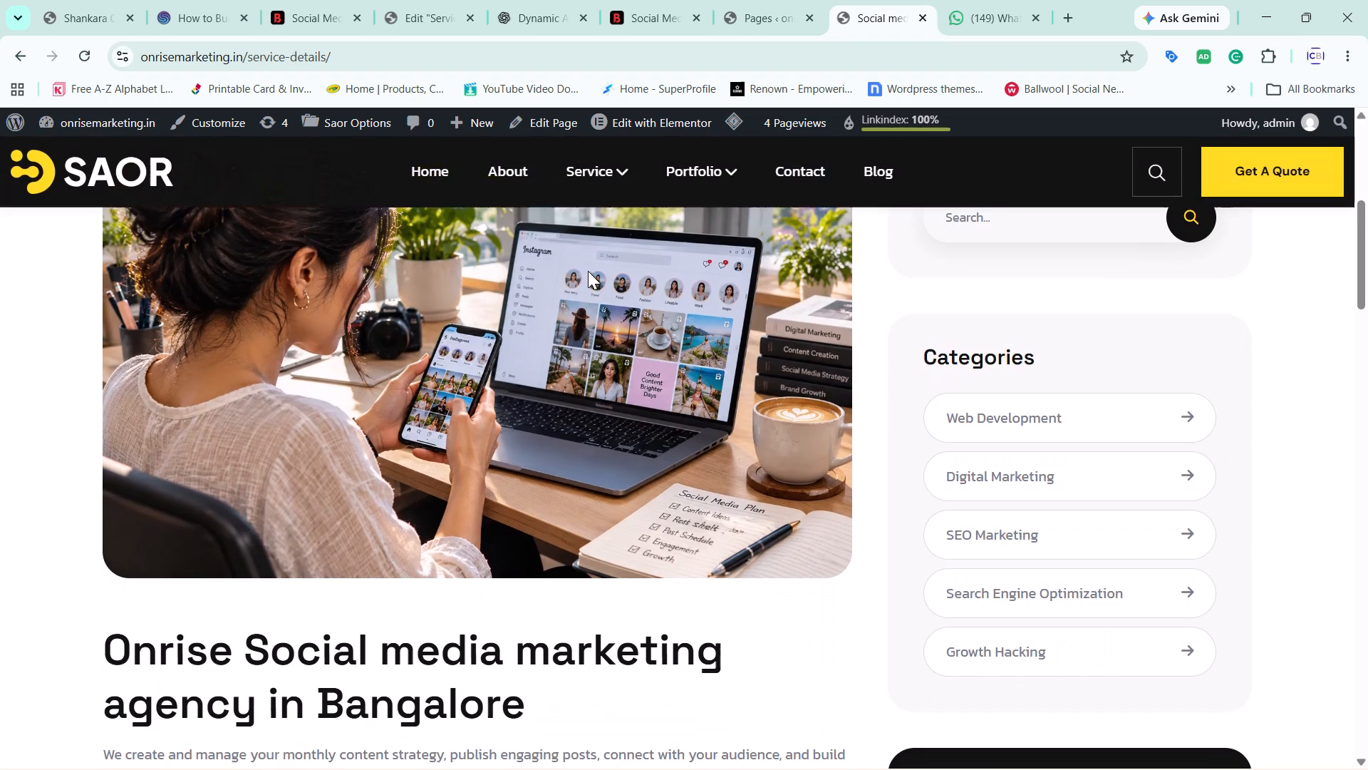
scroll(588, 271, down, 2)
scroll(588, 271, up, 1)
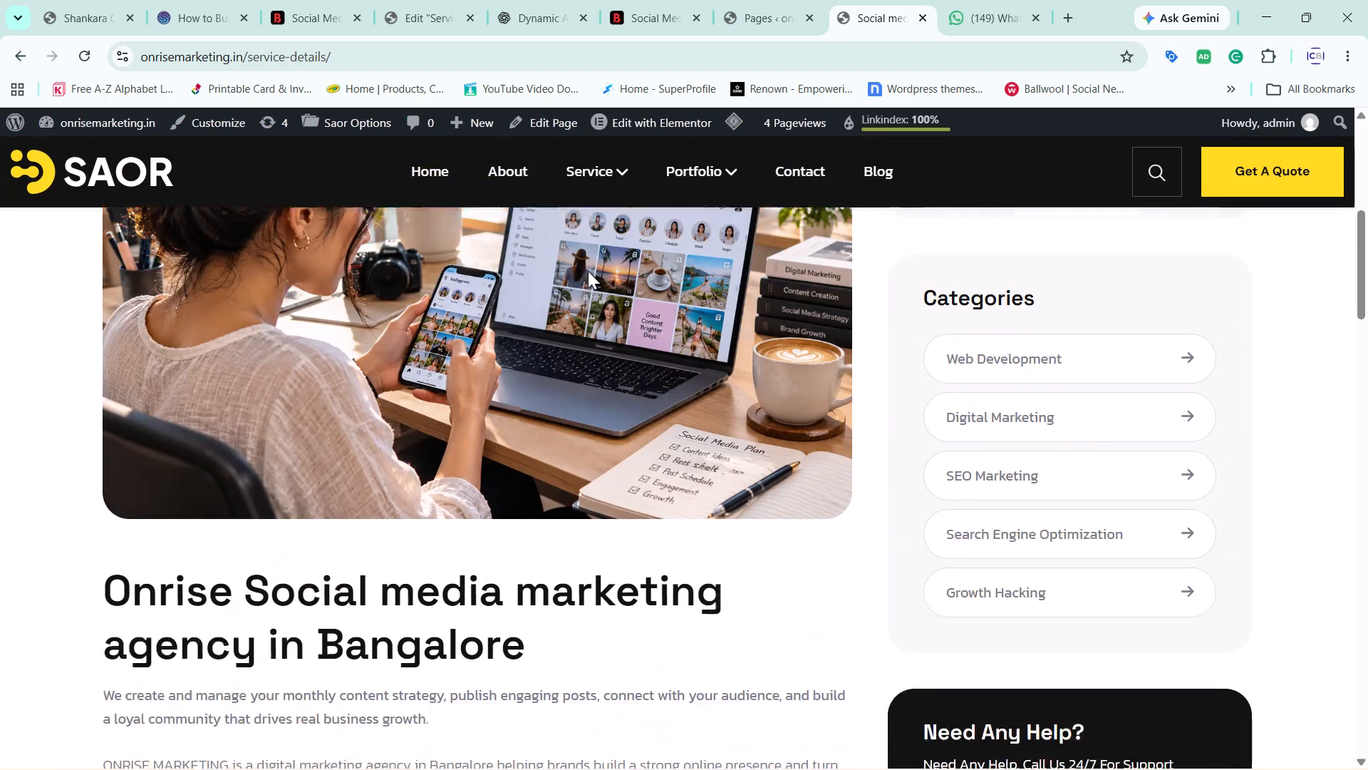
scroll(588, 271, up, 1)
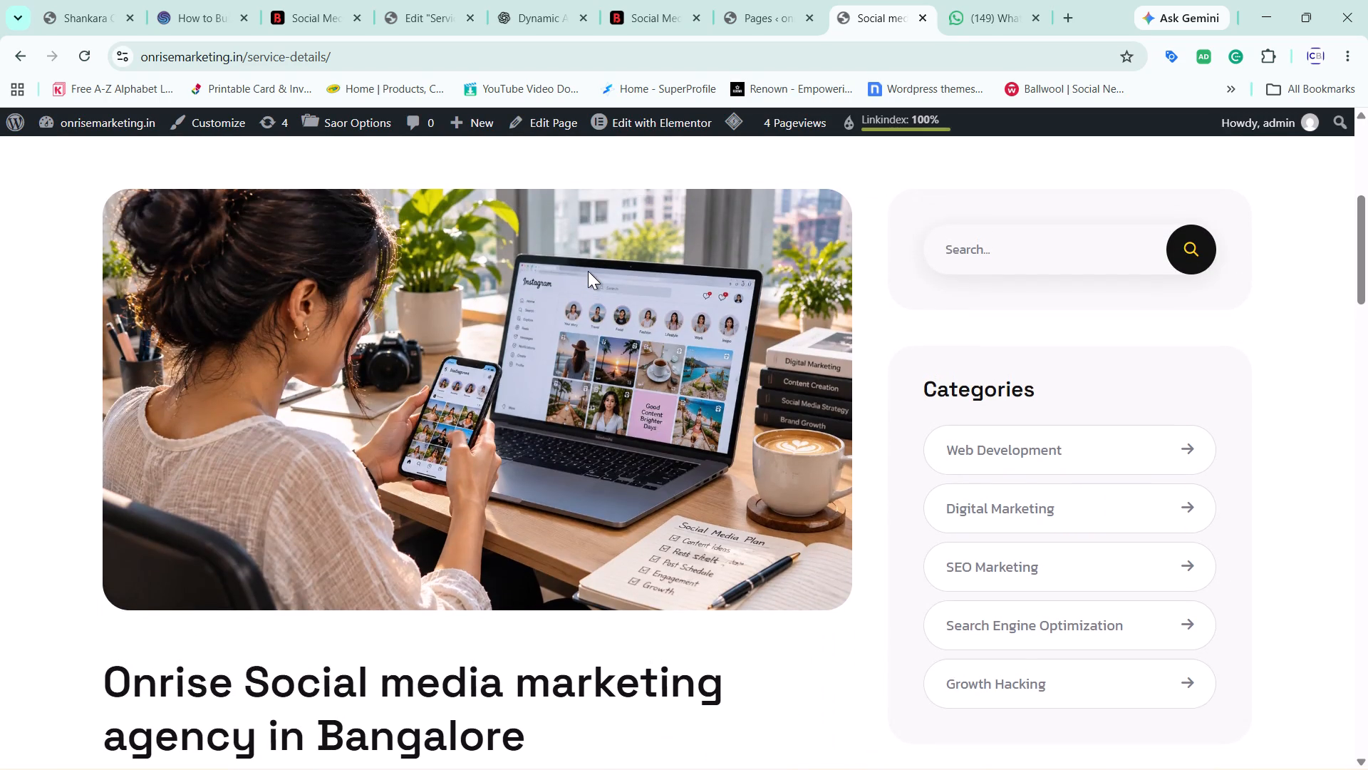
scroll(588, 271, down, 3)
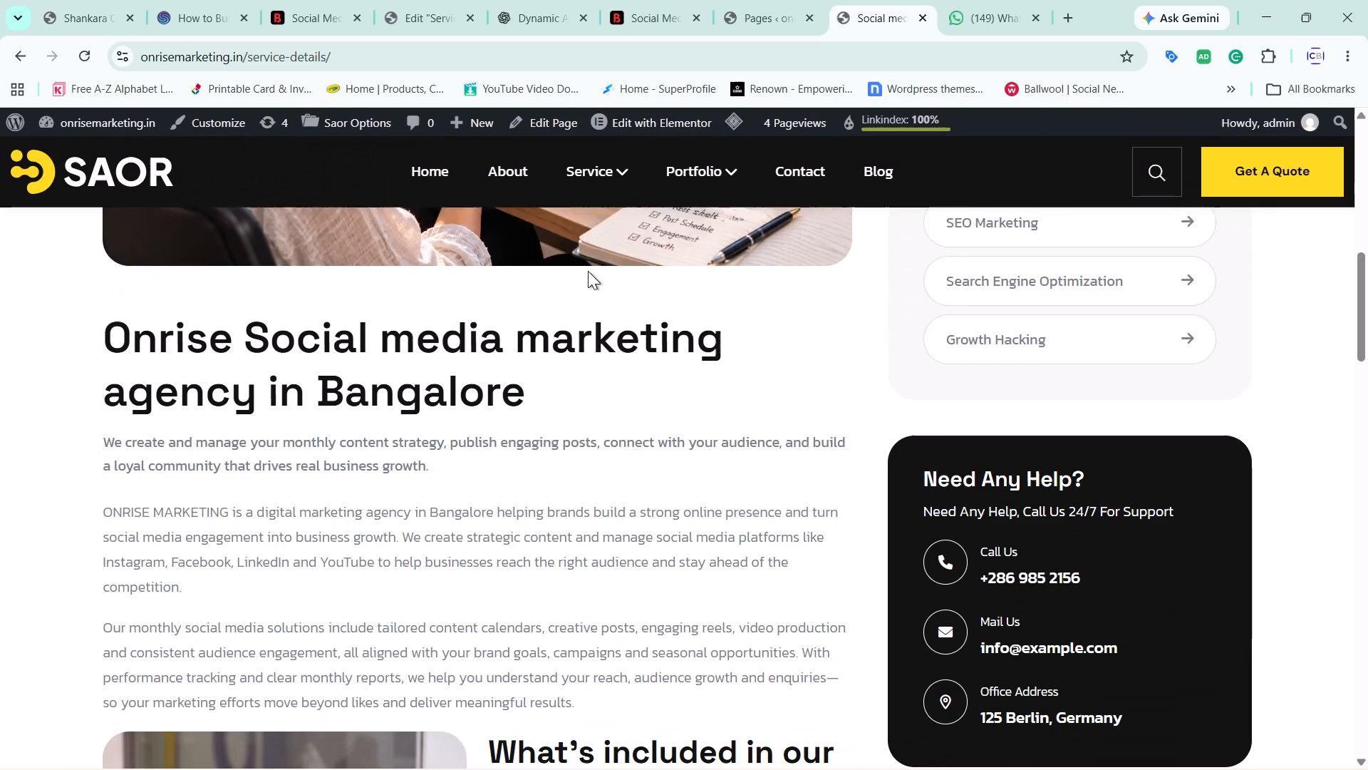
Select the Social media marketing page in the WordPress Pages list and check which bulk actions and link options are available for it.
click(781, 0)
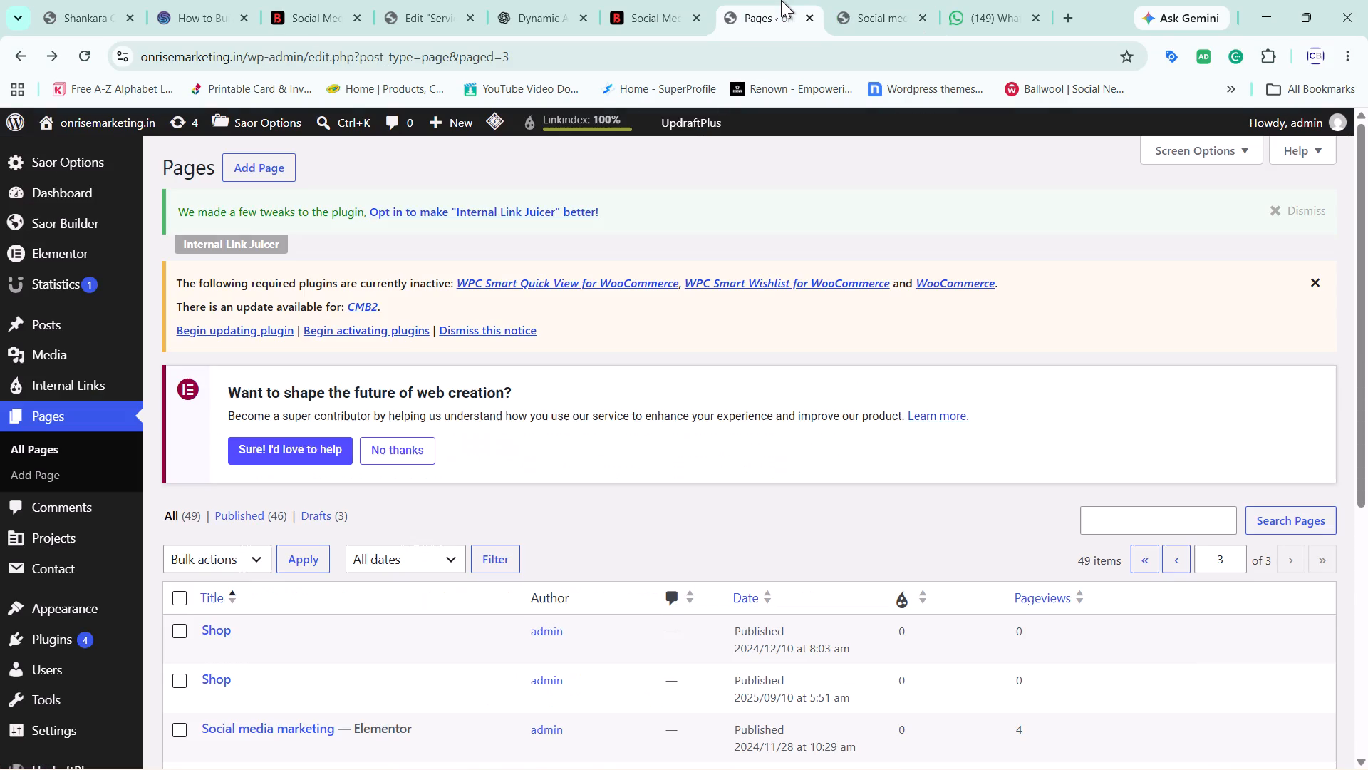
scroll(396, 547, down, 2)
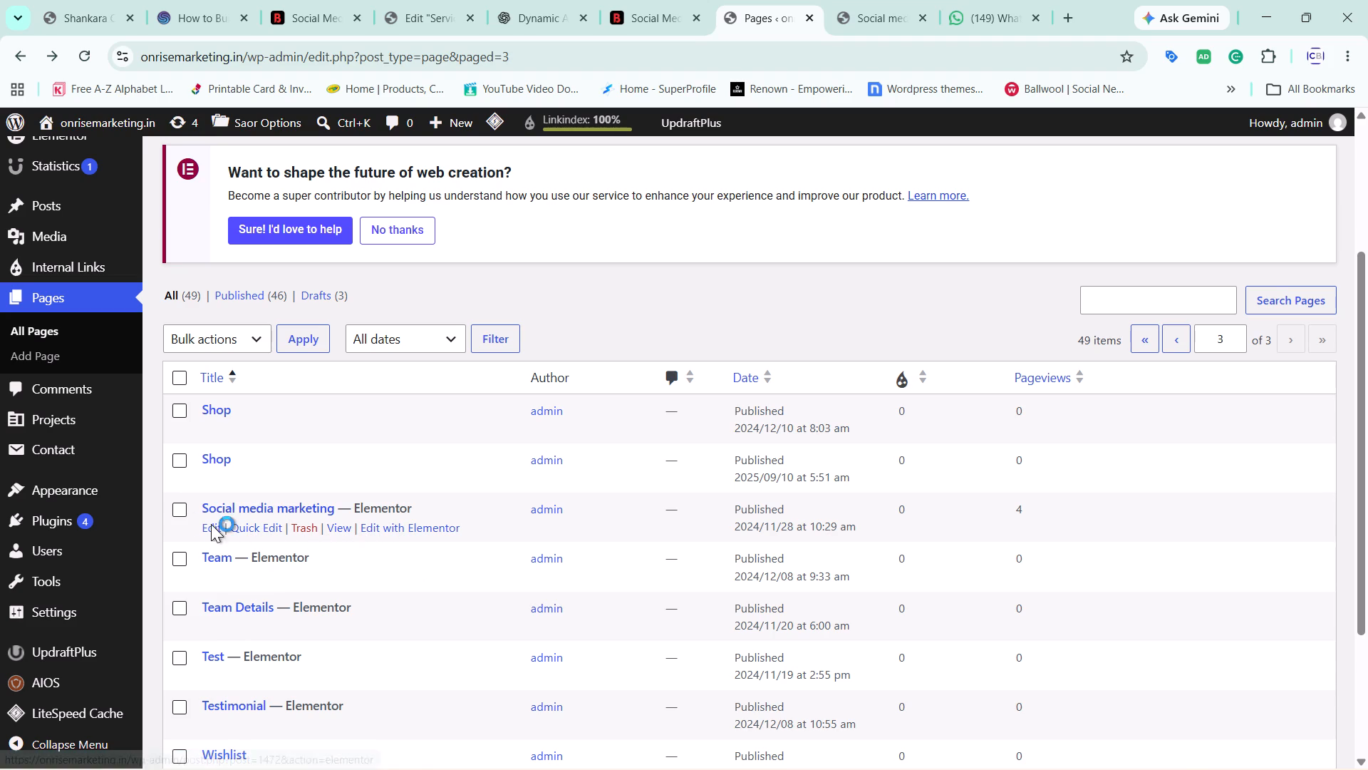
click(182, 510)
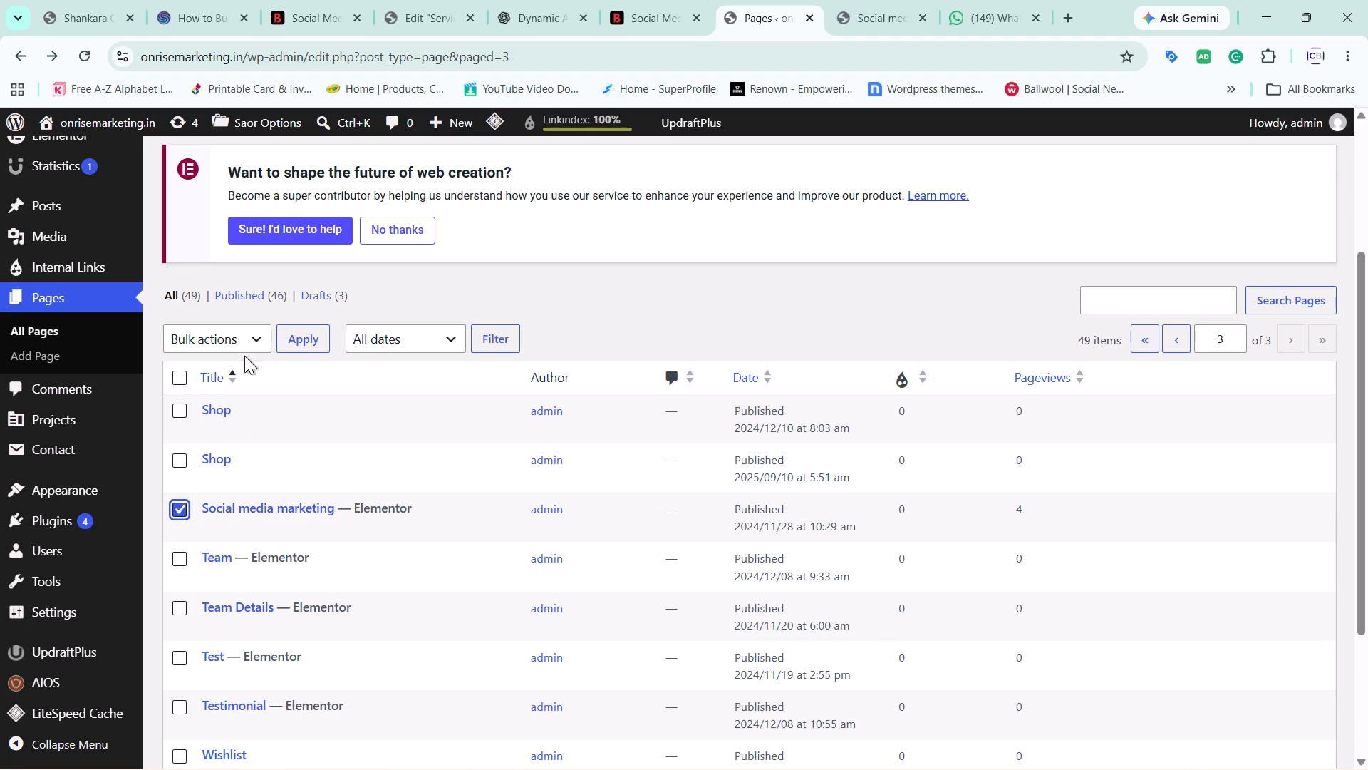
click(244, 344)
click(244, 344)
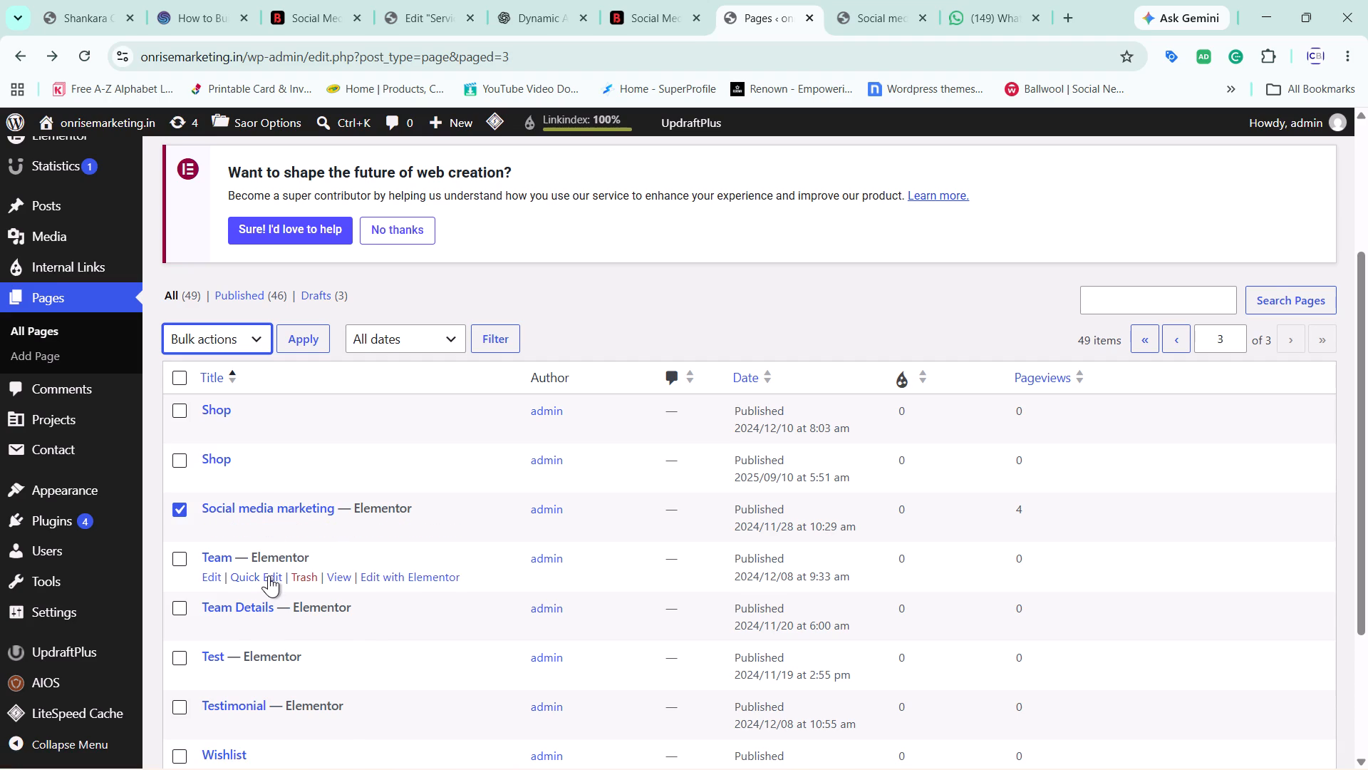
right_click(249, 503)
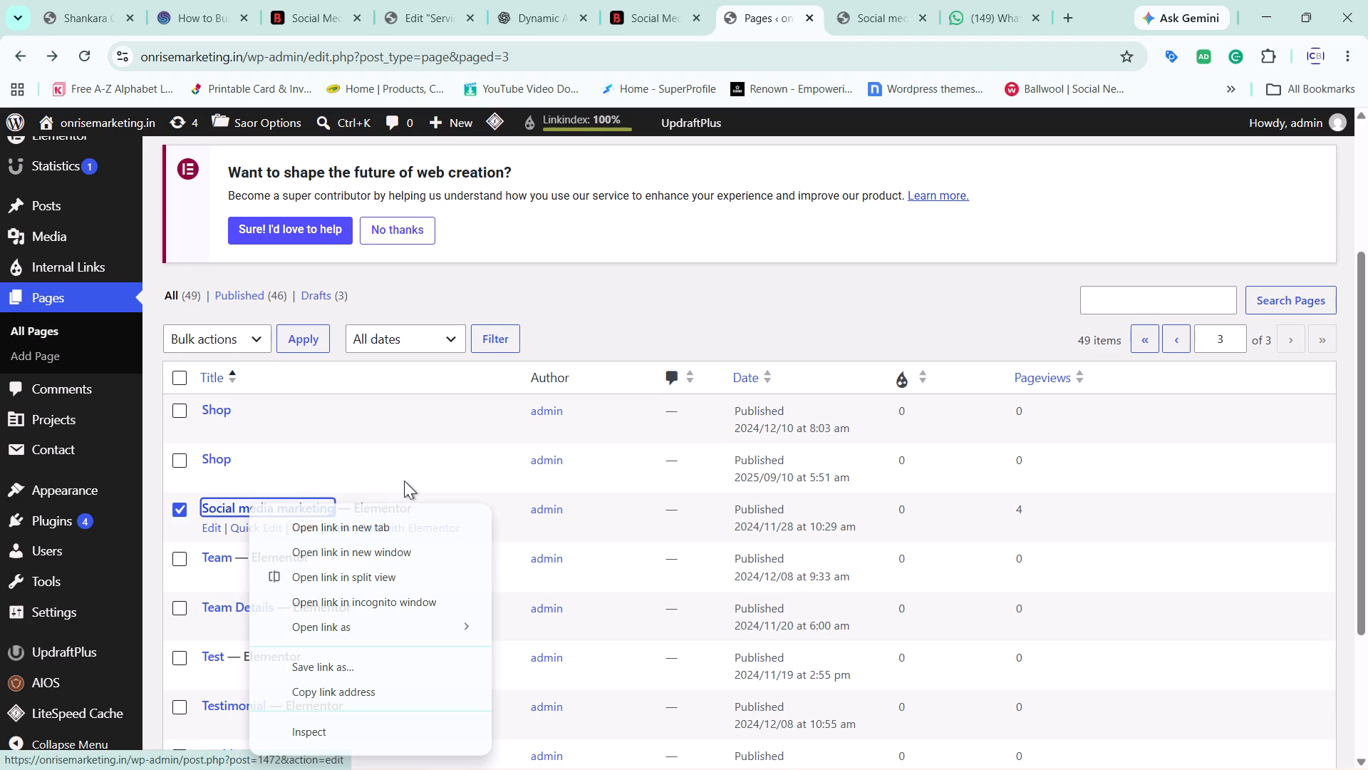
click(404, 481)
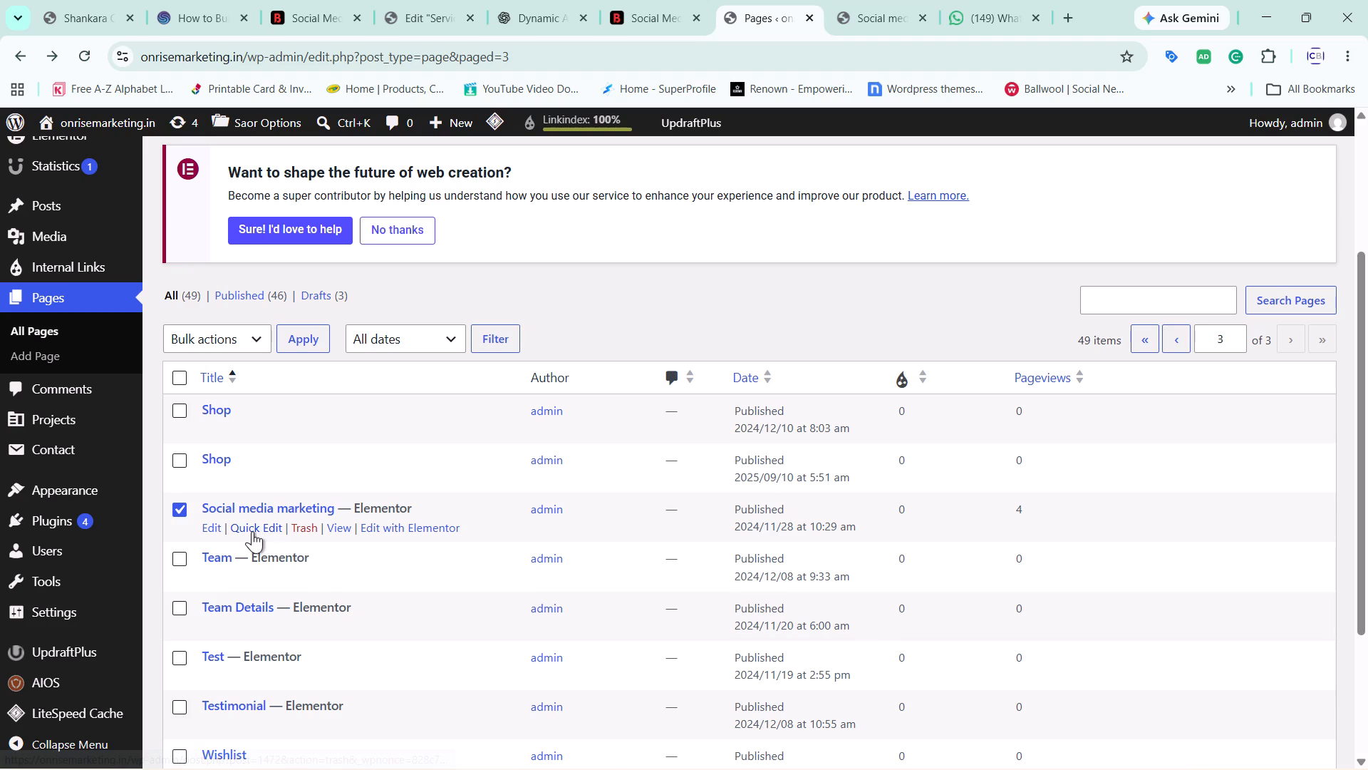
right_click(212, 530)
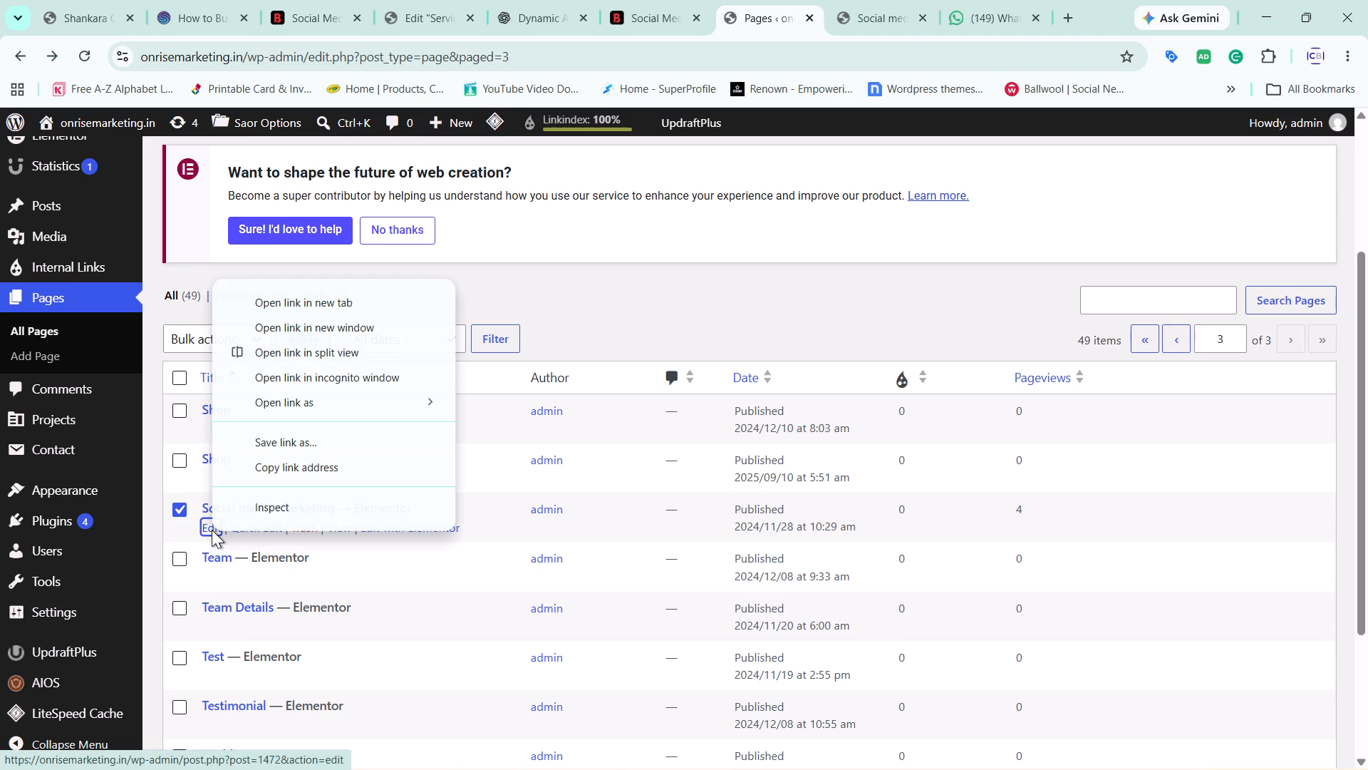
click(383, 565)
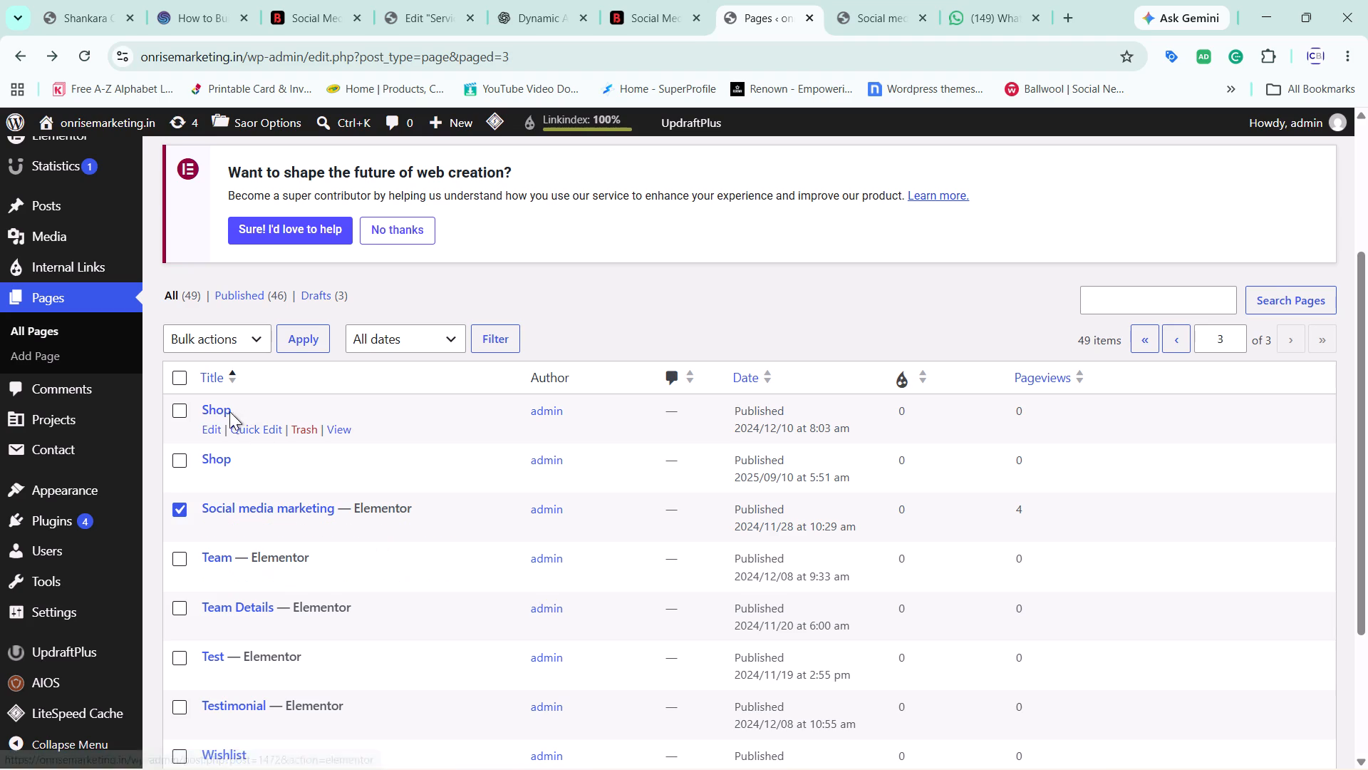
scroll(209, 465, down, 2)
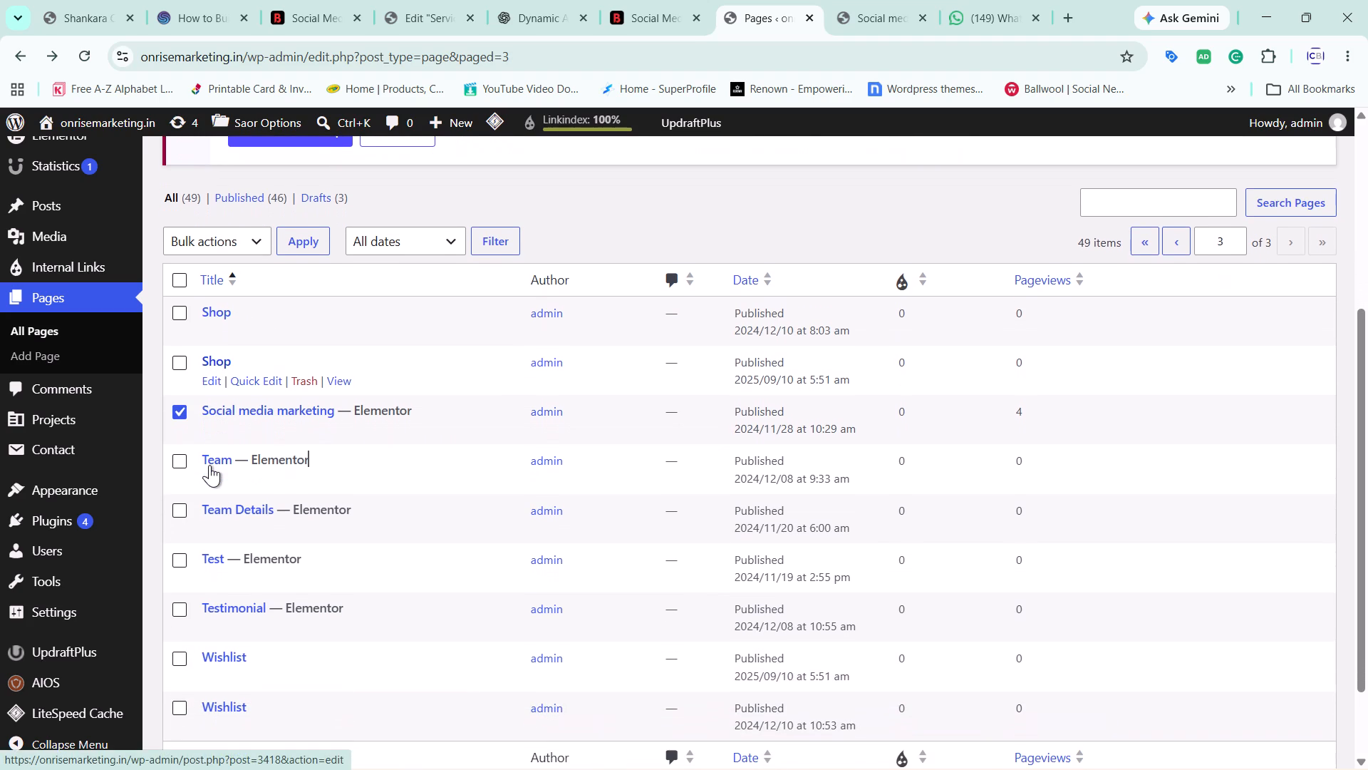
scroll(209, 465, up, 1)
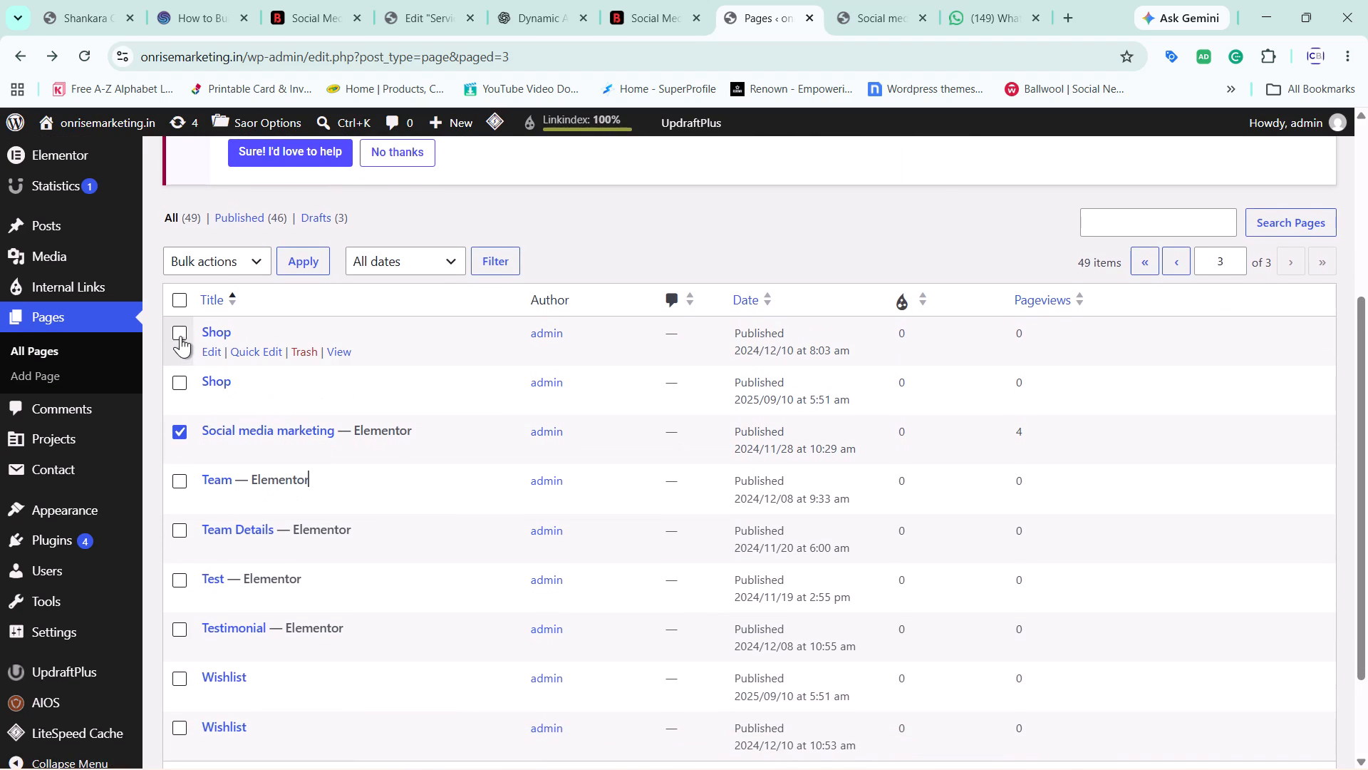
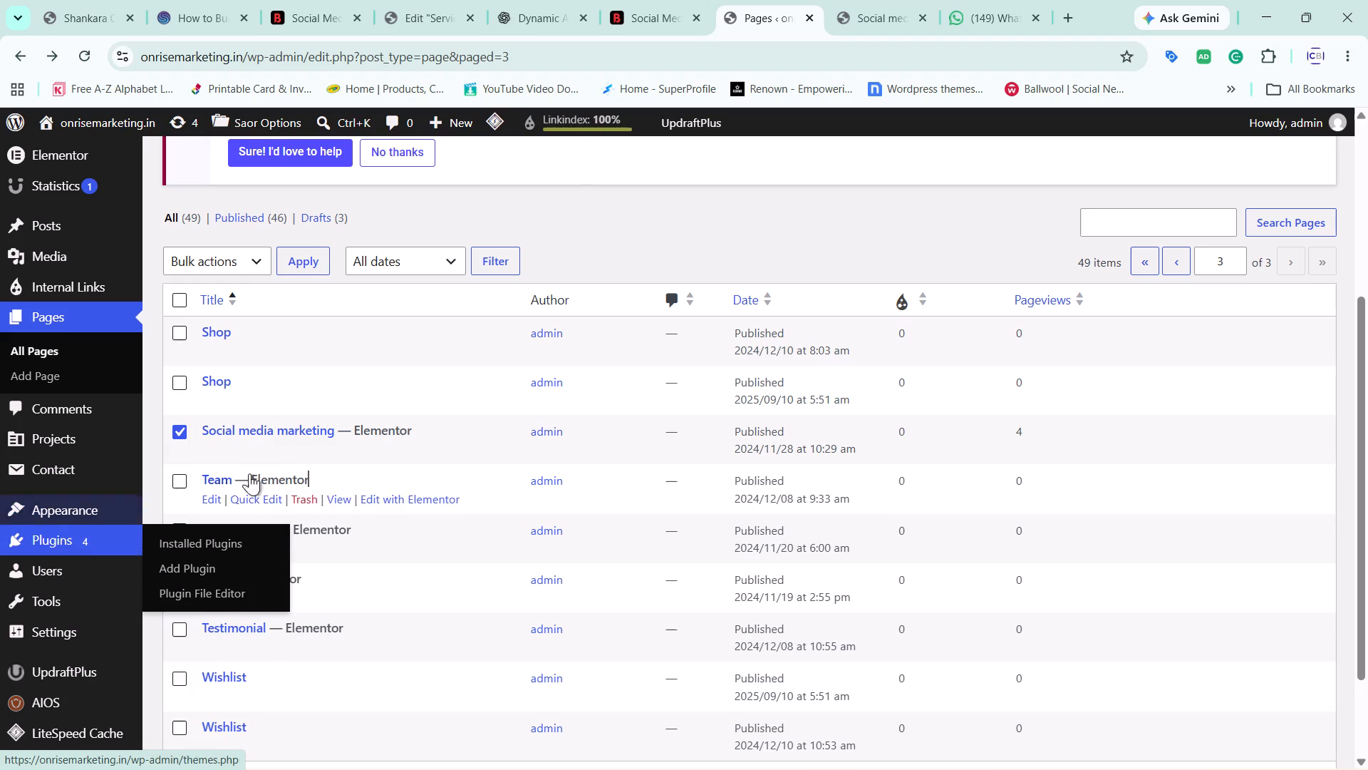
Leave the Pages list and open the site's Plugins page in the WordPress admin, passing through the Appearance themes page.
click(105, 523)
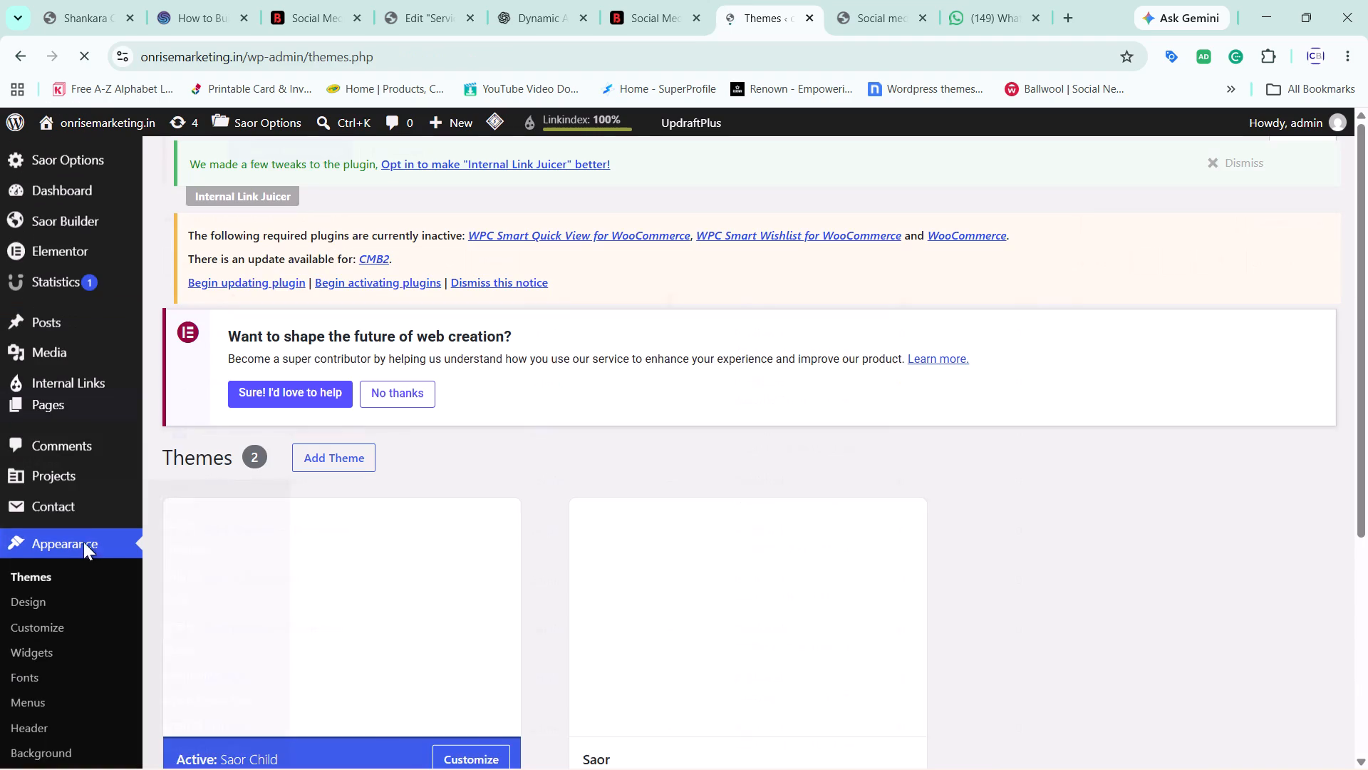
scroll(63, 582, down, 3)
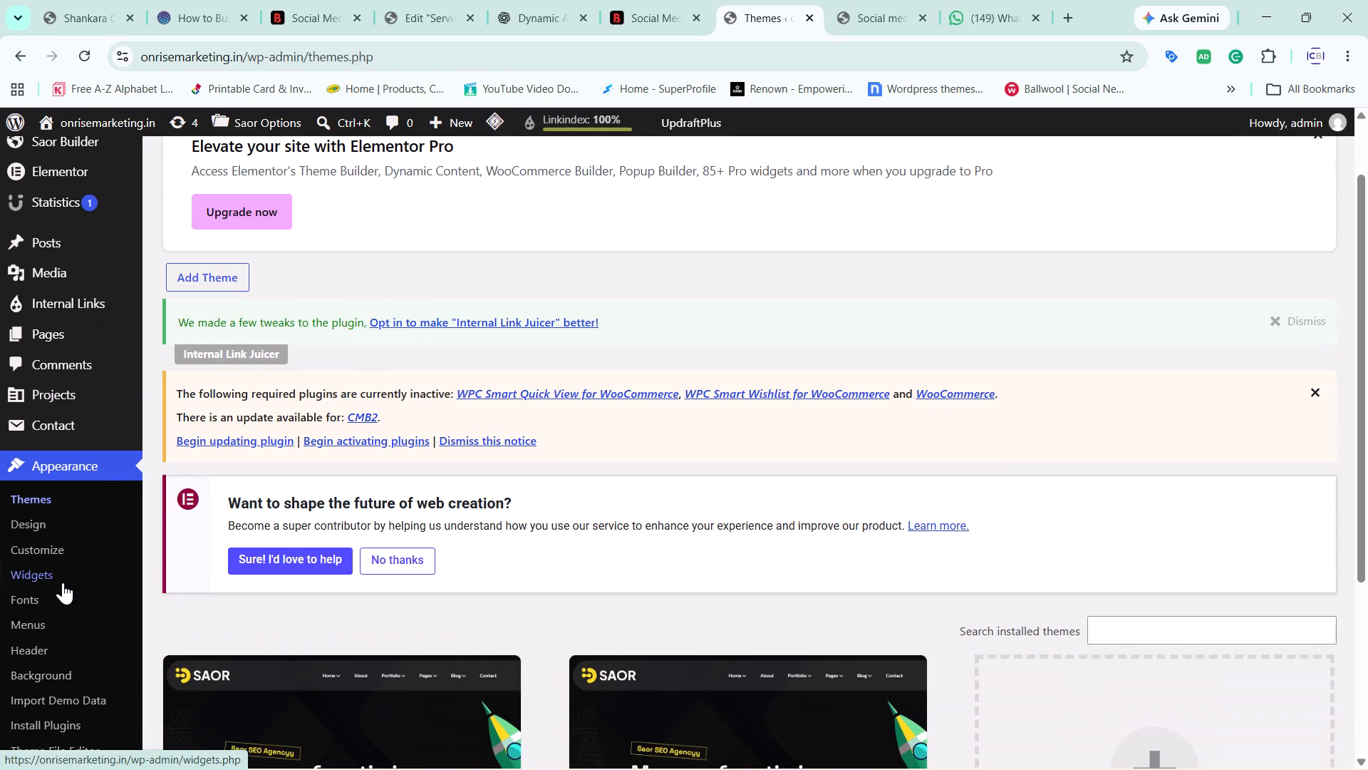
scroll(31, 625, down, 3)
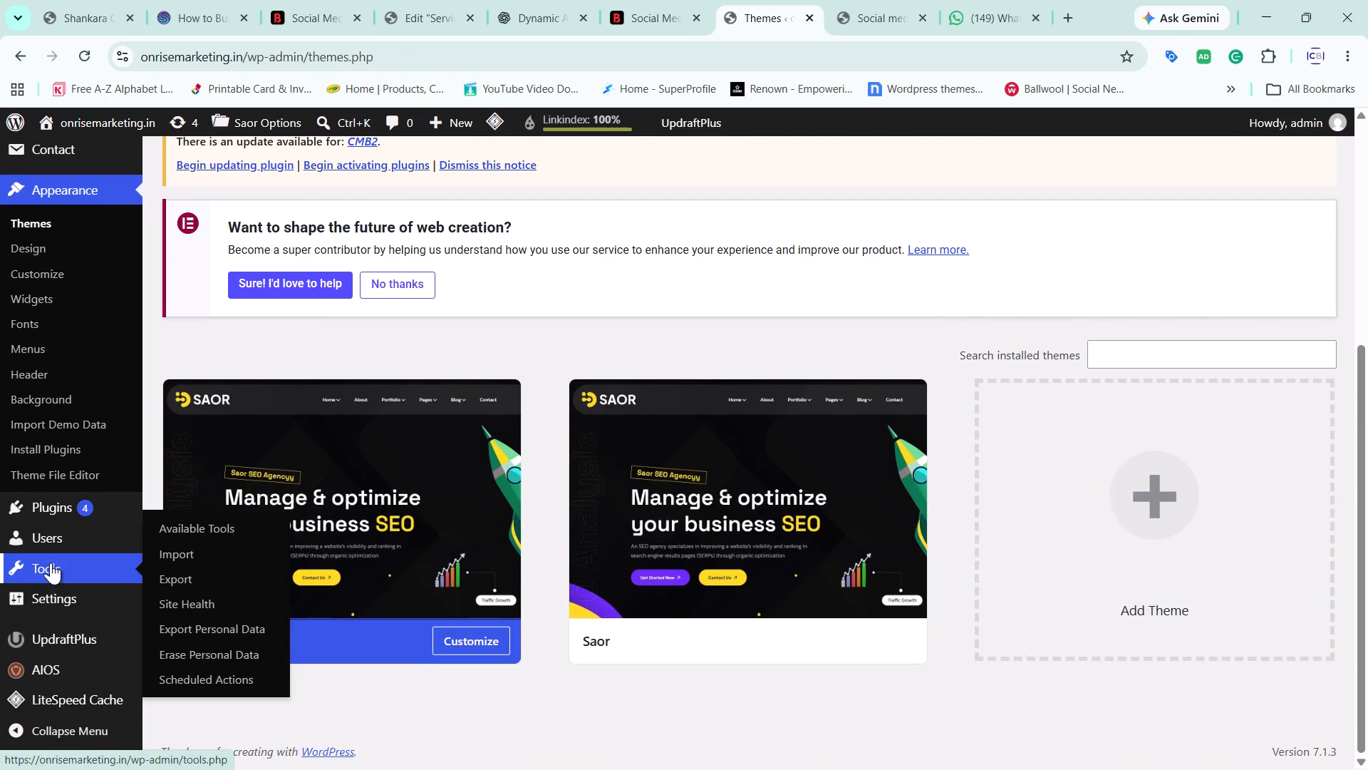
click(62, 510)
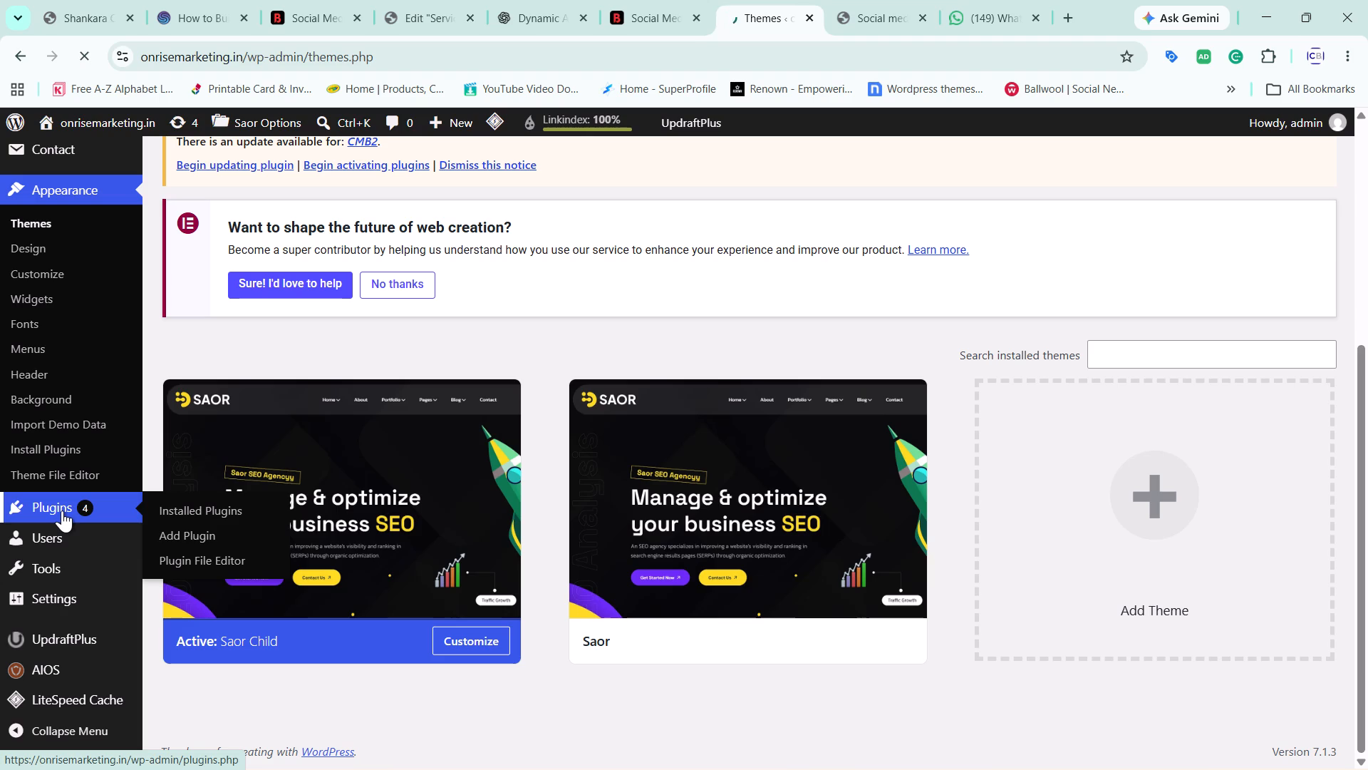
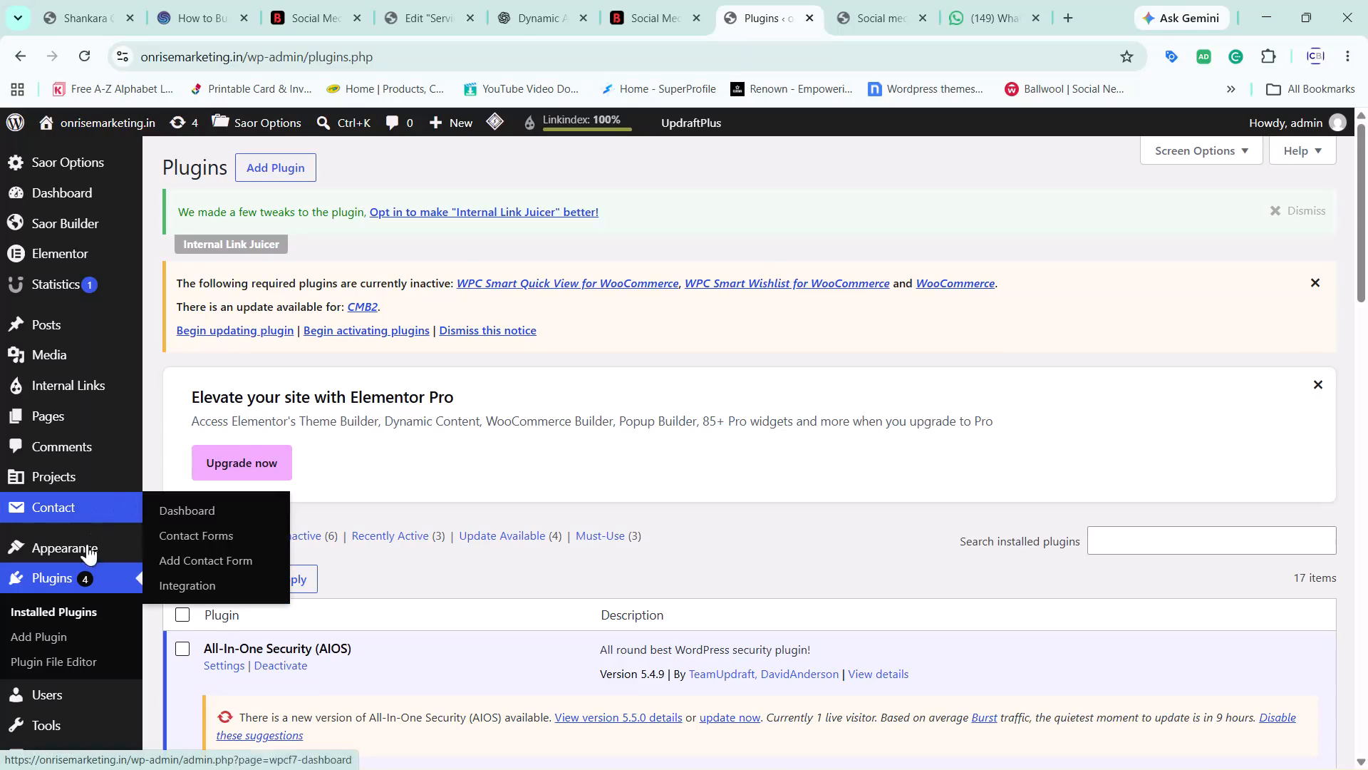
Search for new plugins to add, correcting the misspelled query so that it reads duplicate page.
scroll(405, 314, up, 3)
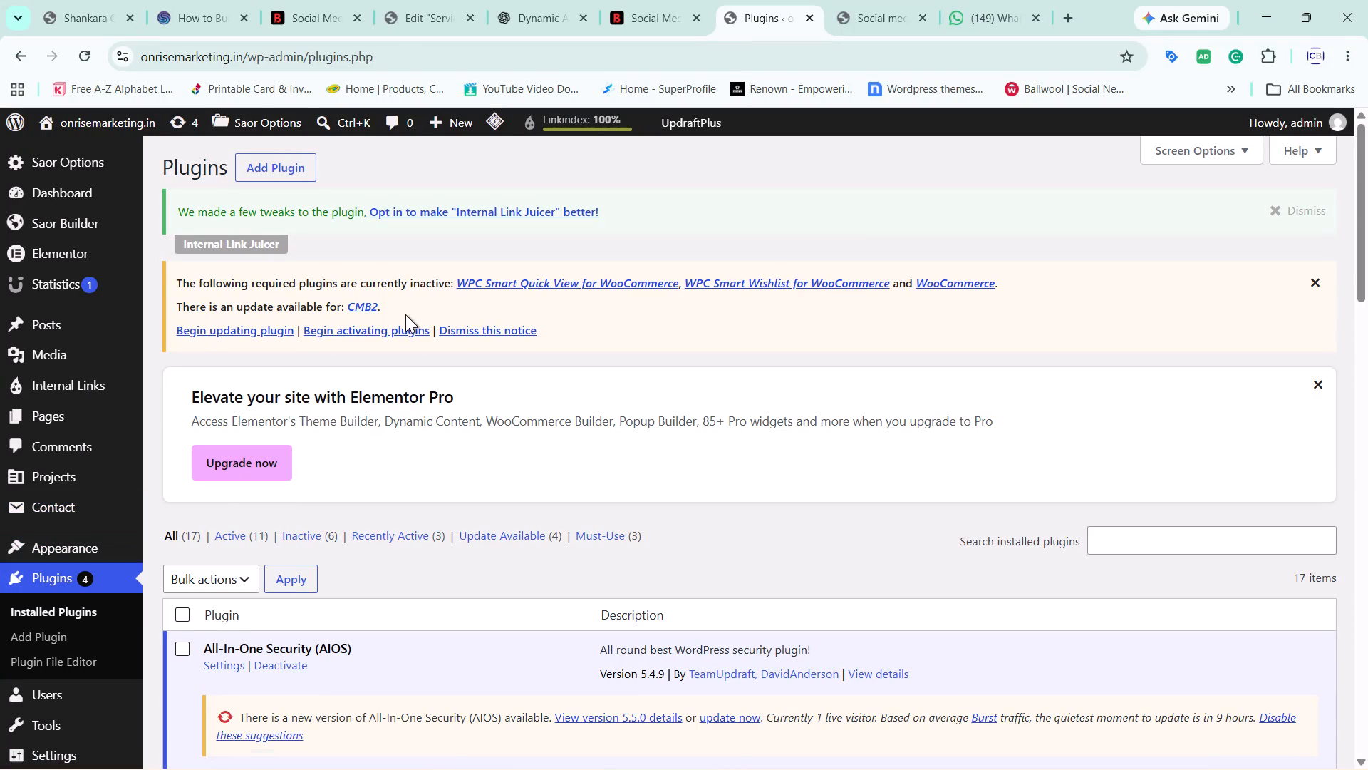
click(269, 168)
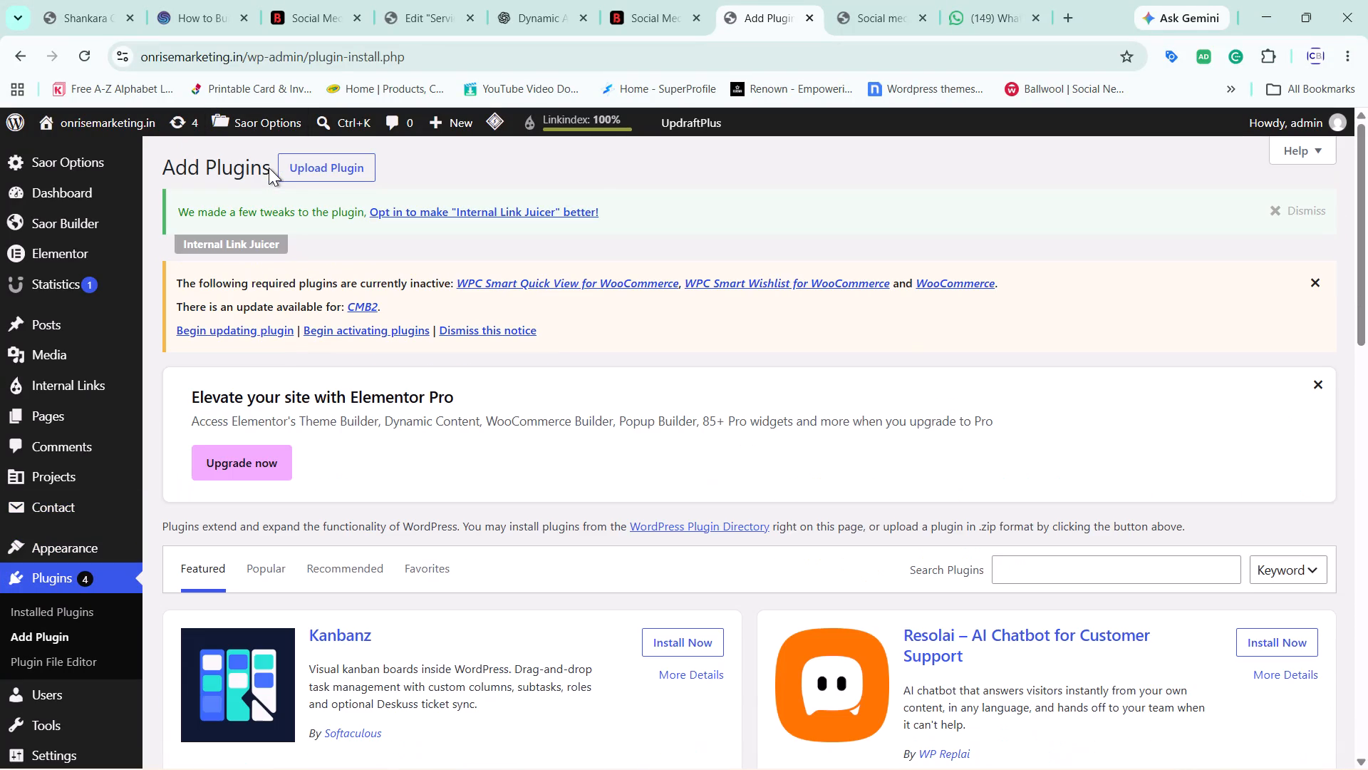
click(1070, 571)
text(dublica)
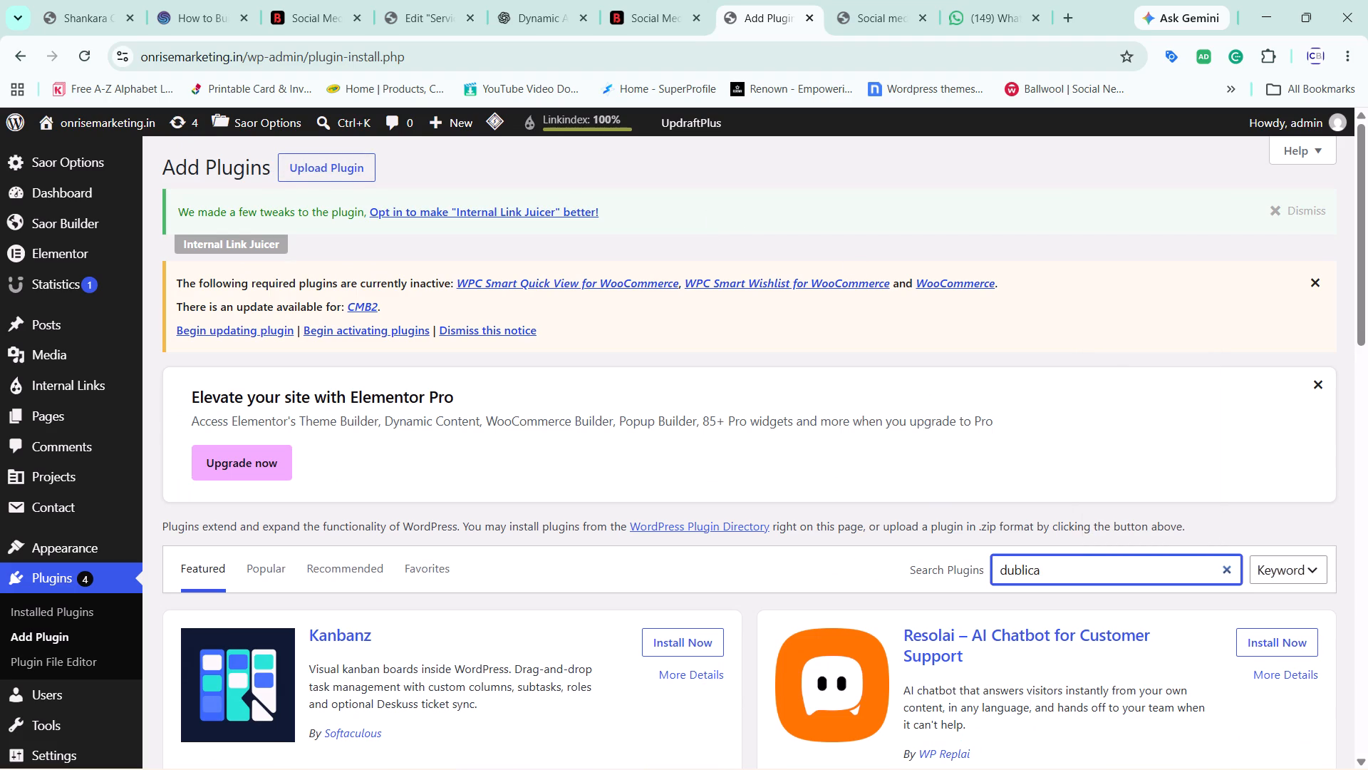
text(te page)
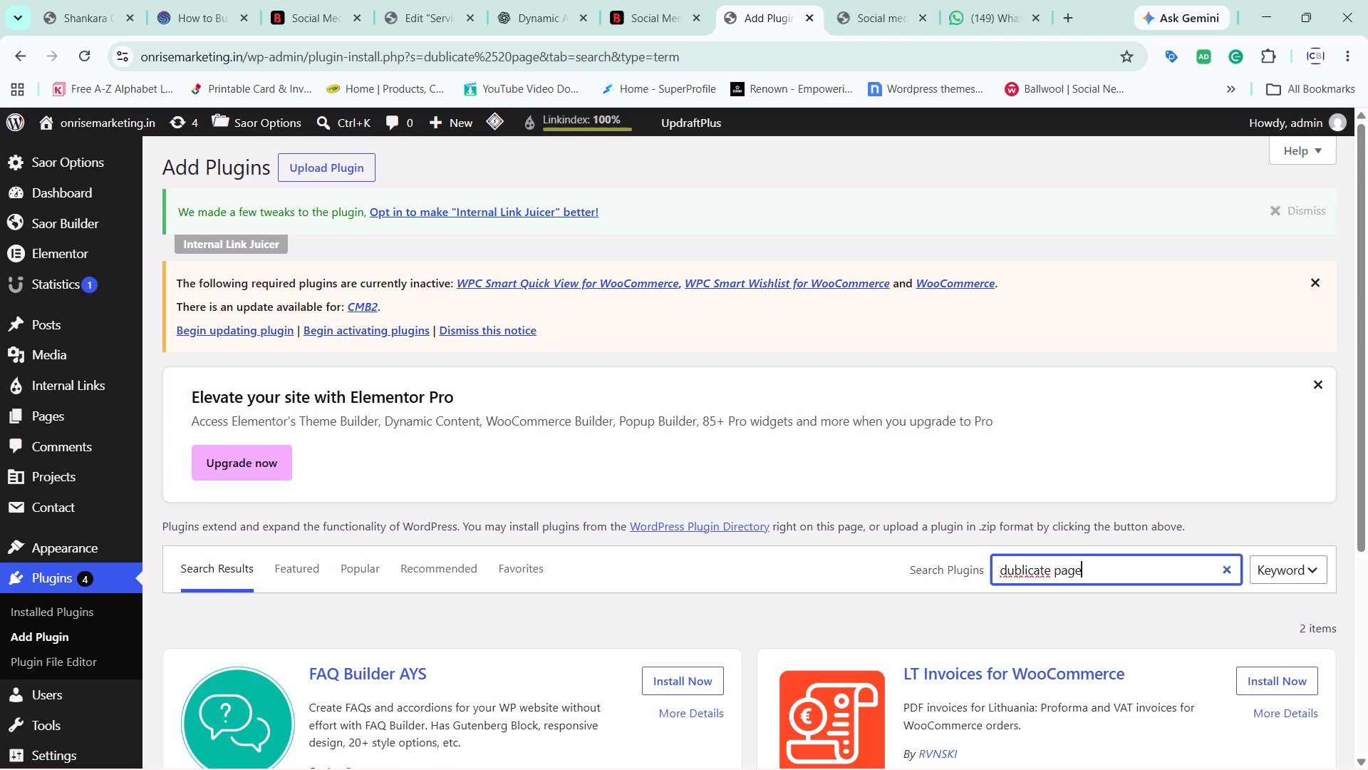
scroll(556, 620, down, 2)
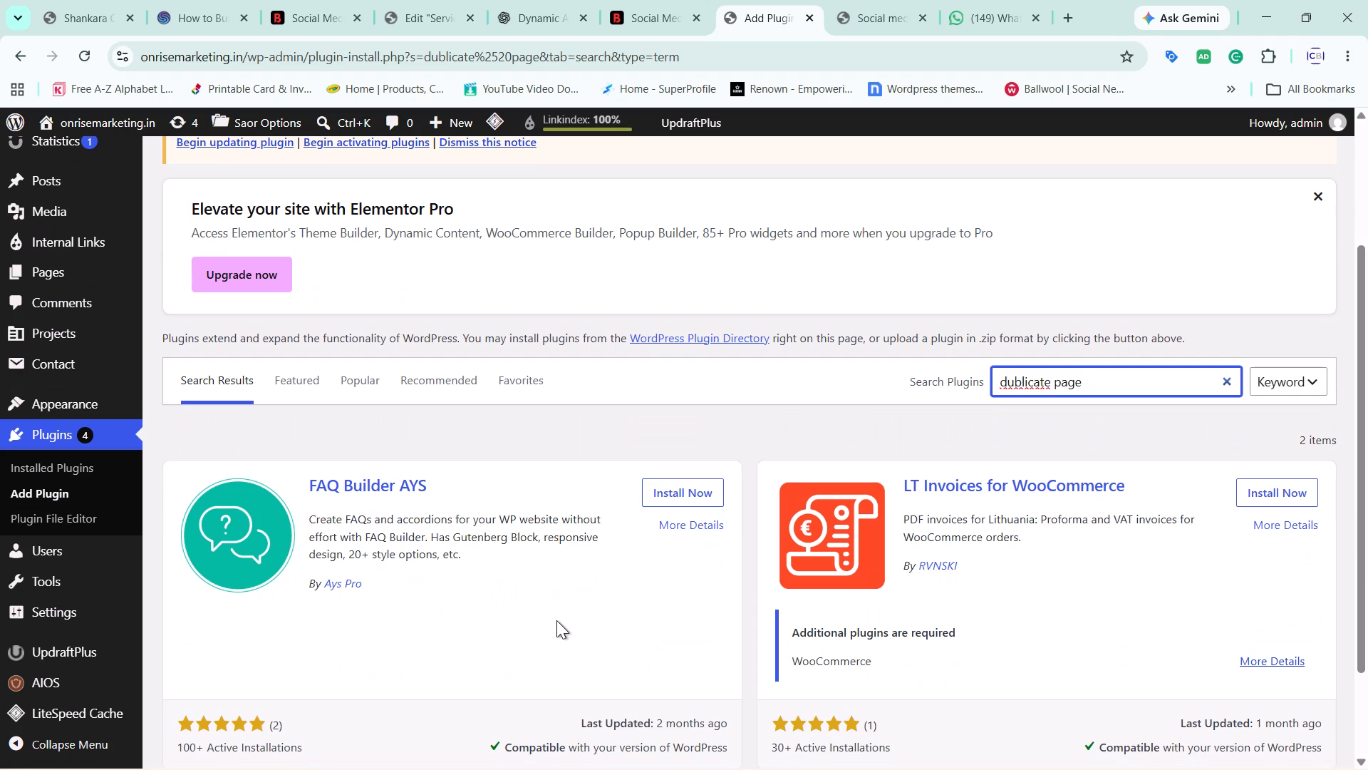
scroll(556, 620, down, 3)
scroll(556, 620, up, 1)
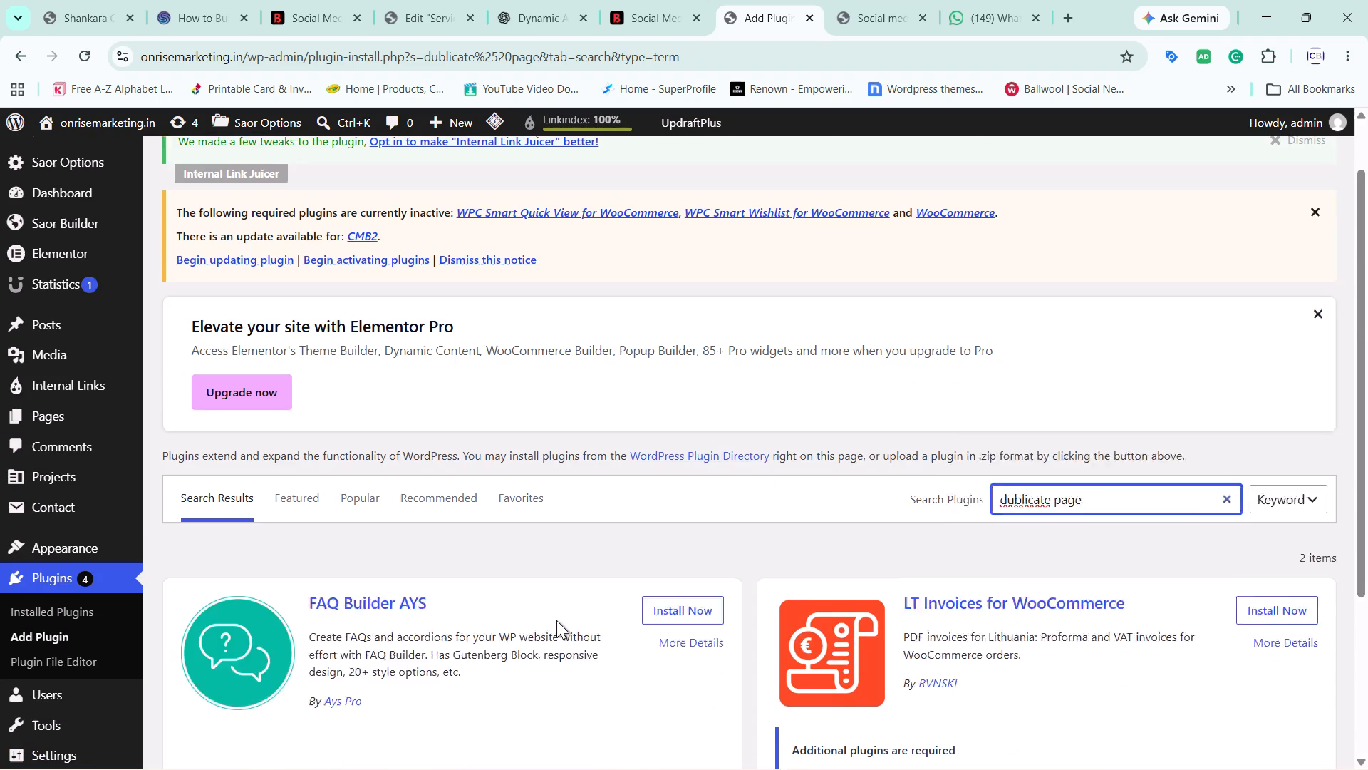
scroll(556, 620, up, 1)
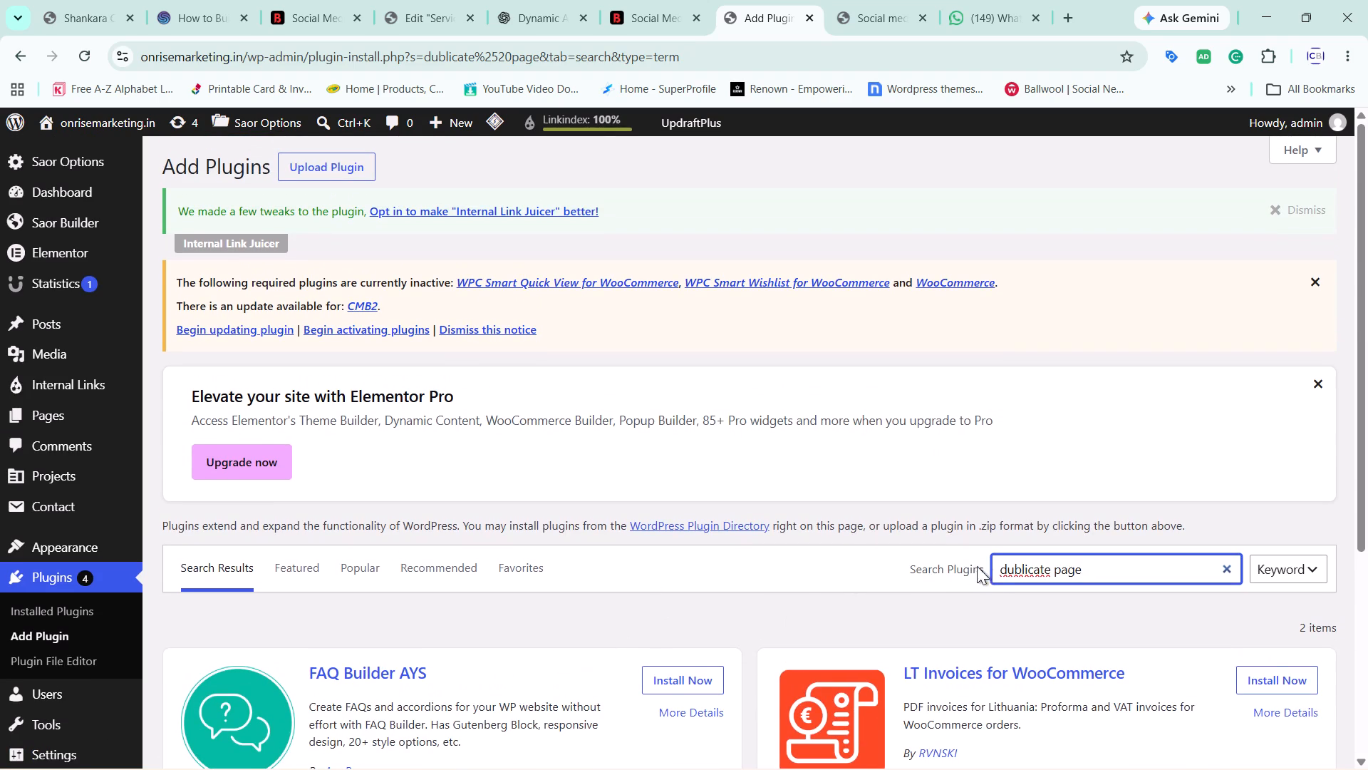
right_click(1005, 561)
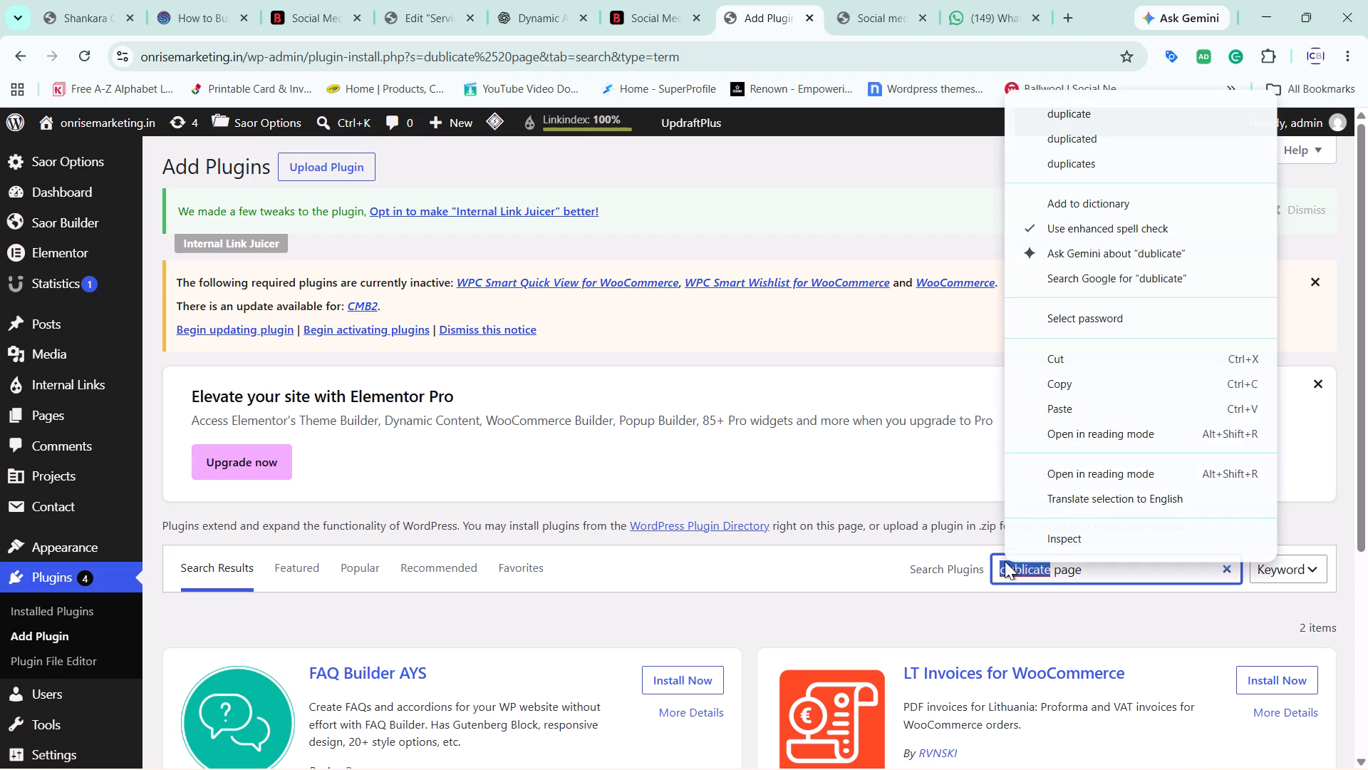
click(1083, 108)
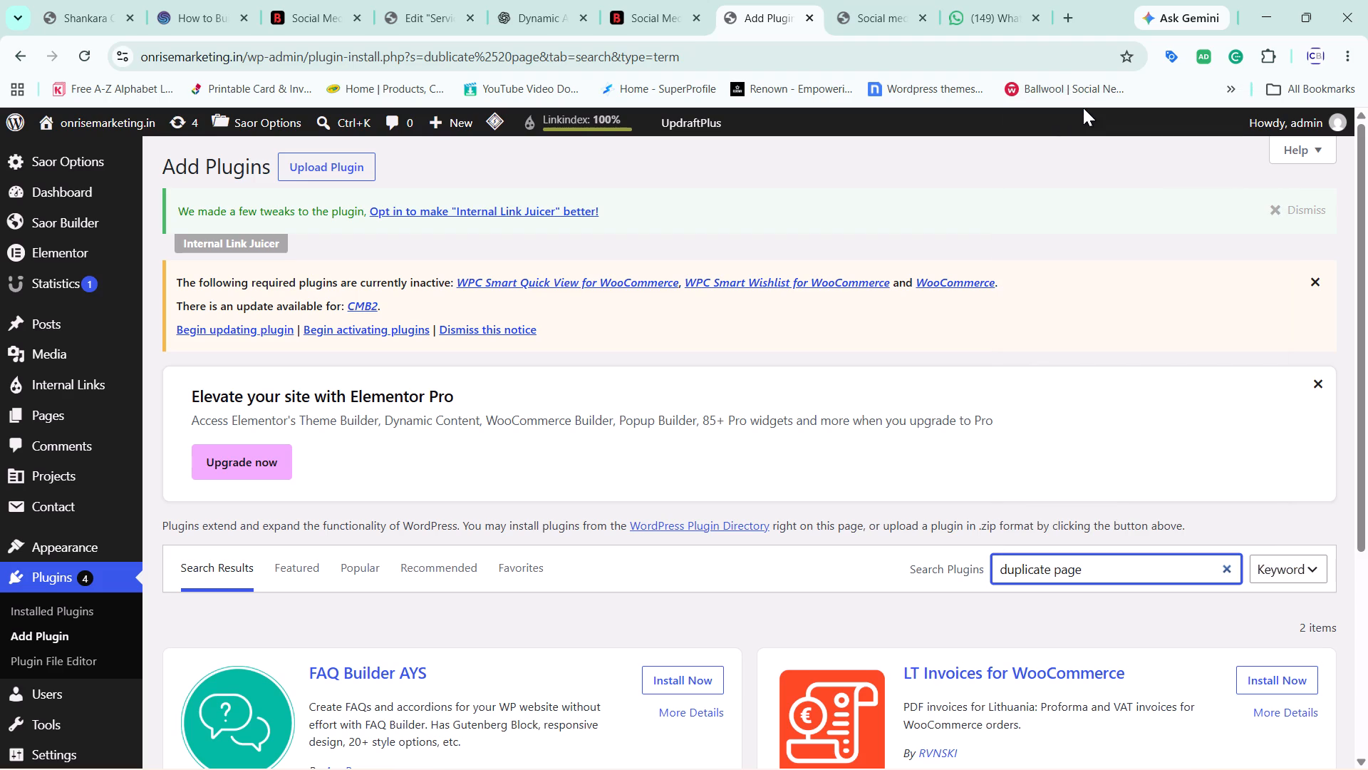
key(Return)
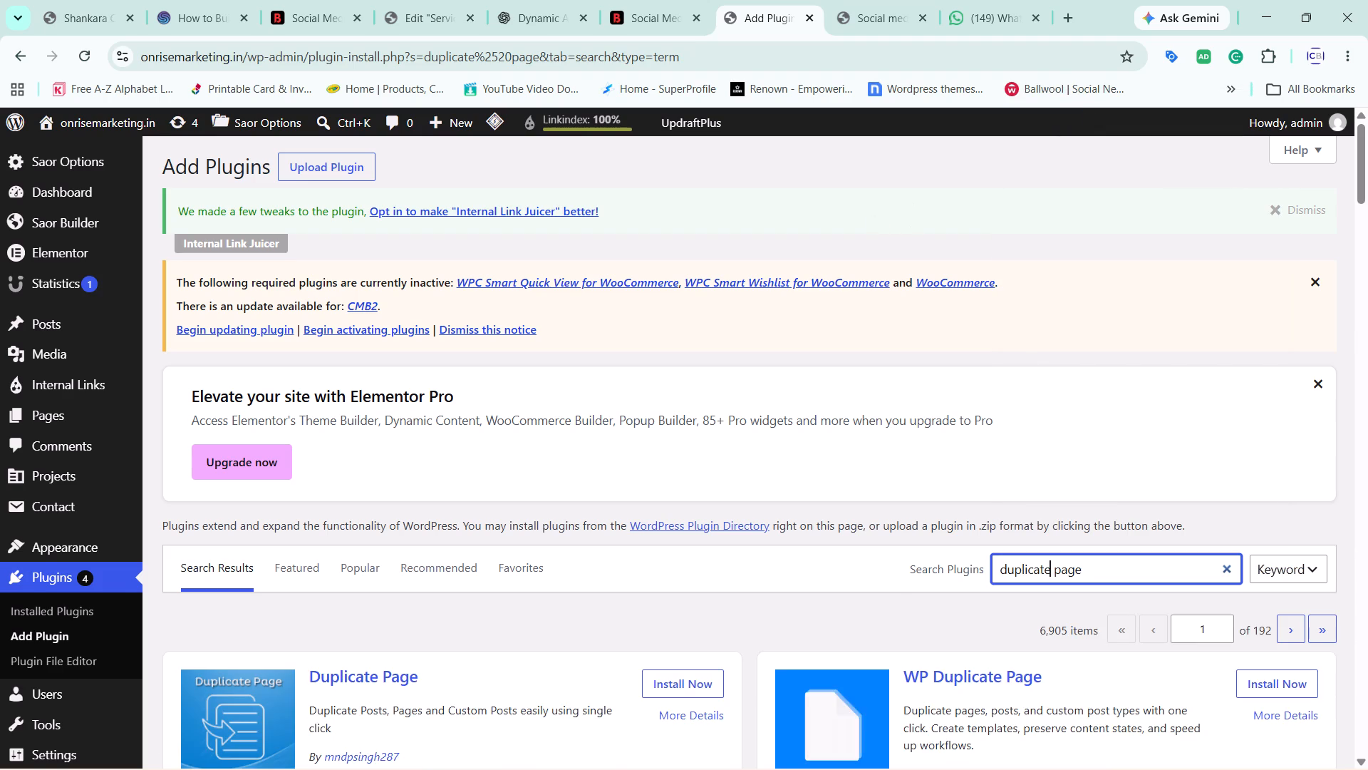
Install and activate the Duplicate Page plugin, and check its entry among the installed plugins.
scroll(716, 416, down, 2)
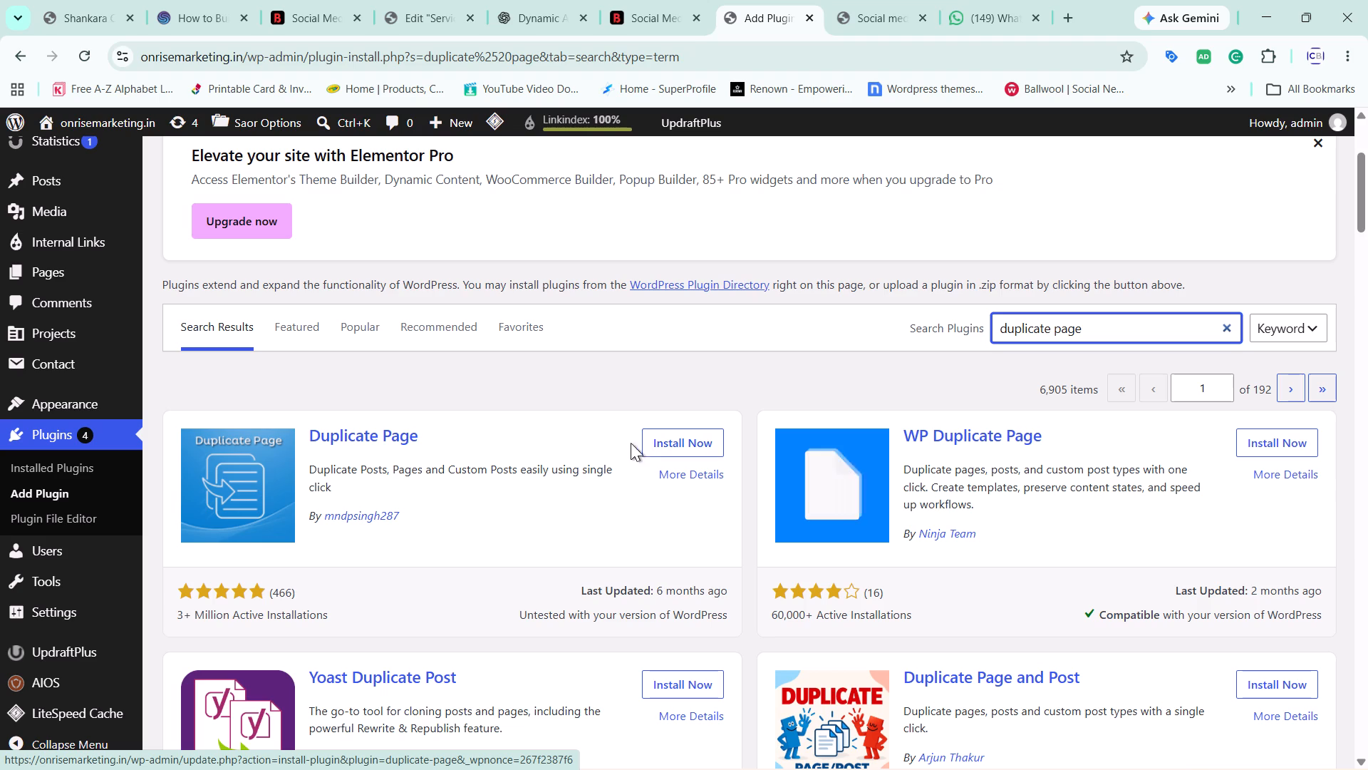
click(655, 438)
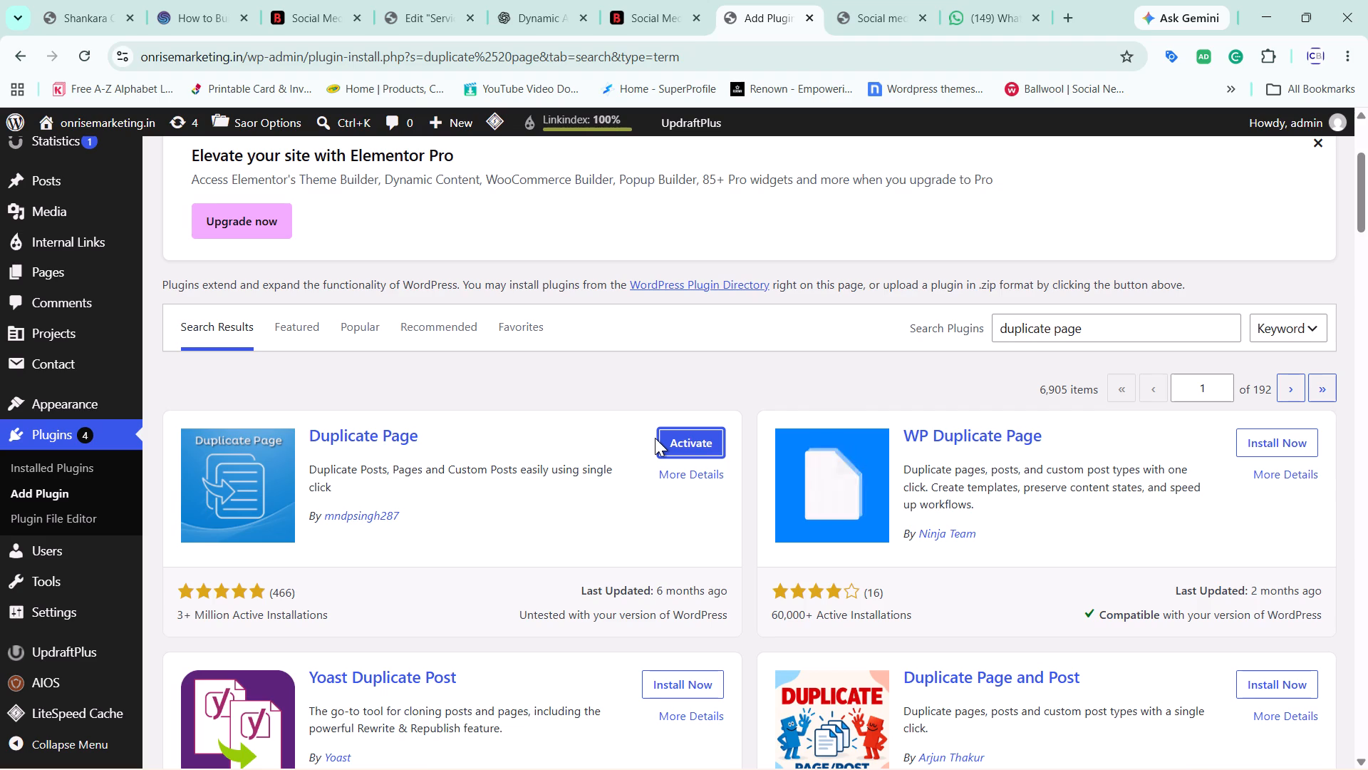
click(677, 440)
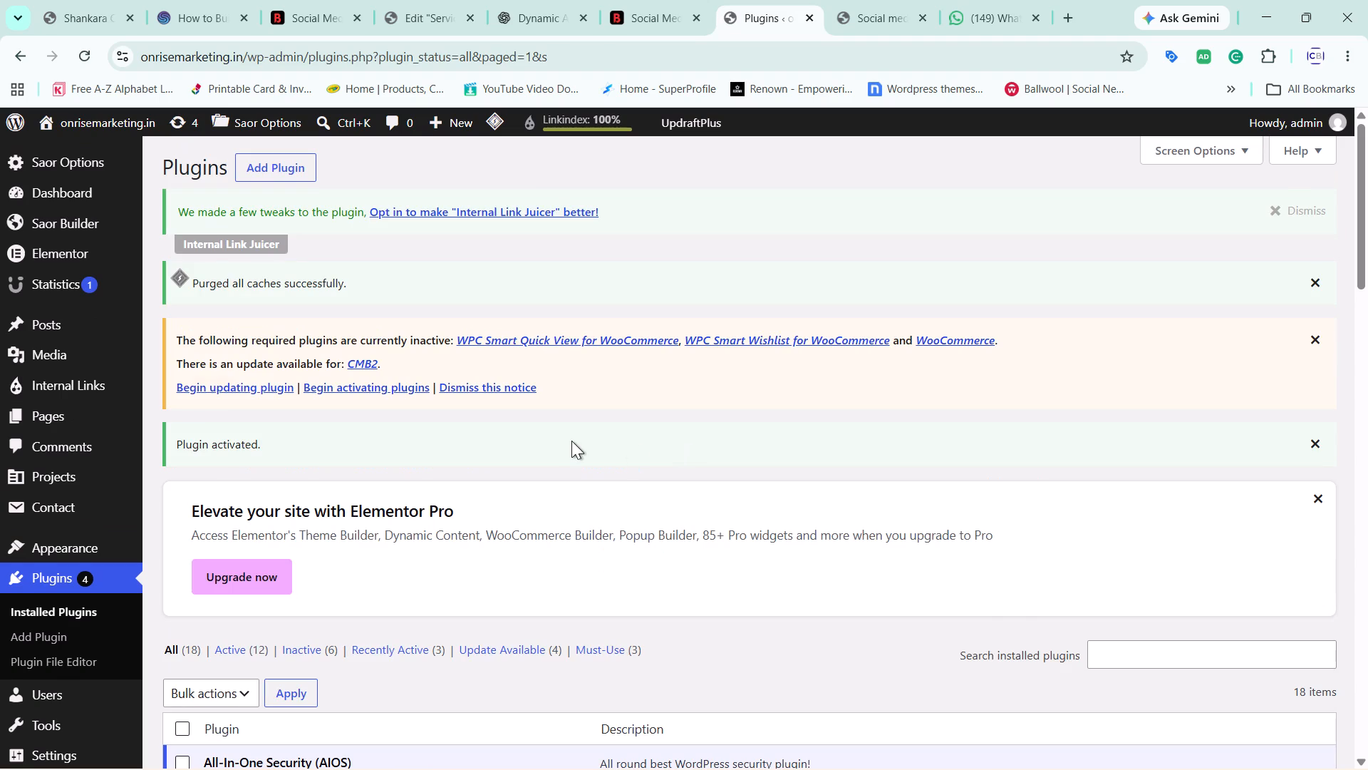
scroll(571, 441, down, 3)
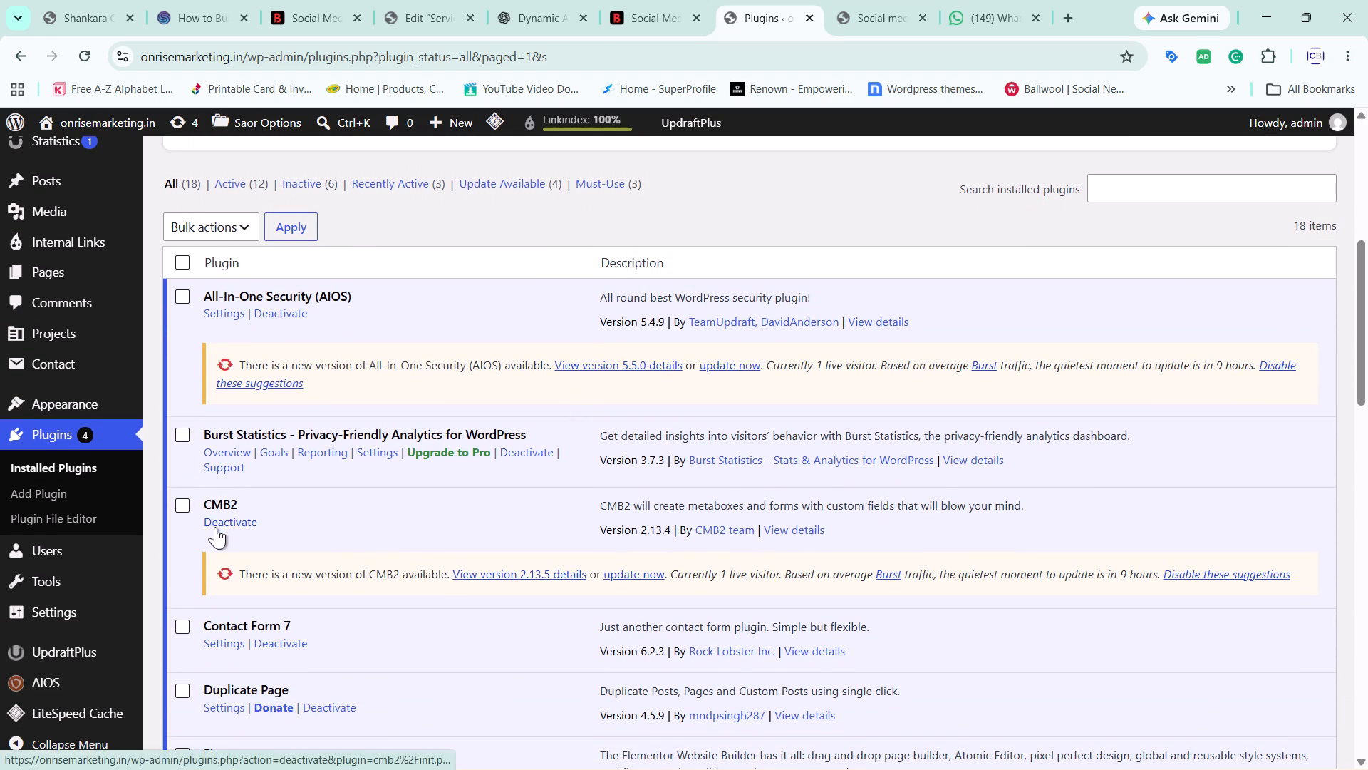
scroll(215, 527, down, 1)
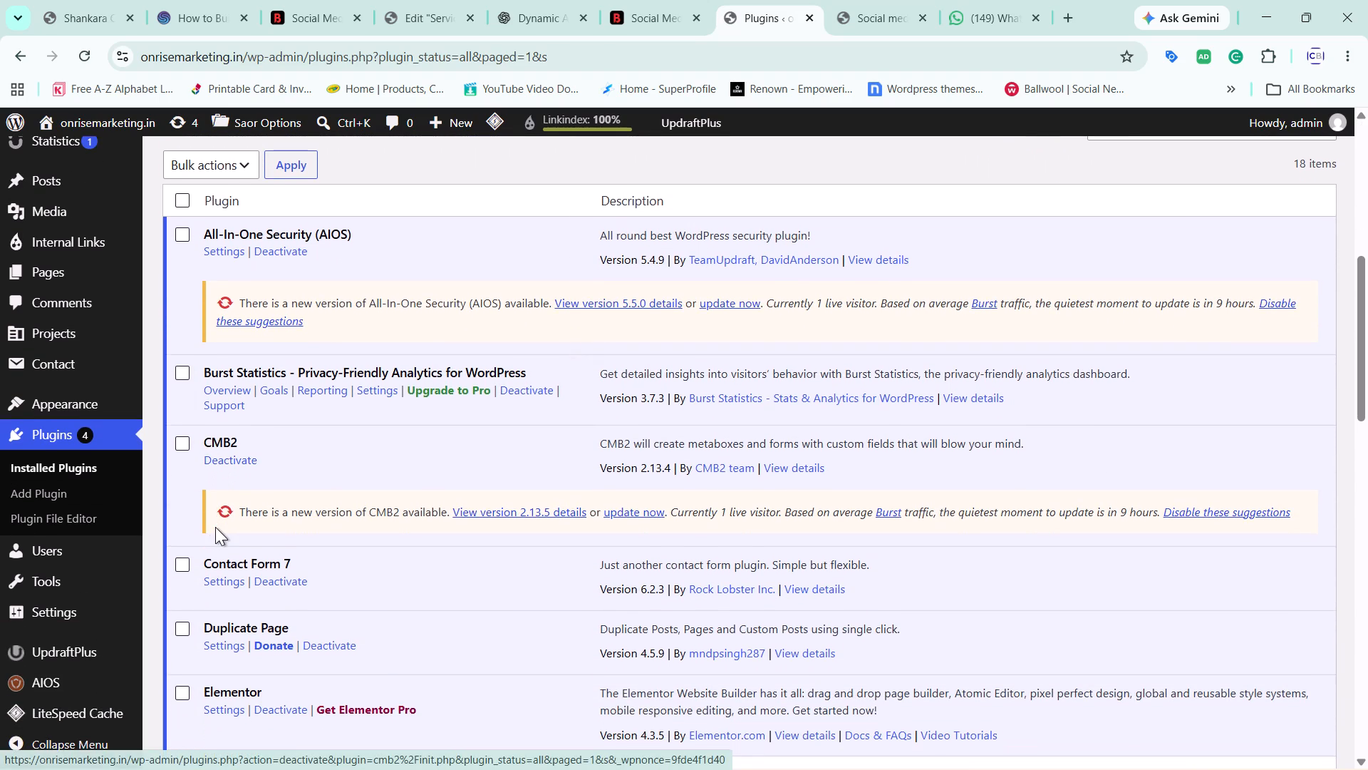
scroll(215, 527, down, 1)
scroll(213, 464, up, 2)
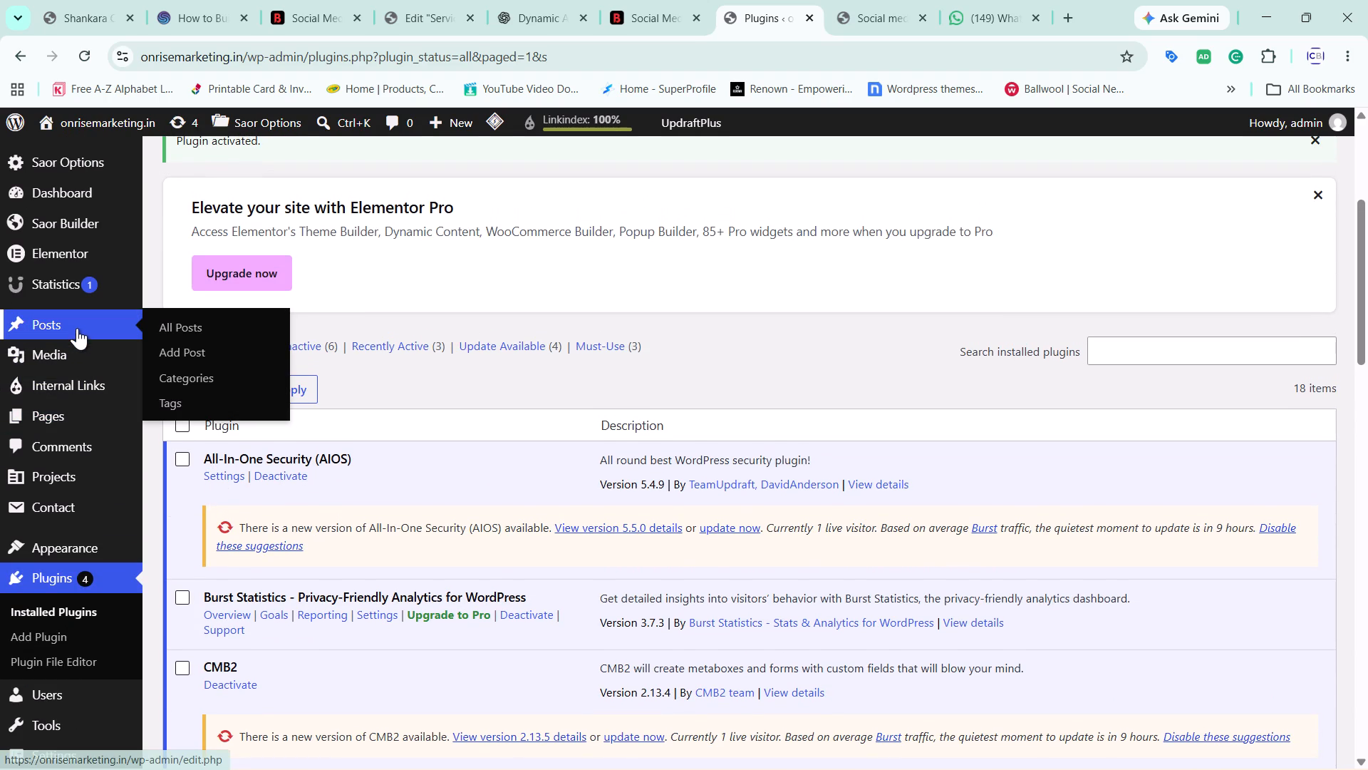
scroll(77, 351, up, 9)
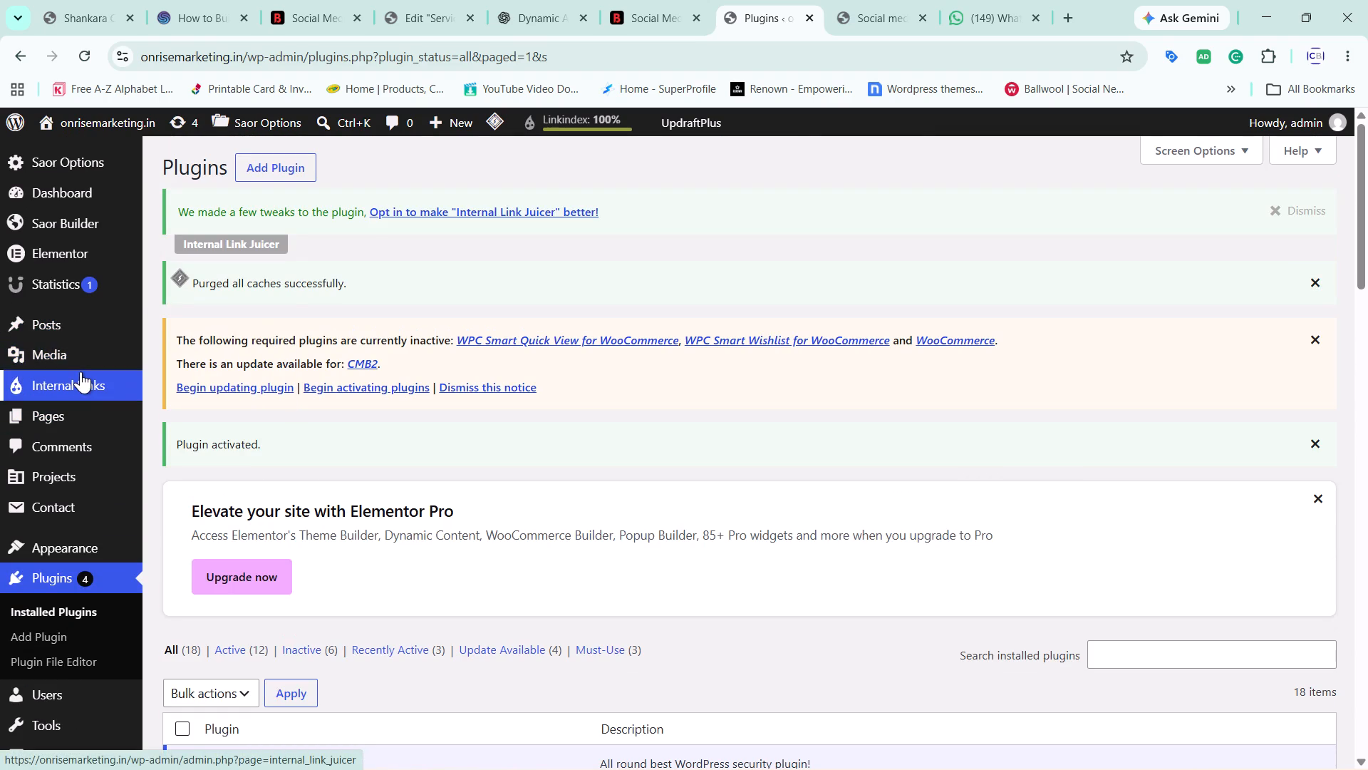
scroll(81, 371, up, 2)
Duplicate the published Social media marketing page from the last page of the Pages list.
click(82, 420)
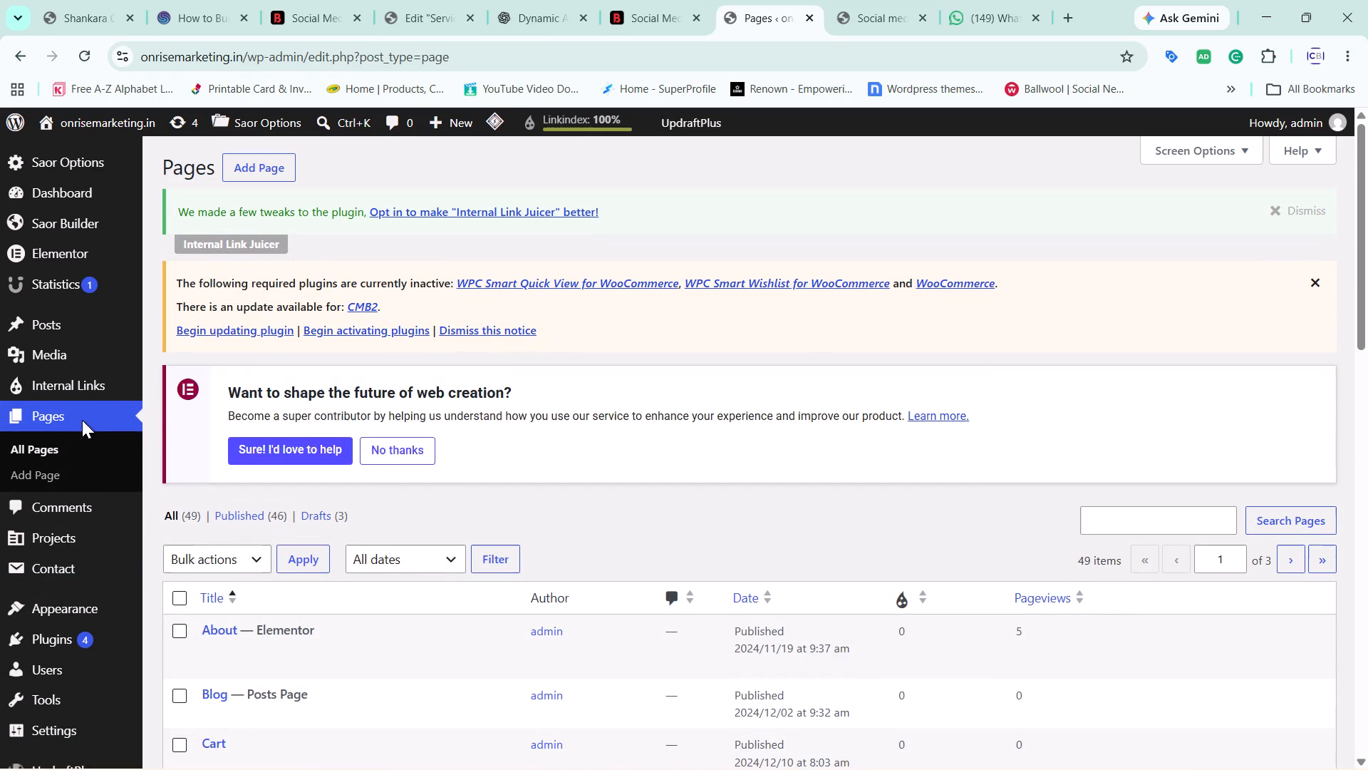
scroll(404, 597, down, 1)
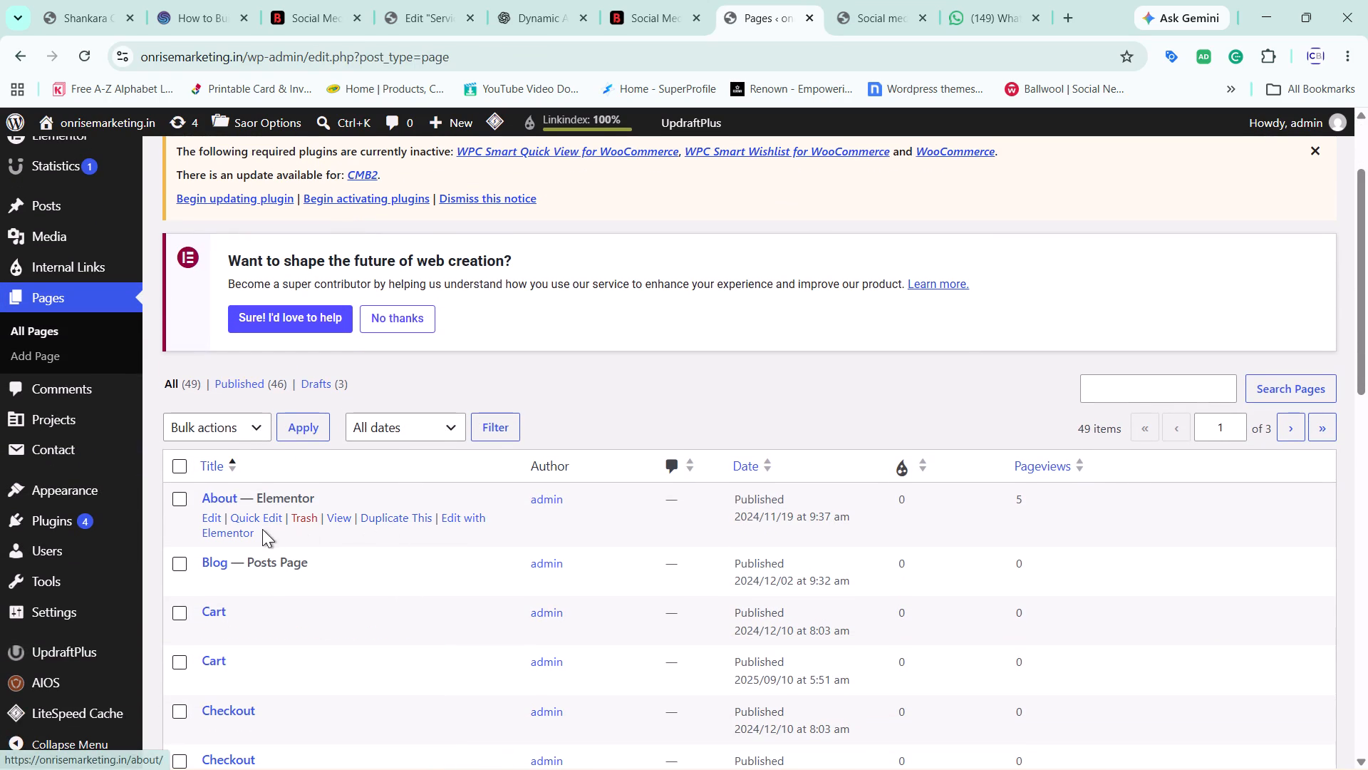
scroll(350, 575, down, 1)
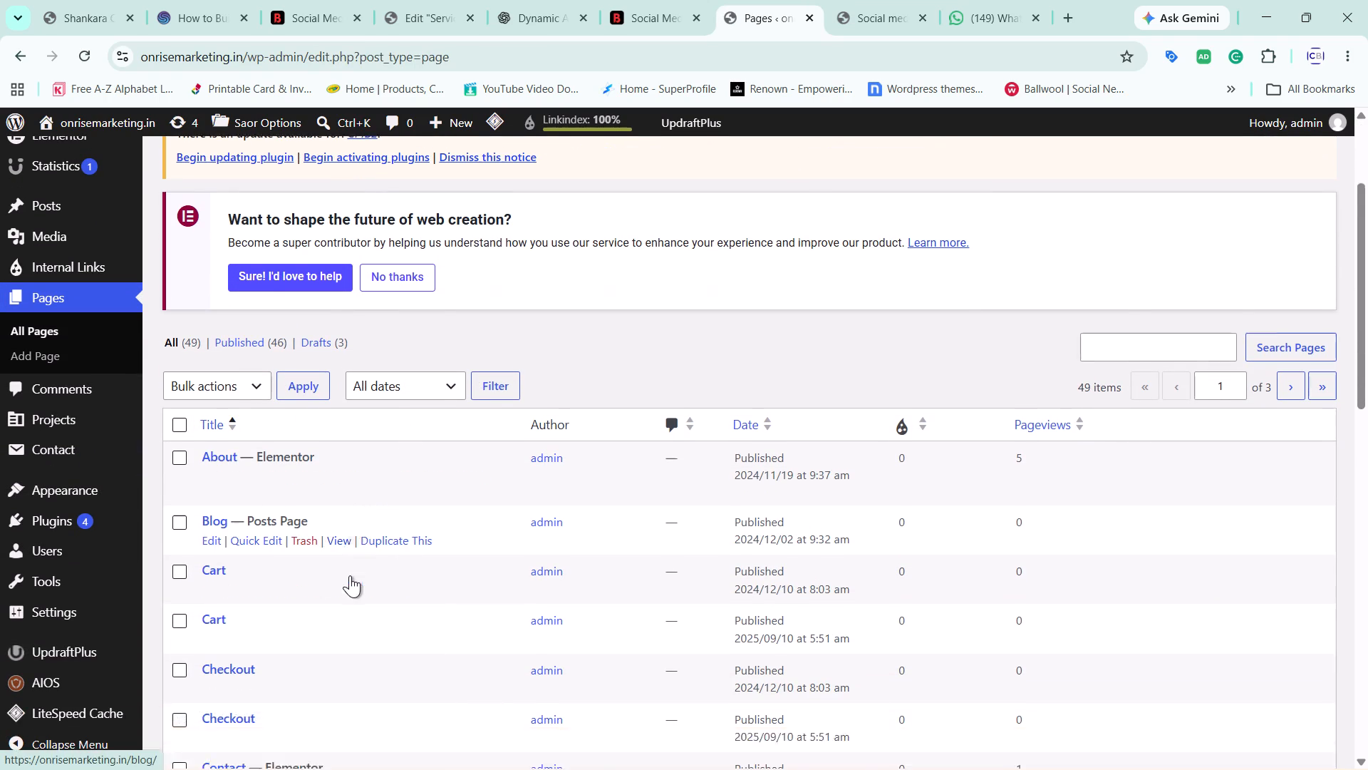
scroll(350, 575, down, 3)
scroll(1057, 561, down, 2)
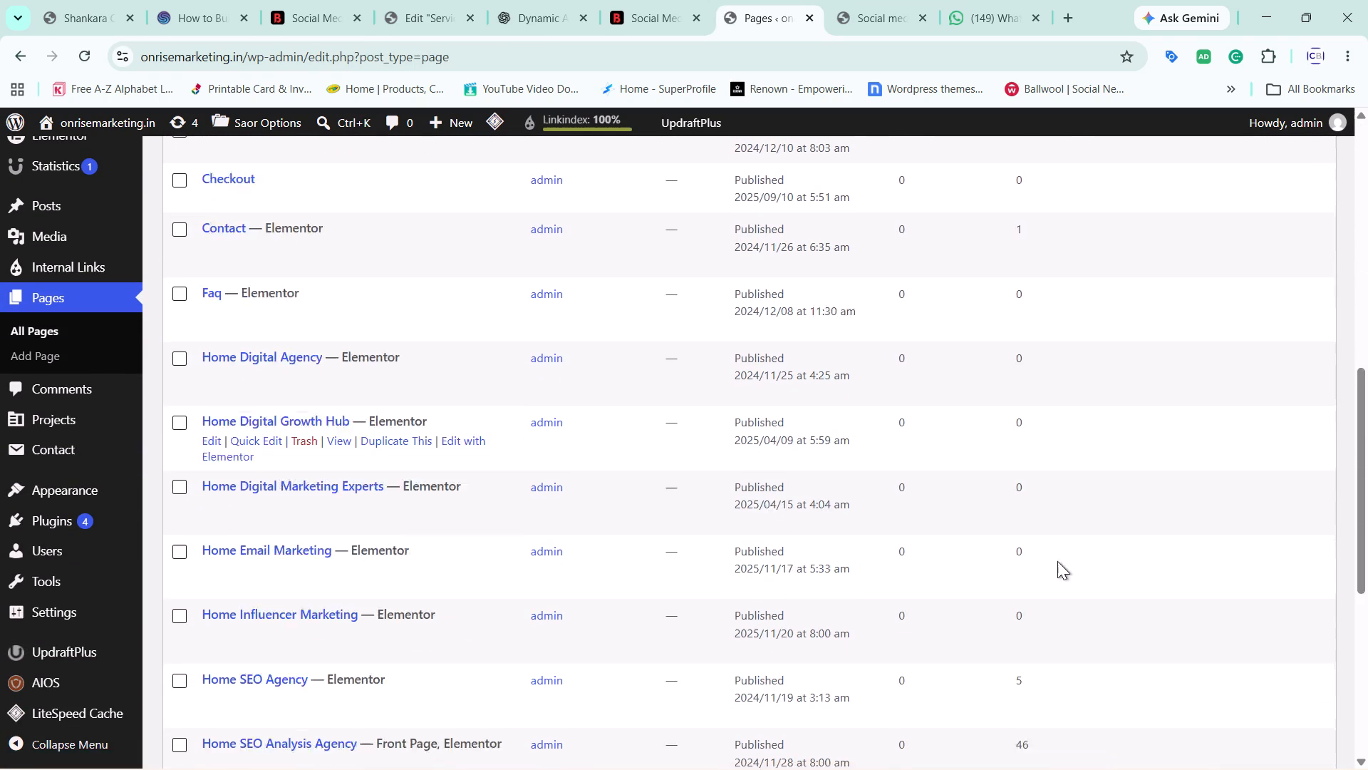
scroll(1057, 561, down, 1)
scroll(1339, 638, down, 3)
click(1329, 695)
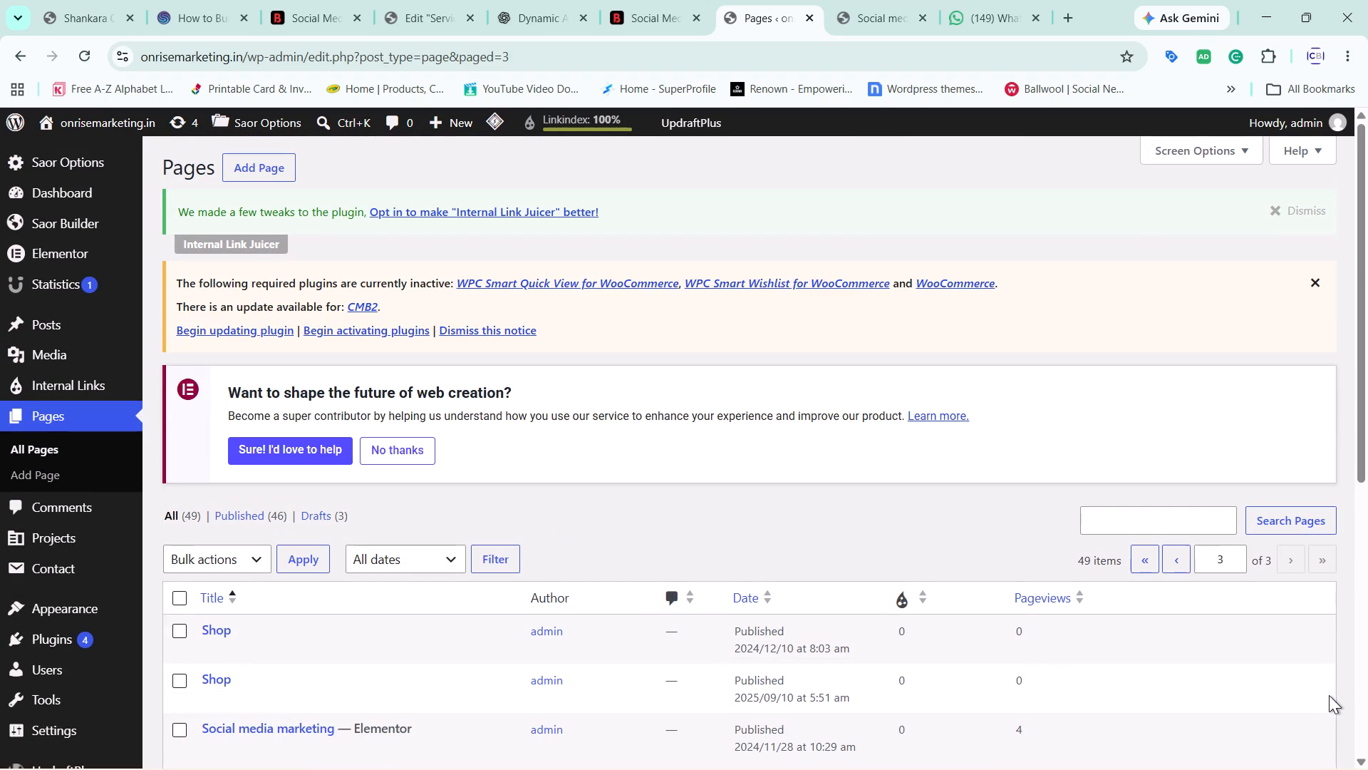
scroll(985, 601, down, 2)
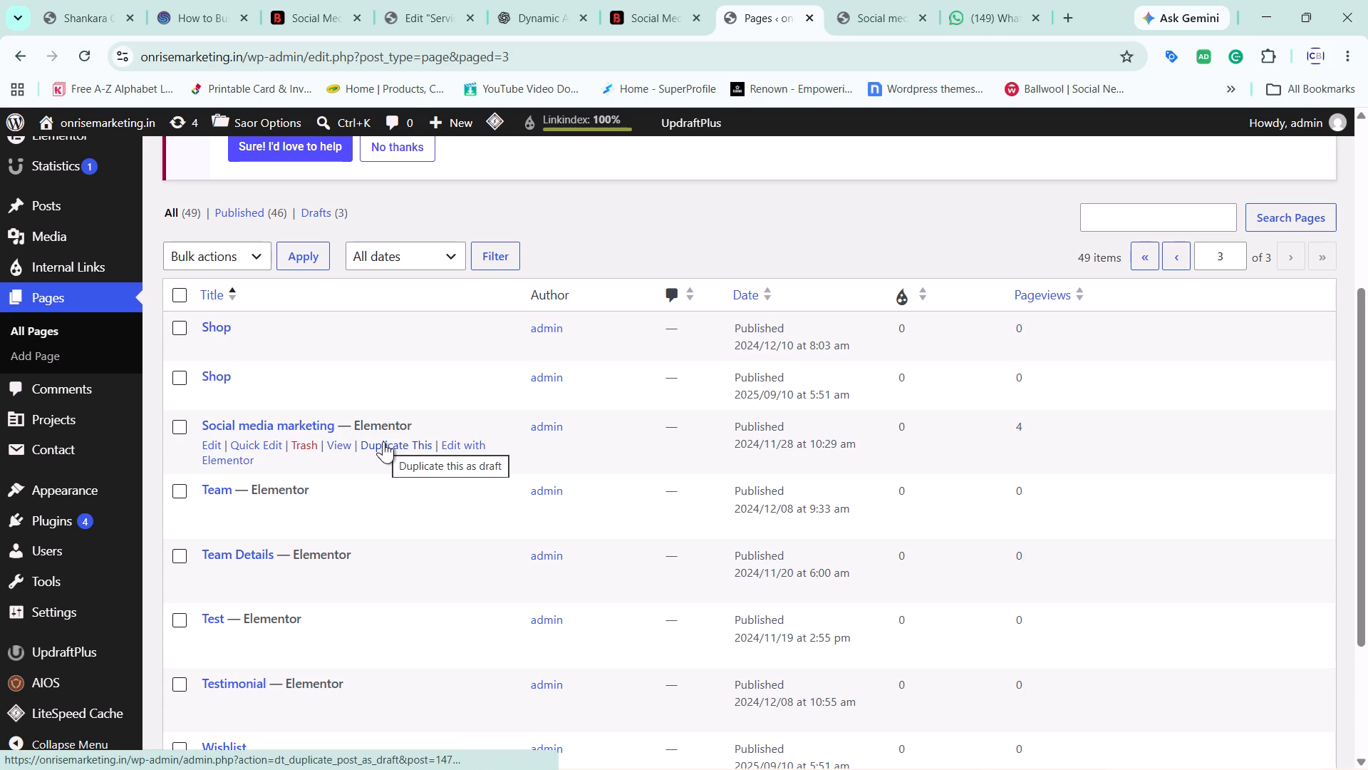
click(383, 441)
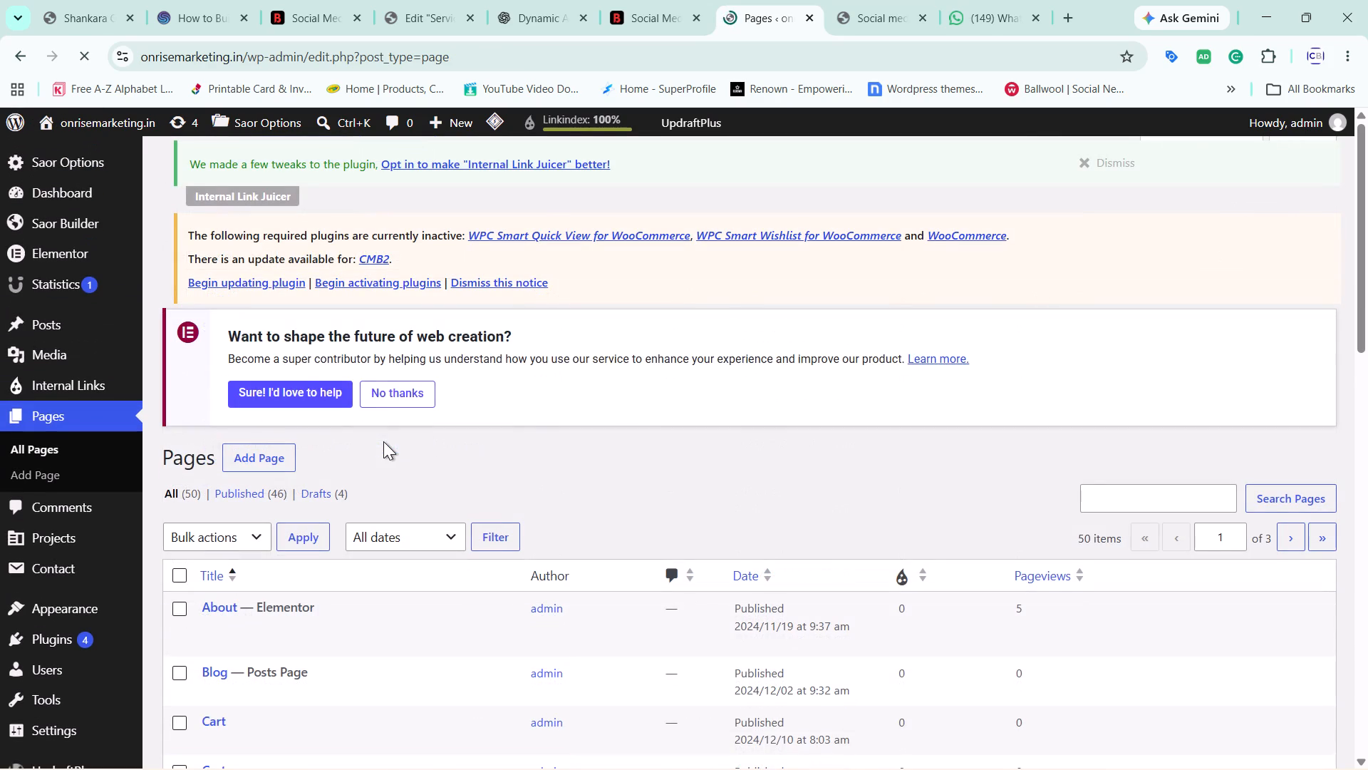
Find the draft copy of Social media marketing on the last page of the Pages list and open it for editing.
scroll(383, 441, down, 5)
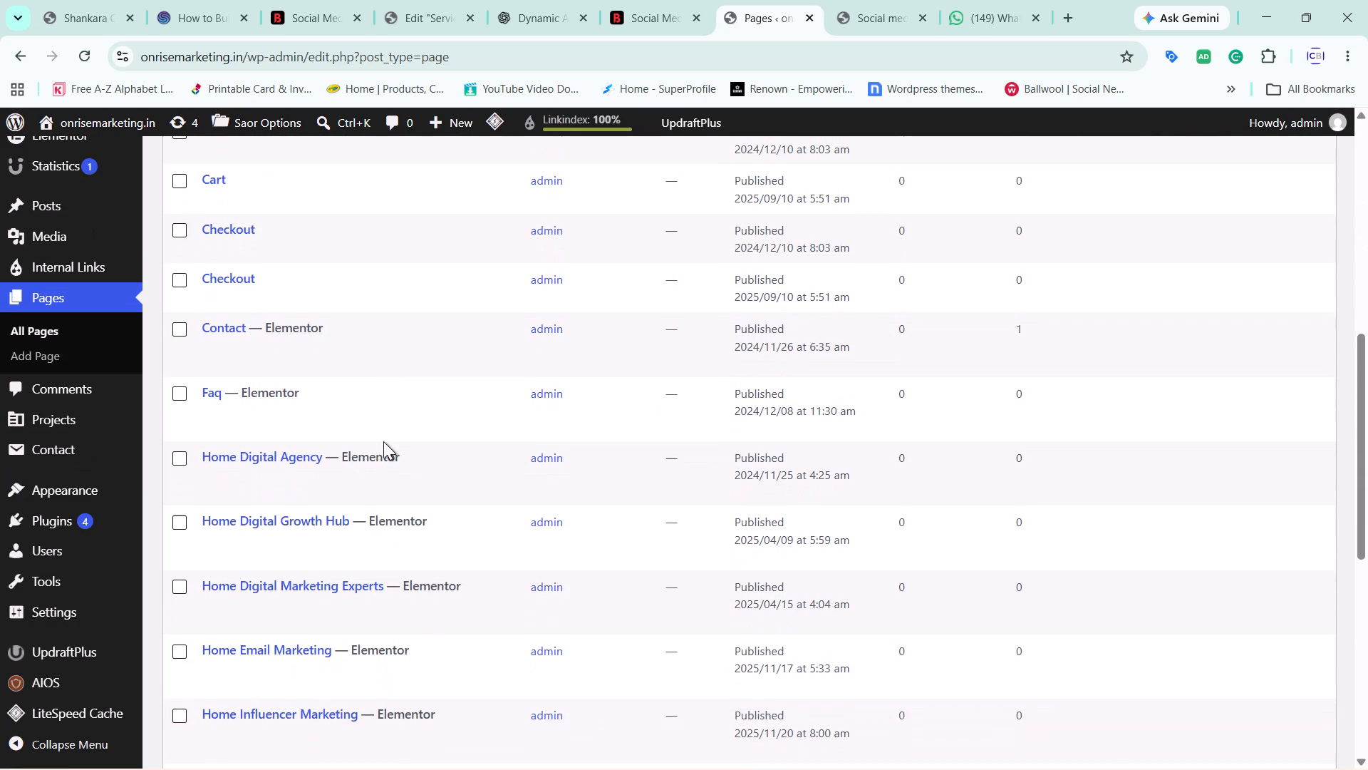
scroll(383, 441, down, 2)
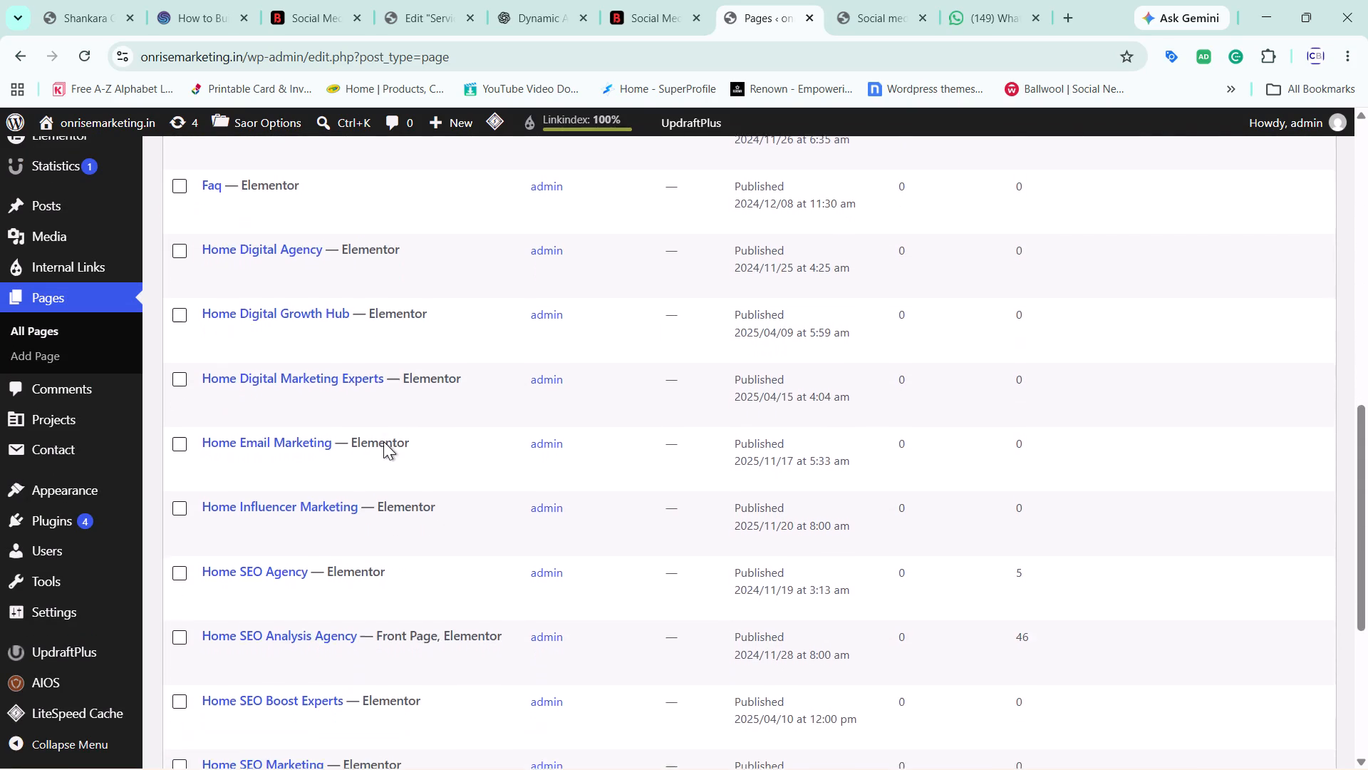
scroll(383, 441, down, 4)
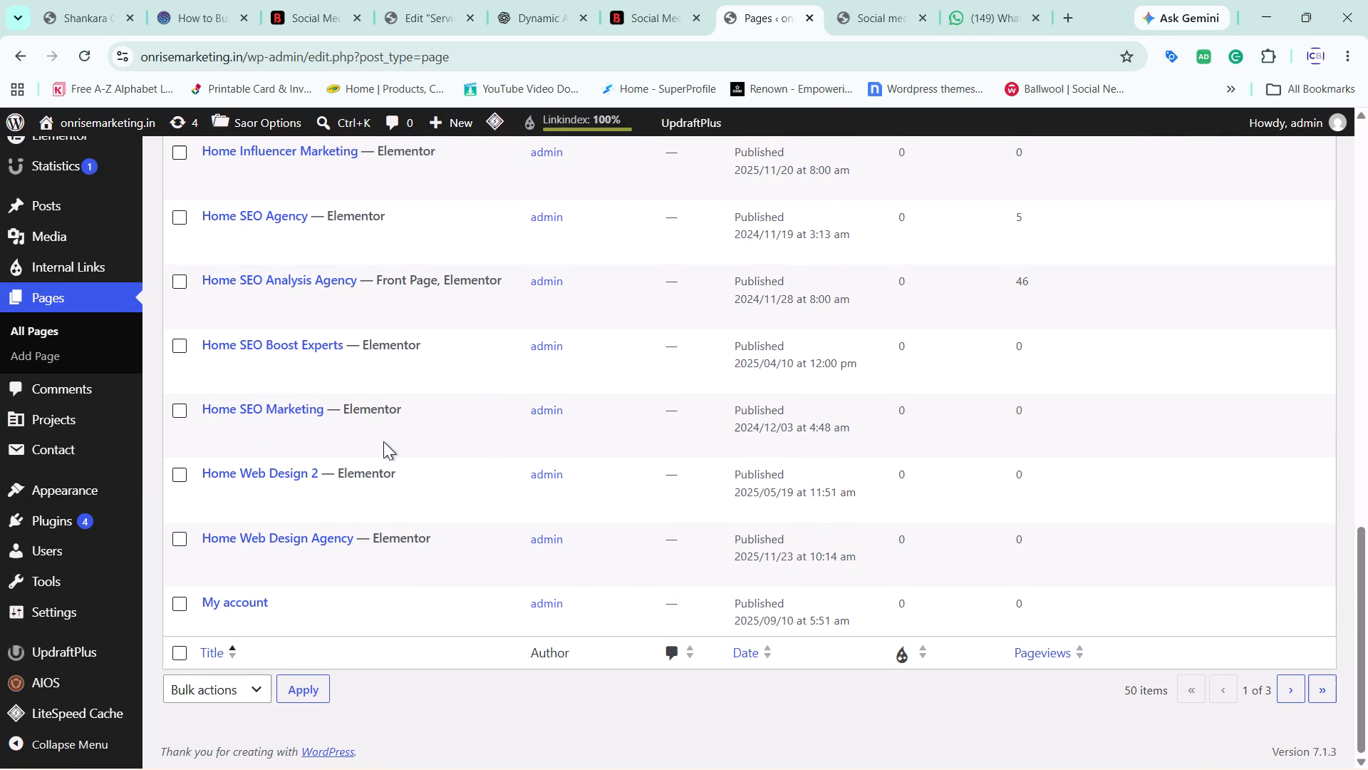
click(1312, 697)
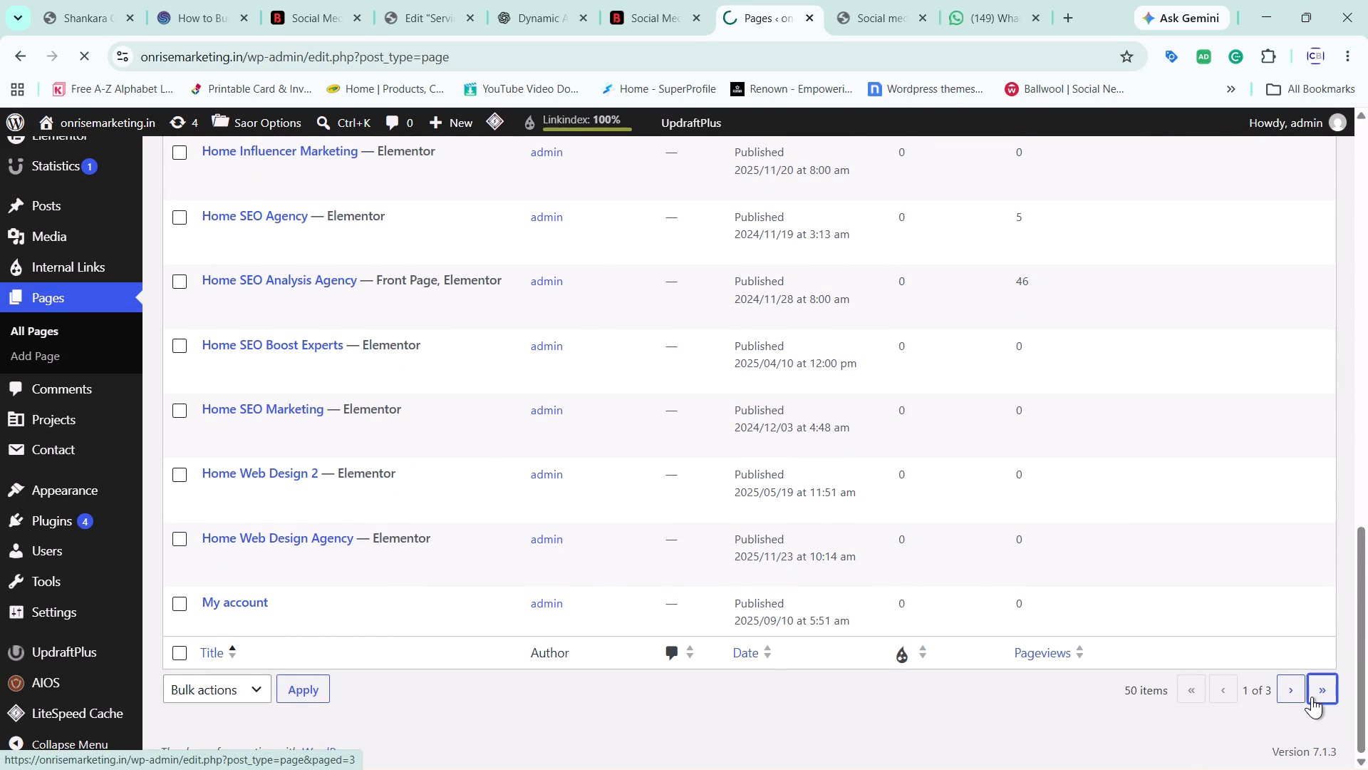
scroll(1012, 540, down, 4)
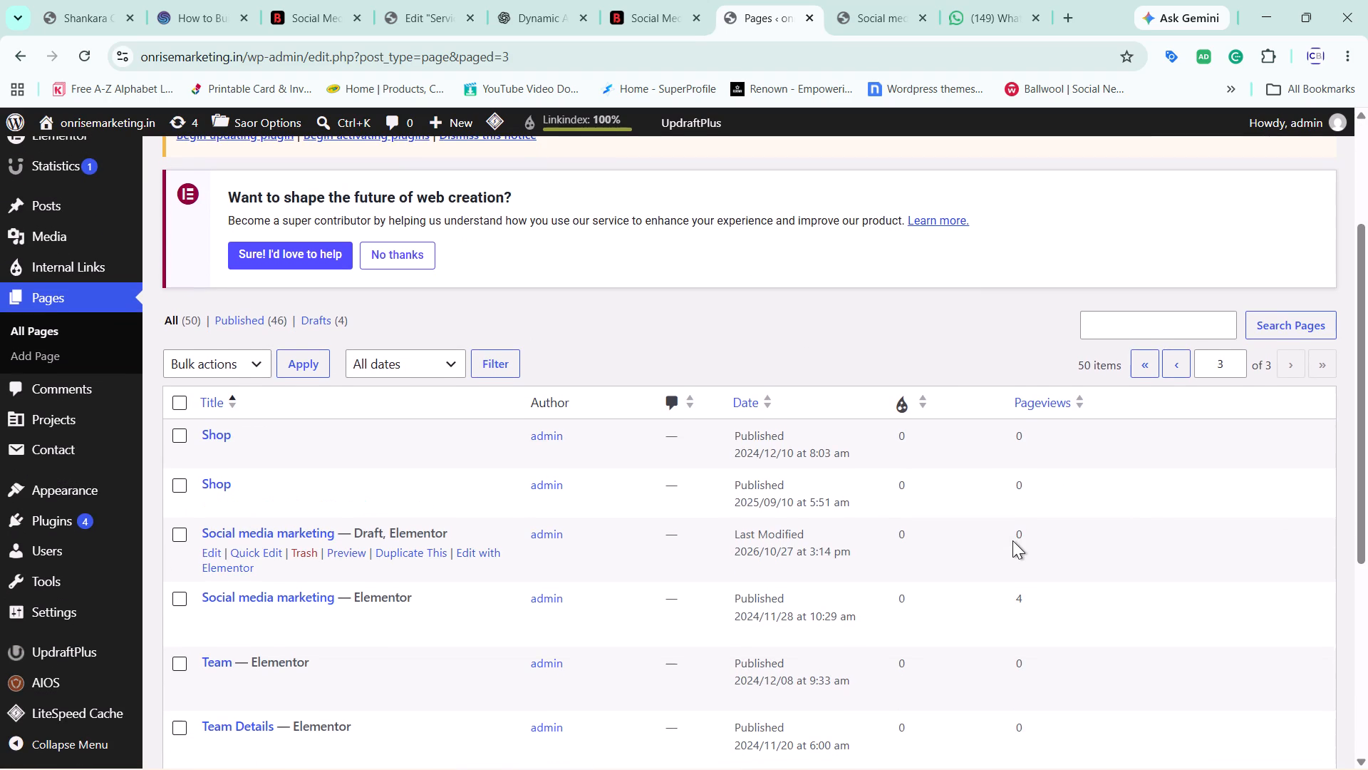
scroll(752, 550, down, 1)
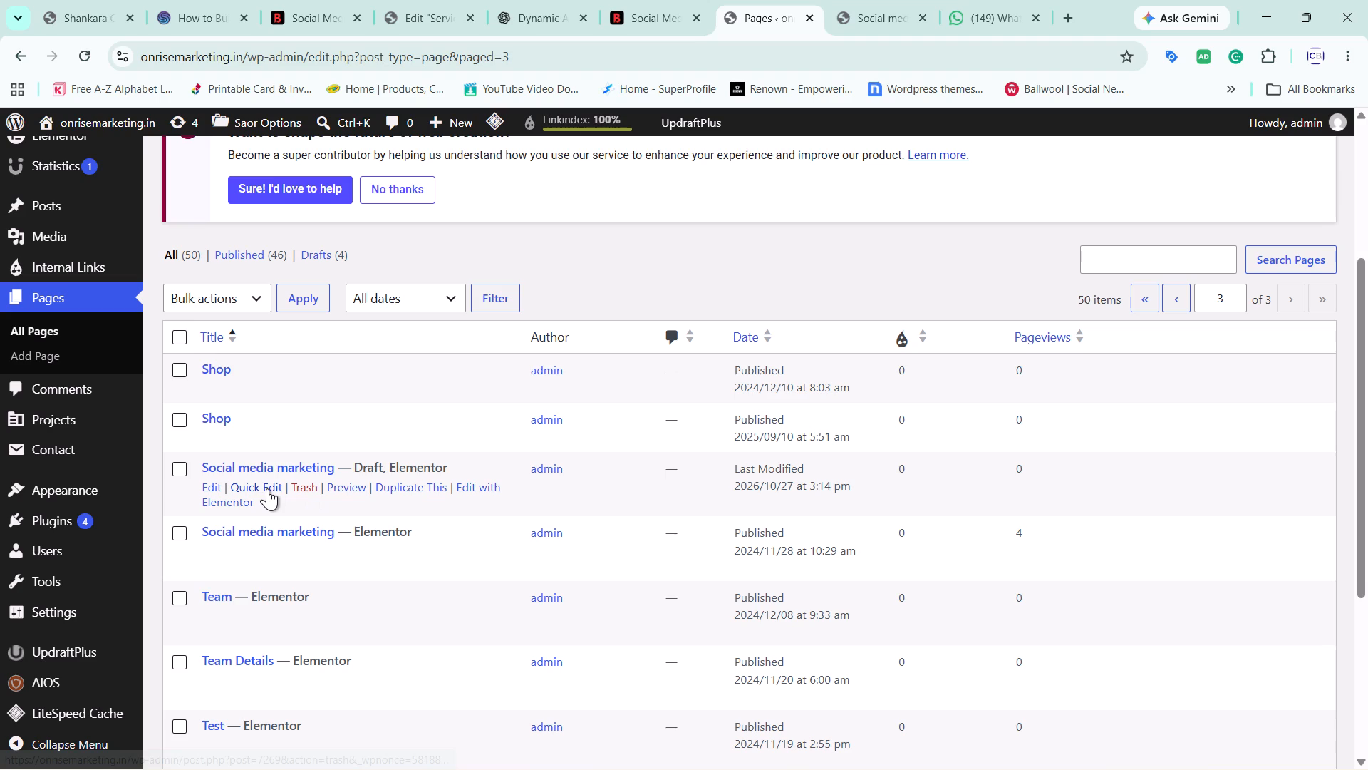
click(215, 487)
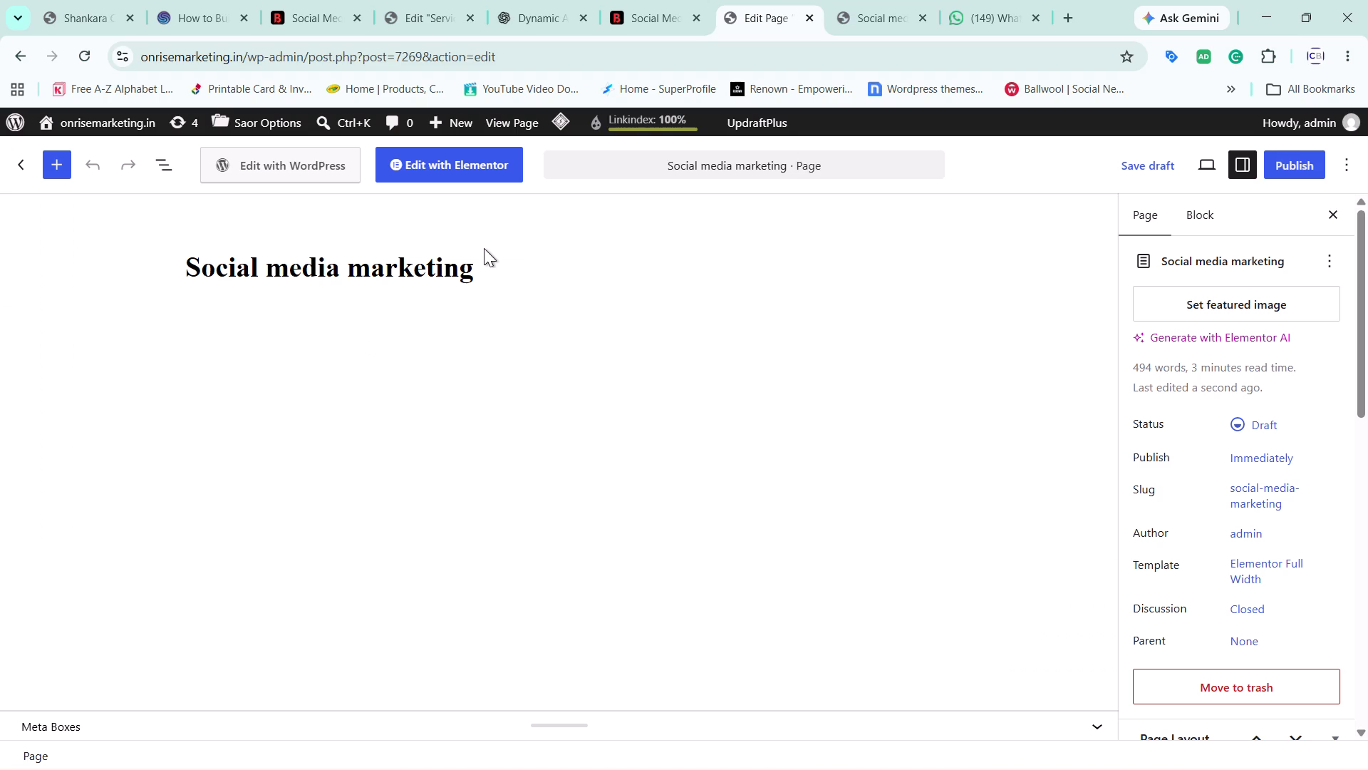
On the Bengaluru Marketing Company reference site, find the Video production section of the Services page and copy its heading.
click(849, 8)
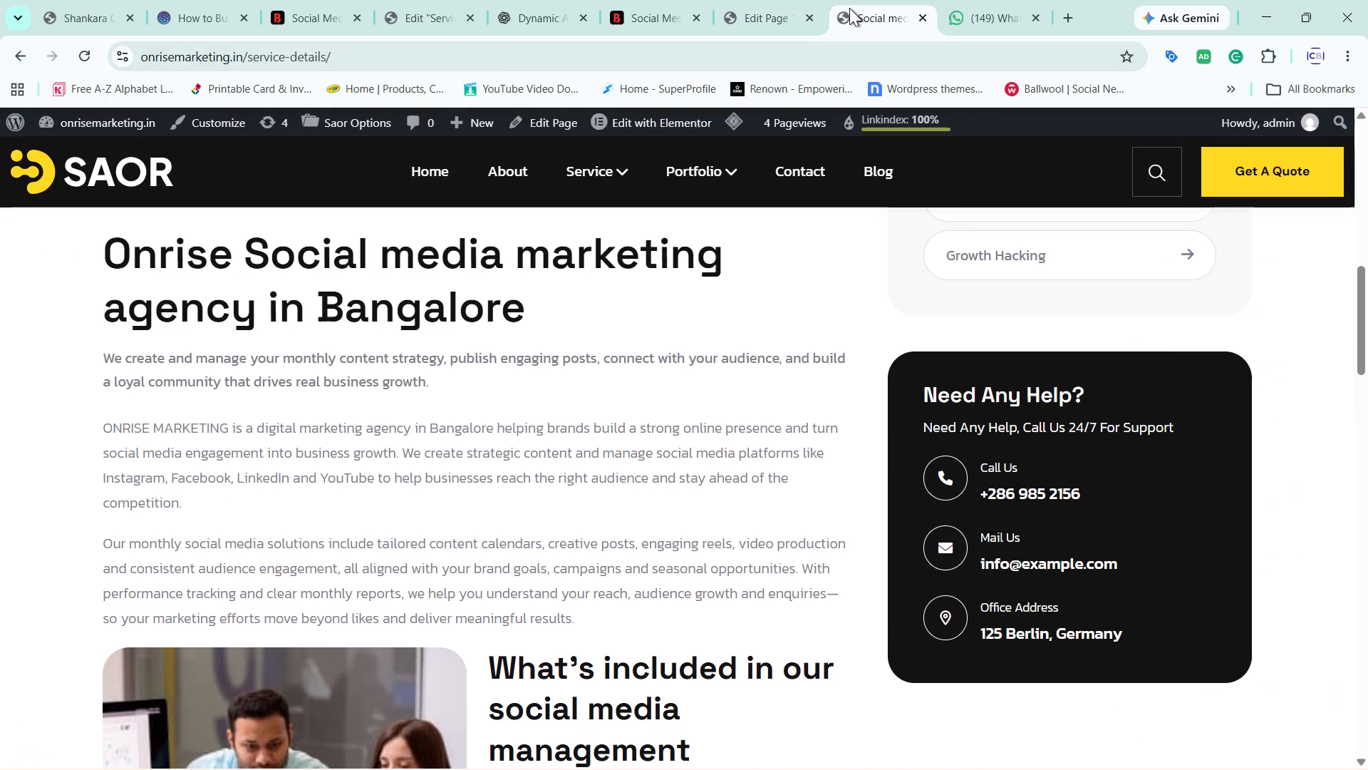
click(671, 0)
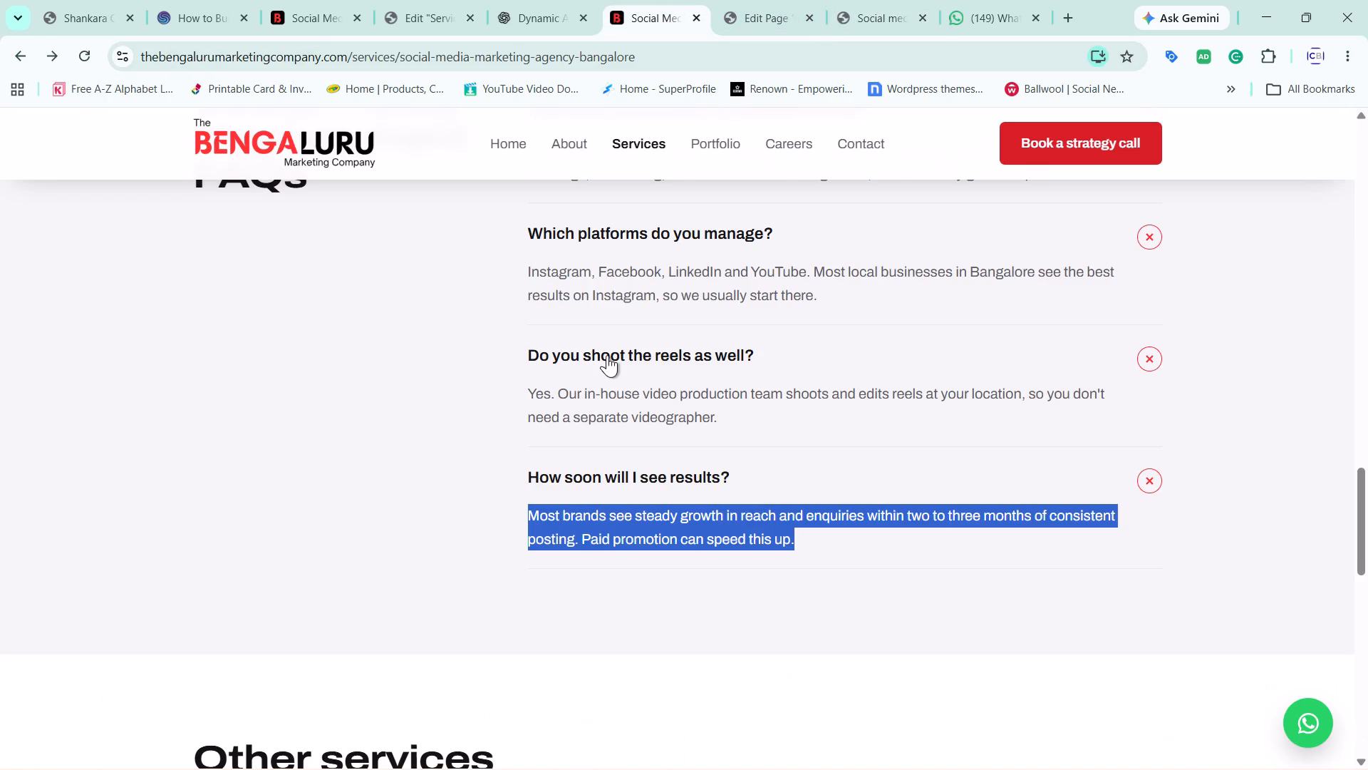
scroll(607, 355, up, 13)
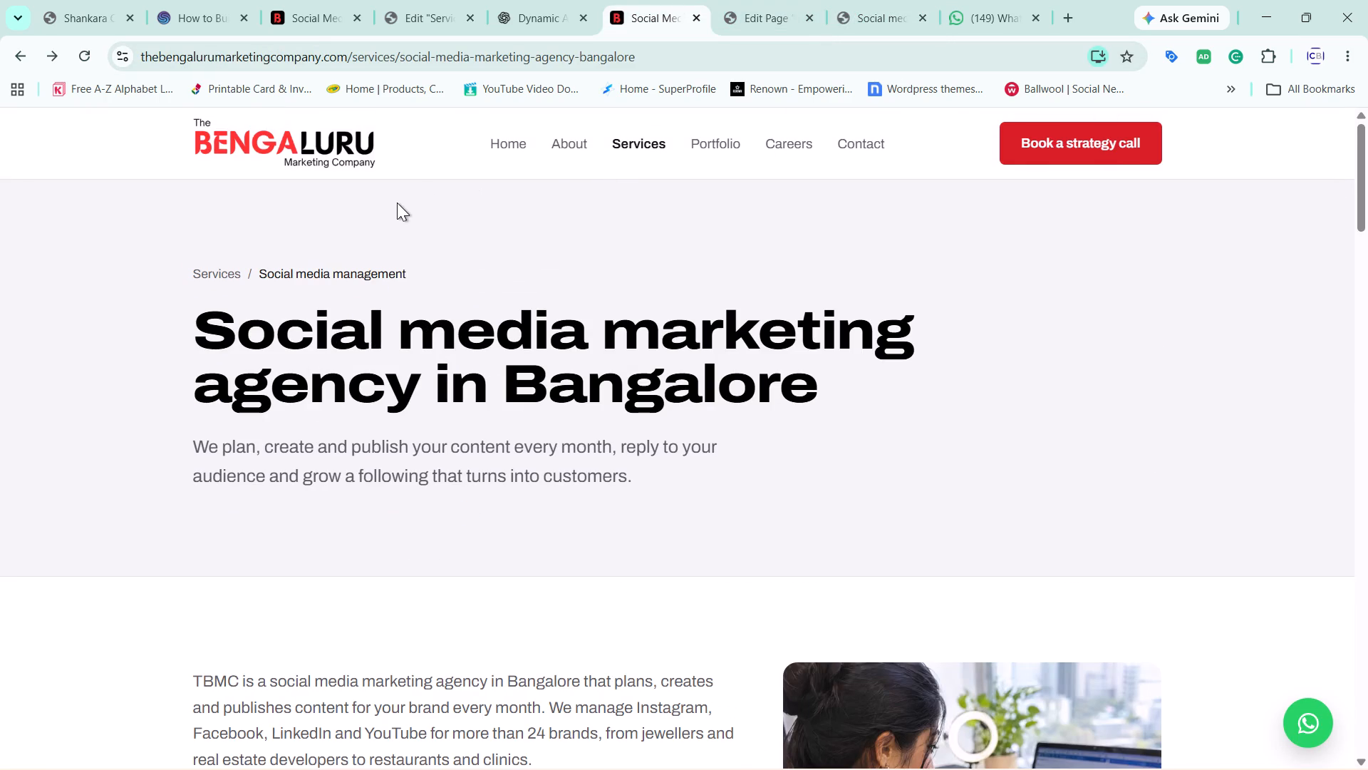
click(636, 140)
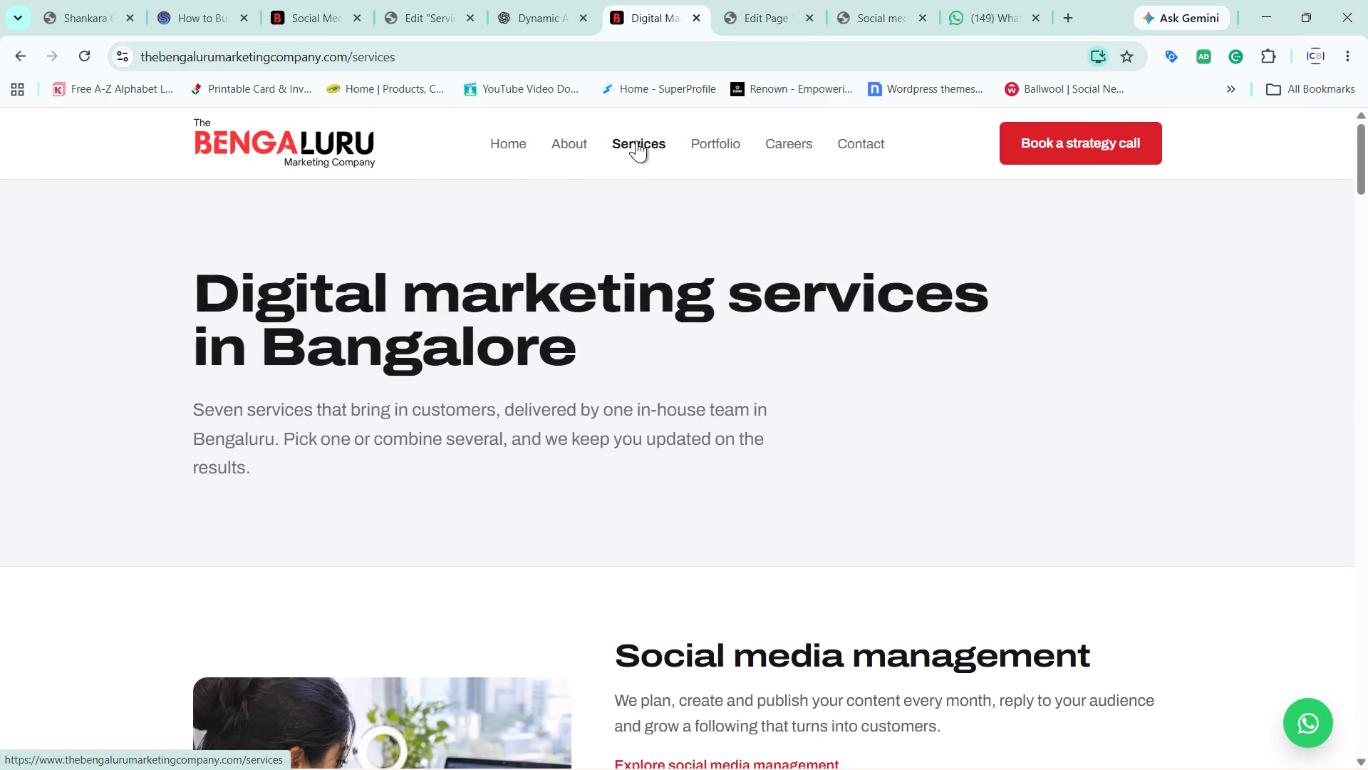
scroll(611, 267, down, 7)
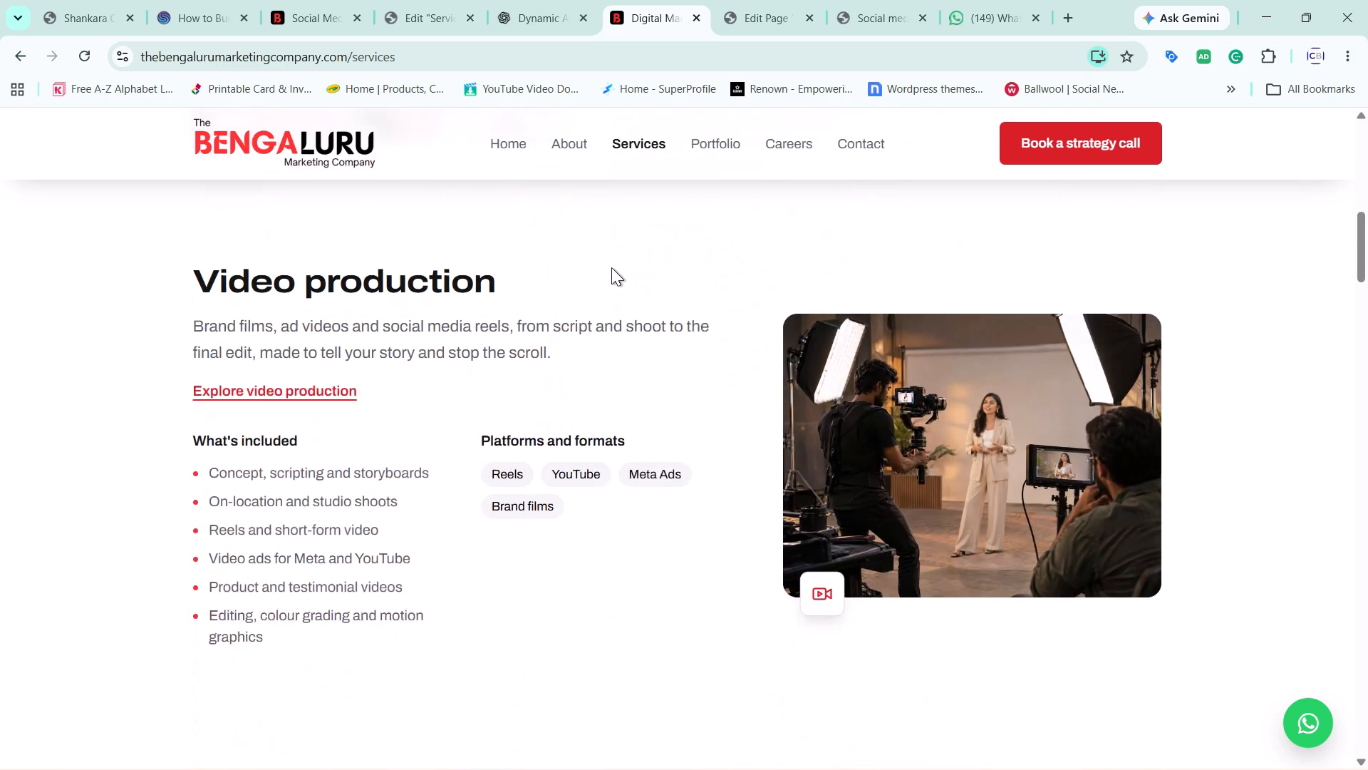
scroll(611, 267, down, 1)
scroll(520, 383, up, 1)
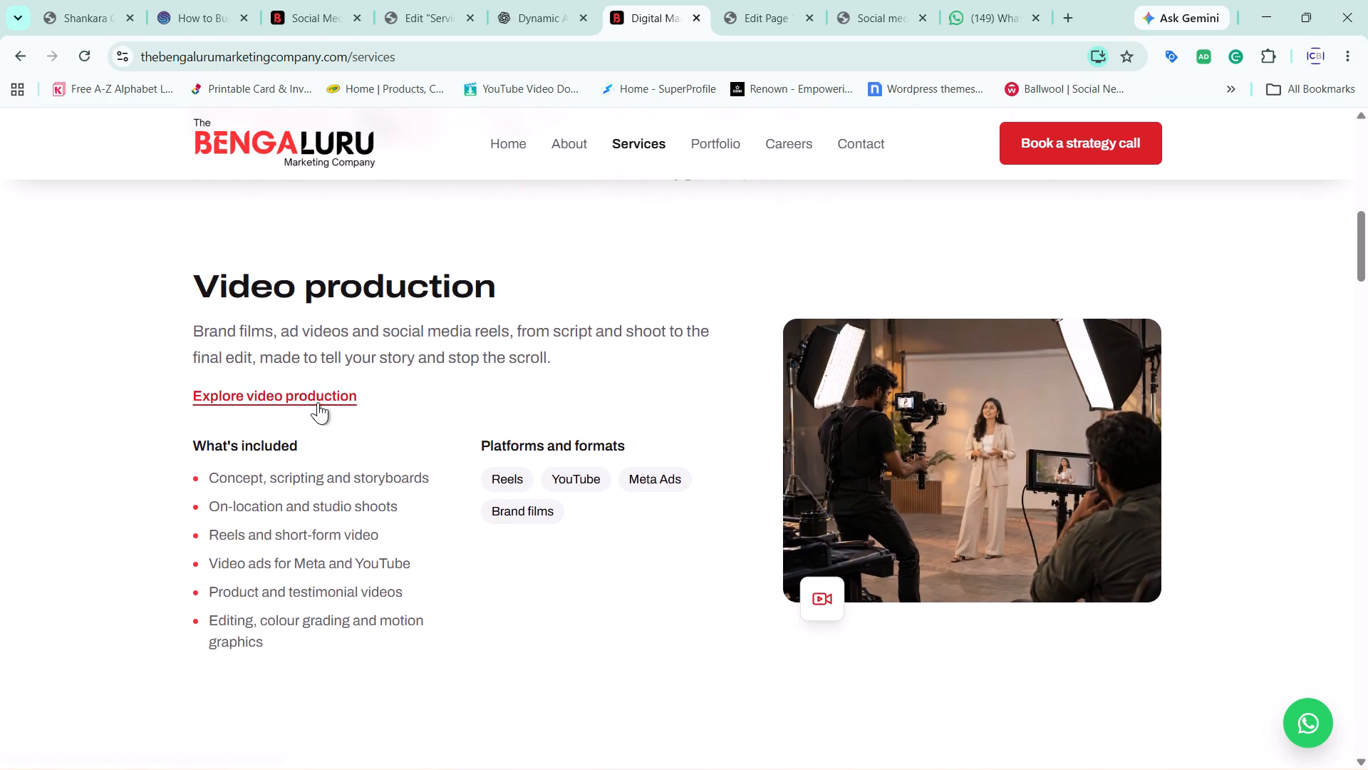
drag(192, 286, 577, 283)
key(ctrl+c)
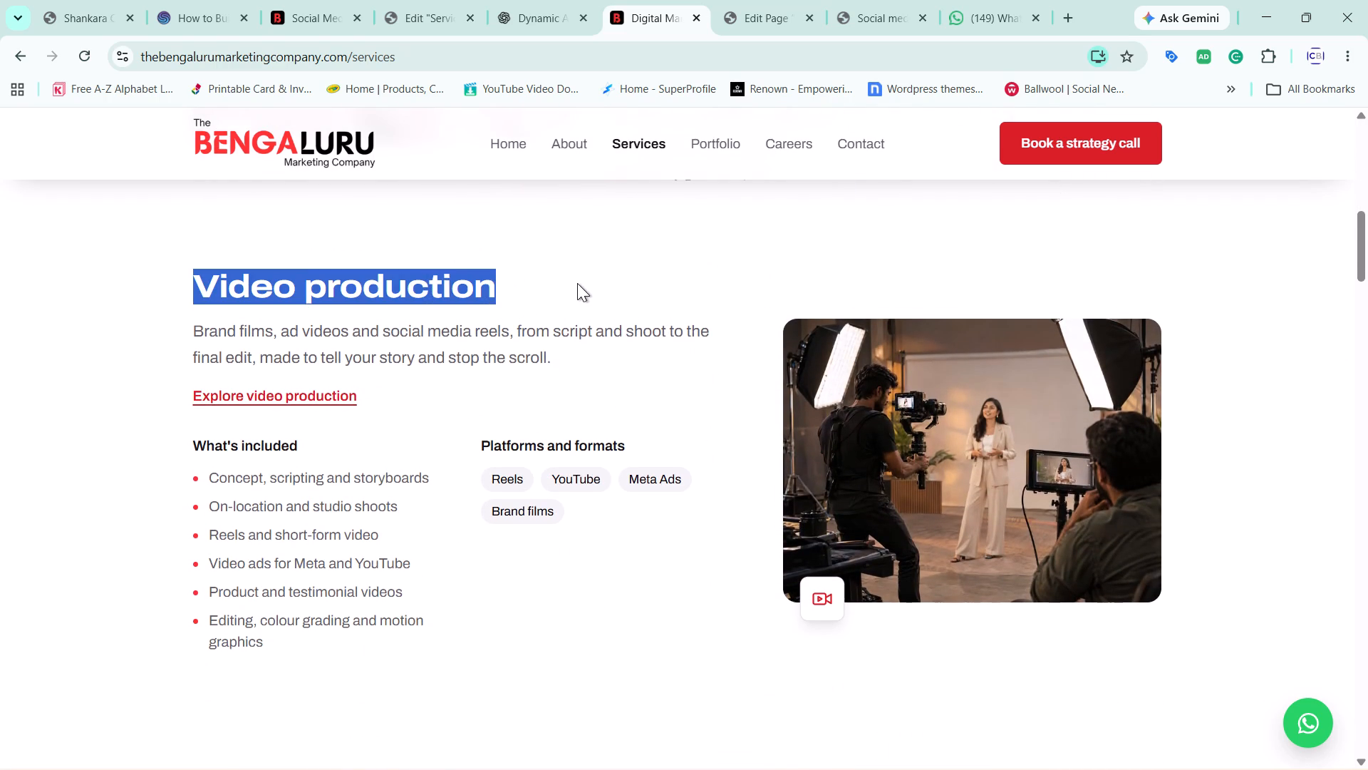
Retitle the duplicated Social media marketing draft as Video production and publish the page.
click(787, 0)
triple_click(474, 260)
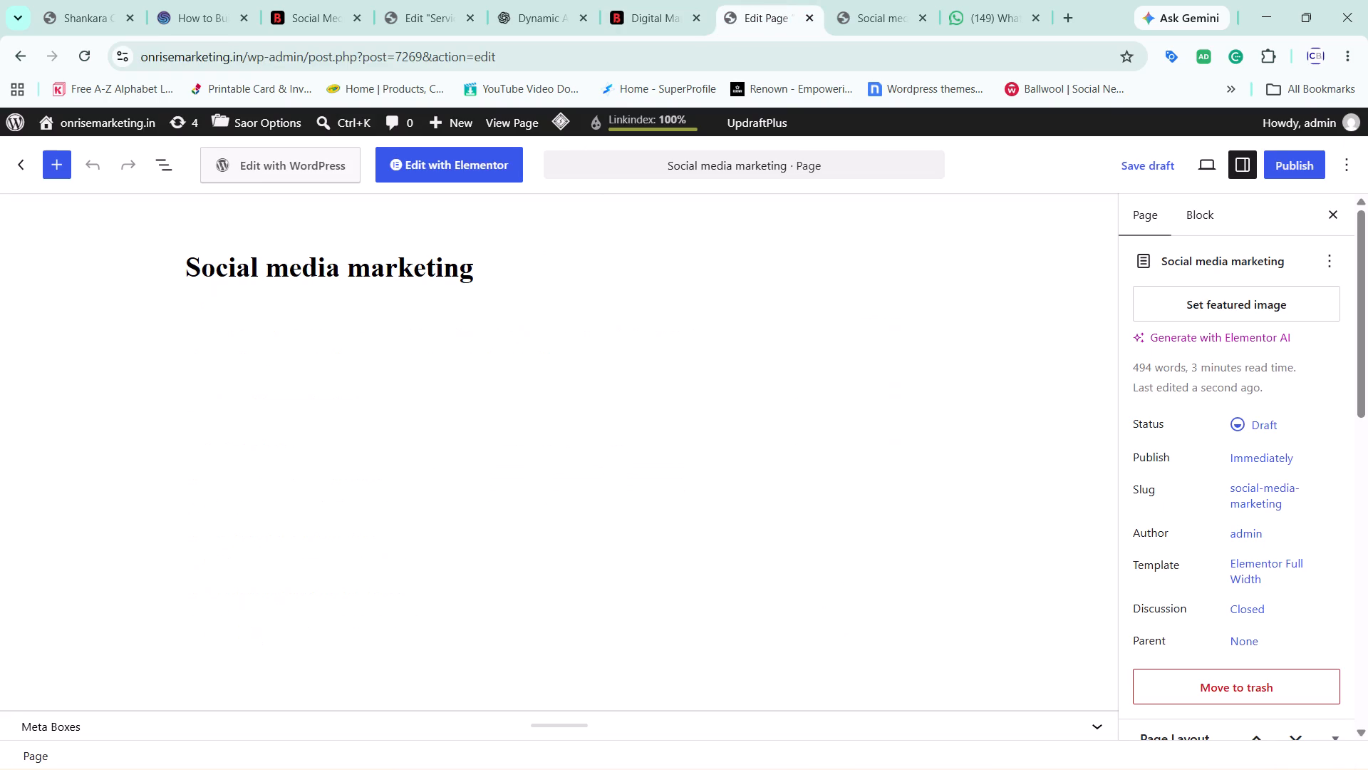
key(ctrl+v)
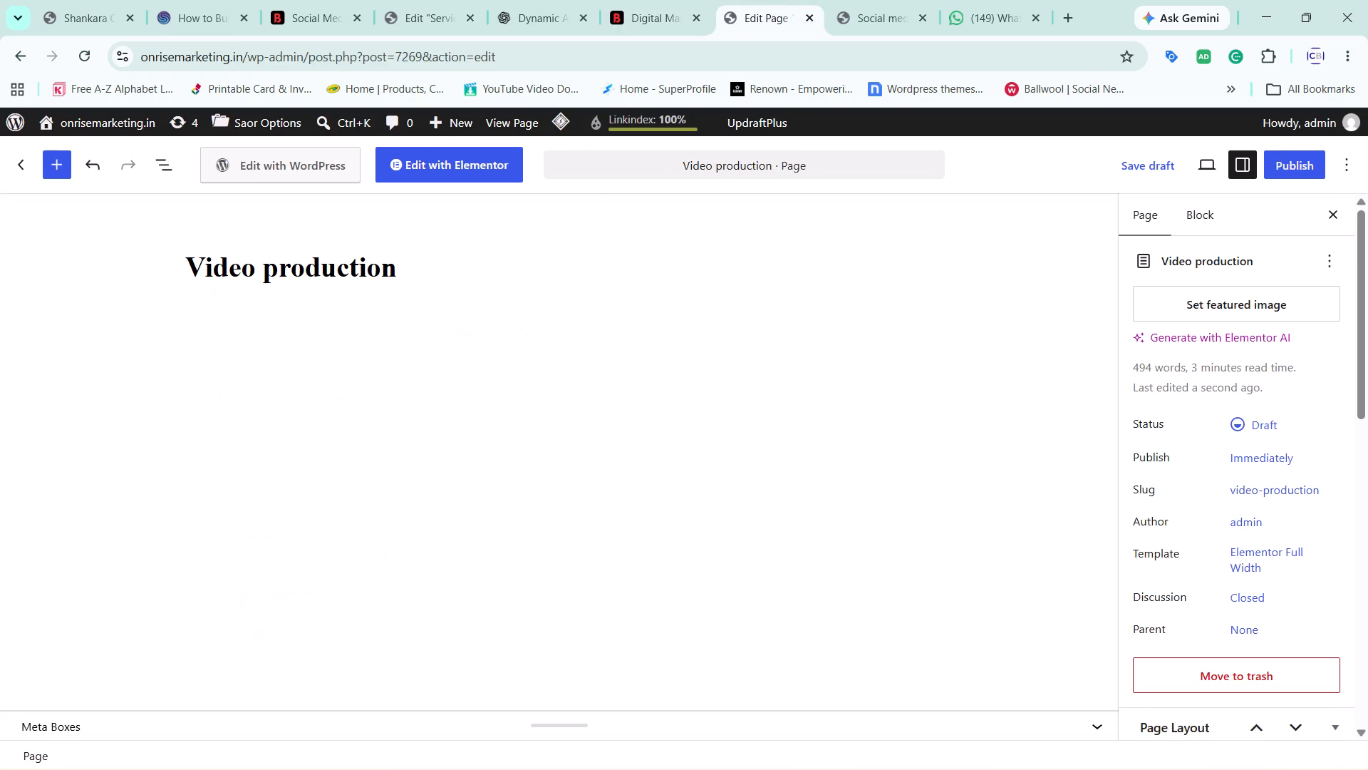
click(1283, 168)
click(1283, 168)
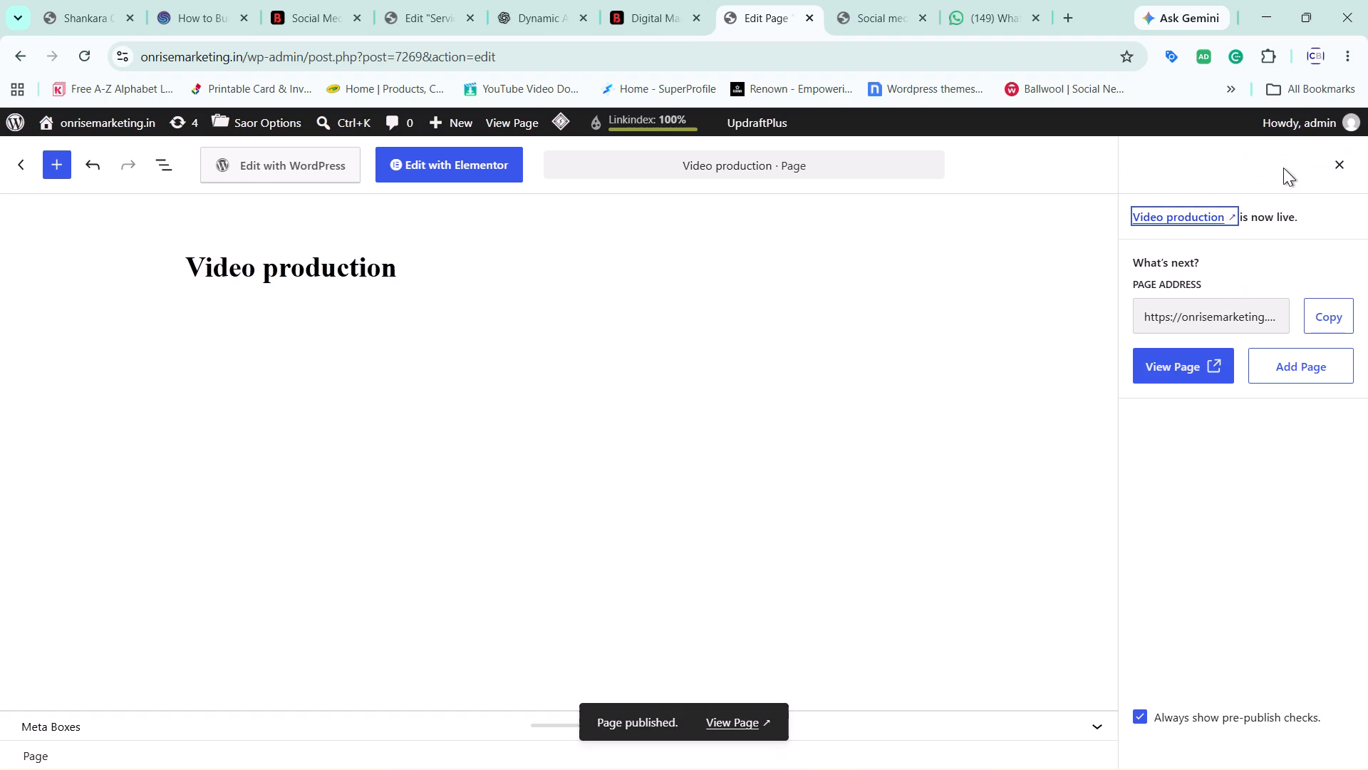
Open the Video production page for editing in Elementor and look over its upper content.
click(445, 168)
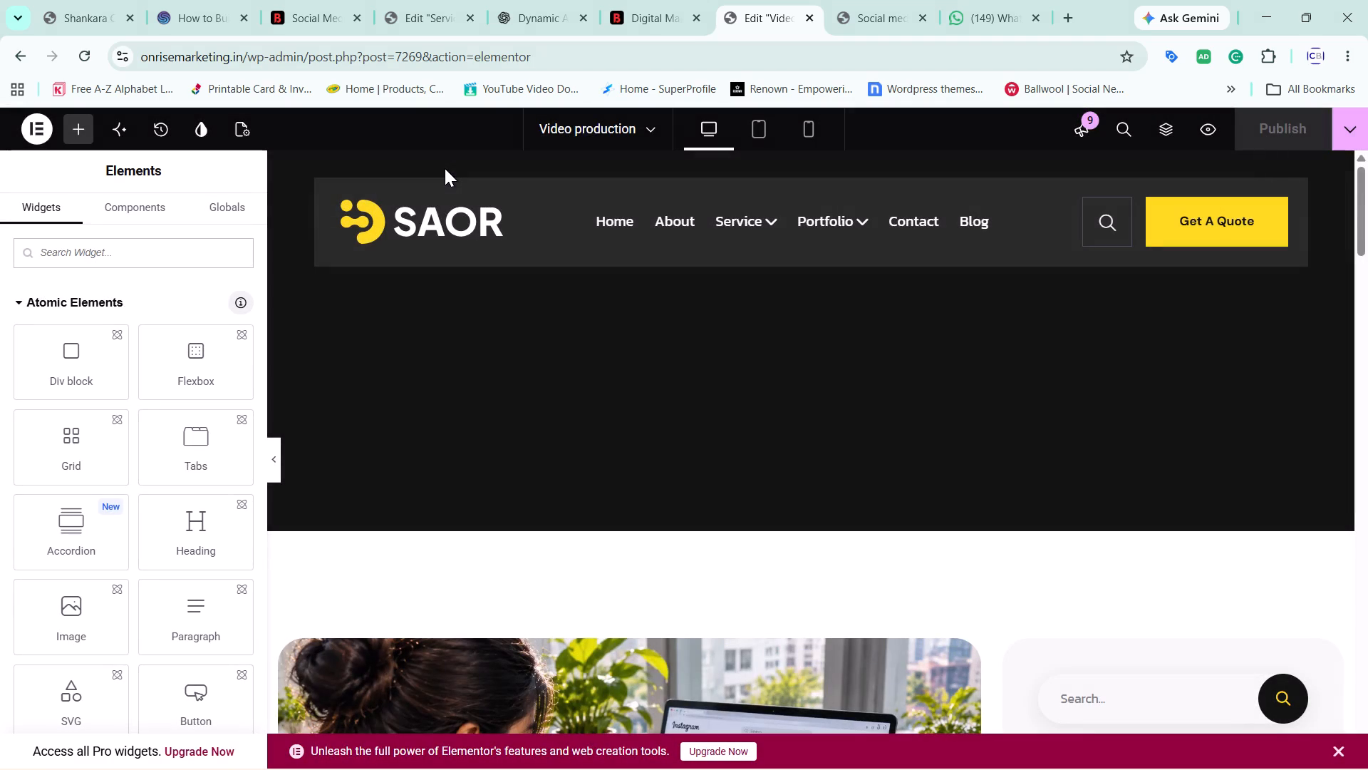
scroll(595, 502, down, 5)
scroll(595, 502, up, 4)
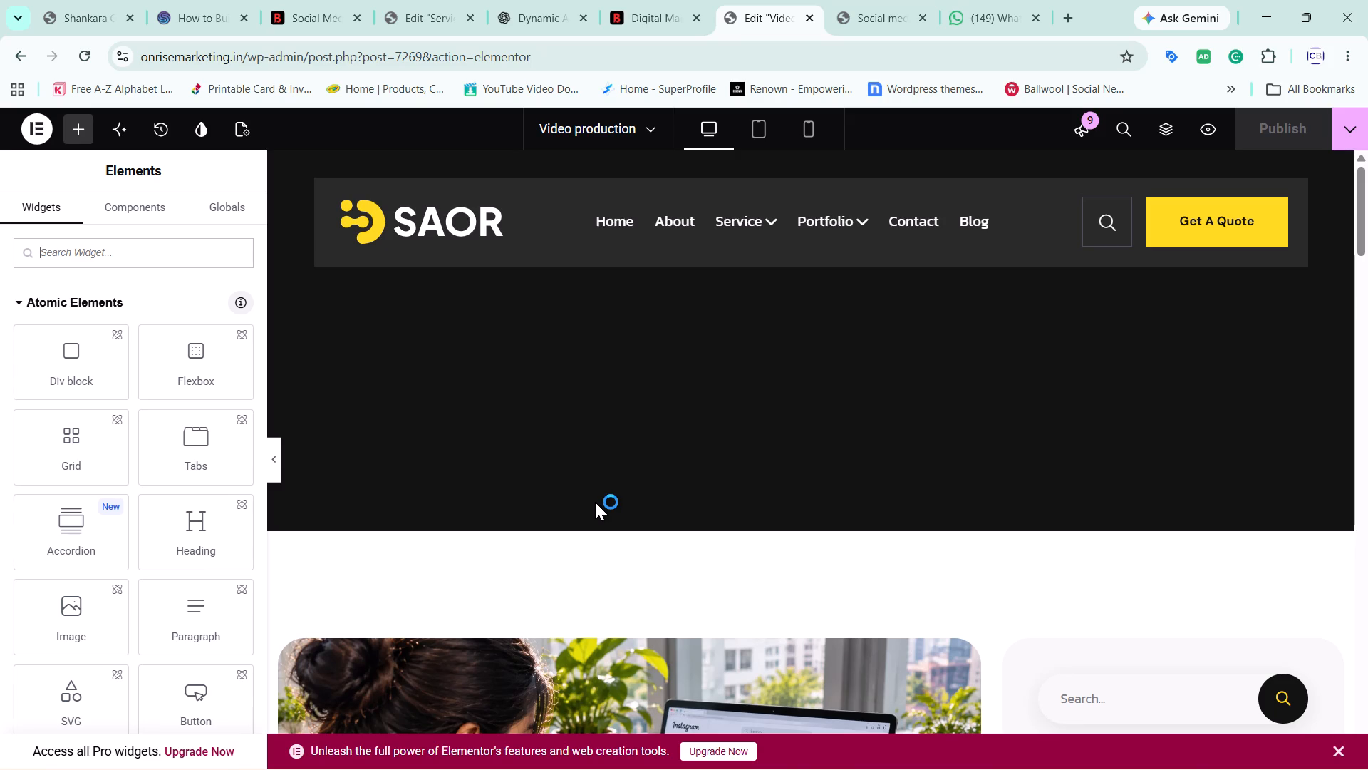
scroll(588, 486, down, 2)
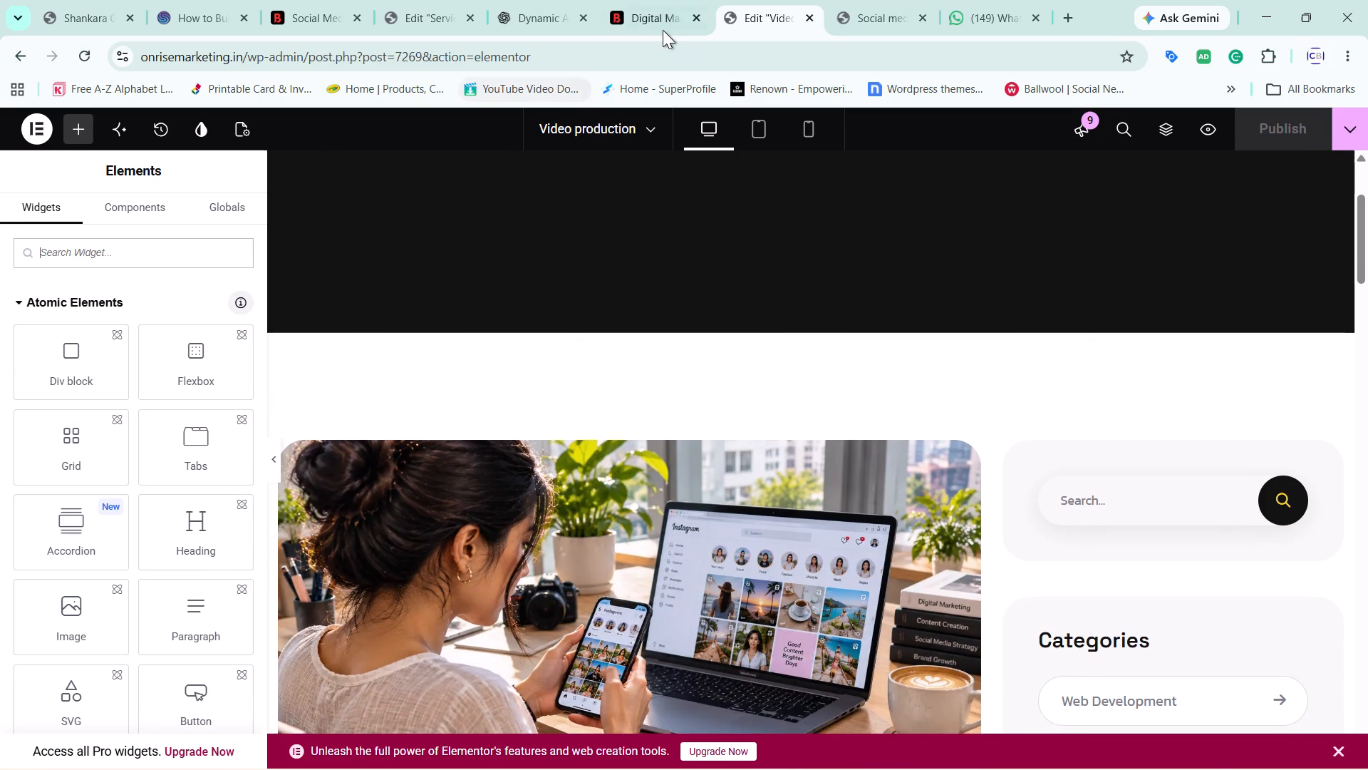
Copy the main heading "Digital marketing services in Bangalore" from the reference site's Services page.
click(663, 30)
scroll(676, 228, up, 3)
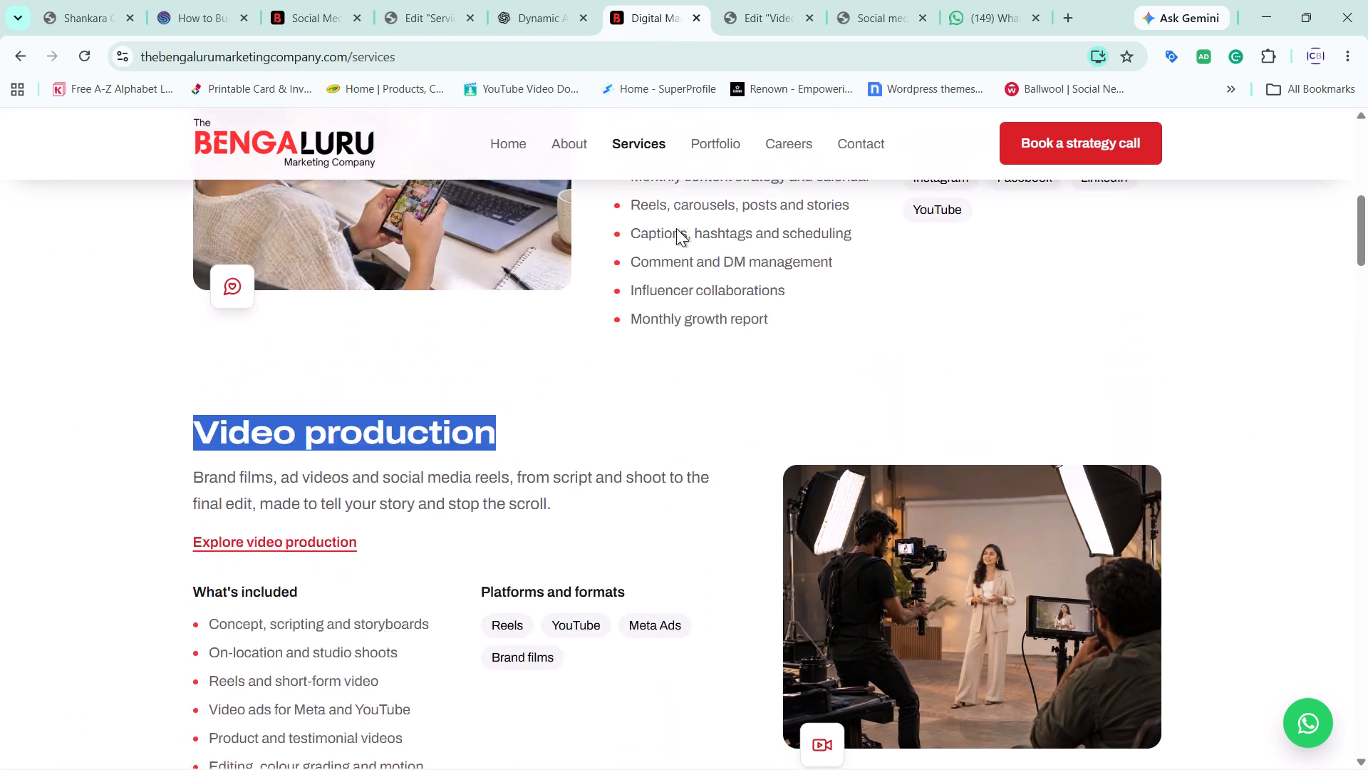
scroll(676, 228, up, 2)
scroll(663, 410, down, 2)
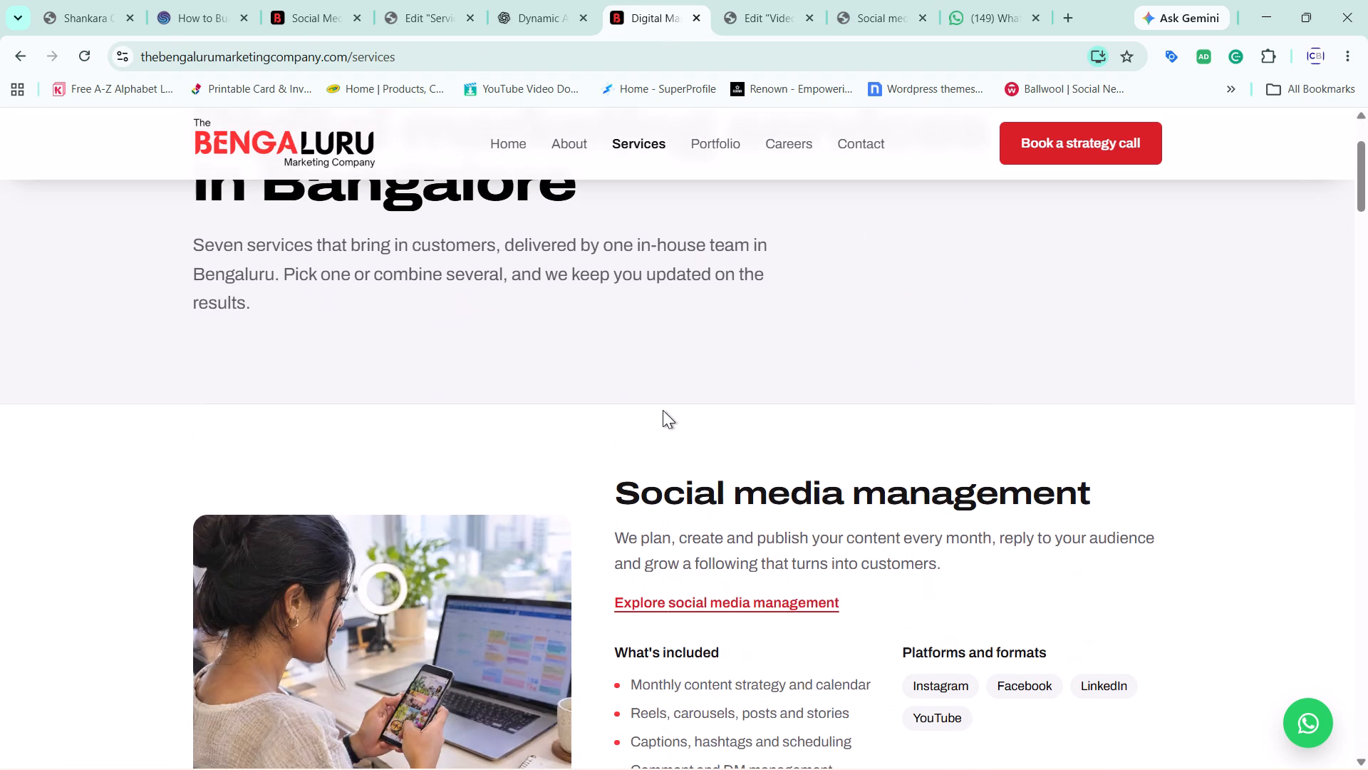
click(663, 410)
scroll(663, 410, up, 3)
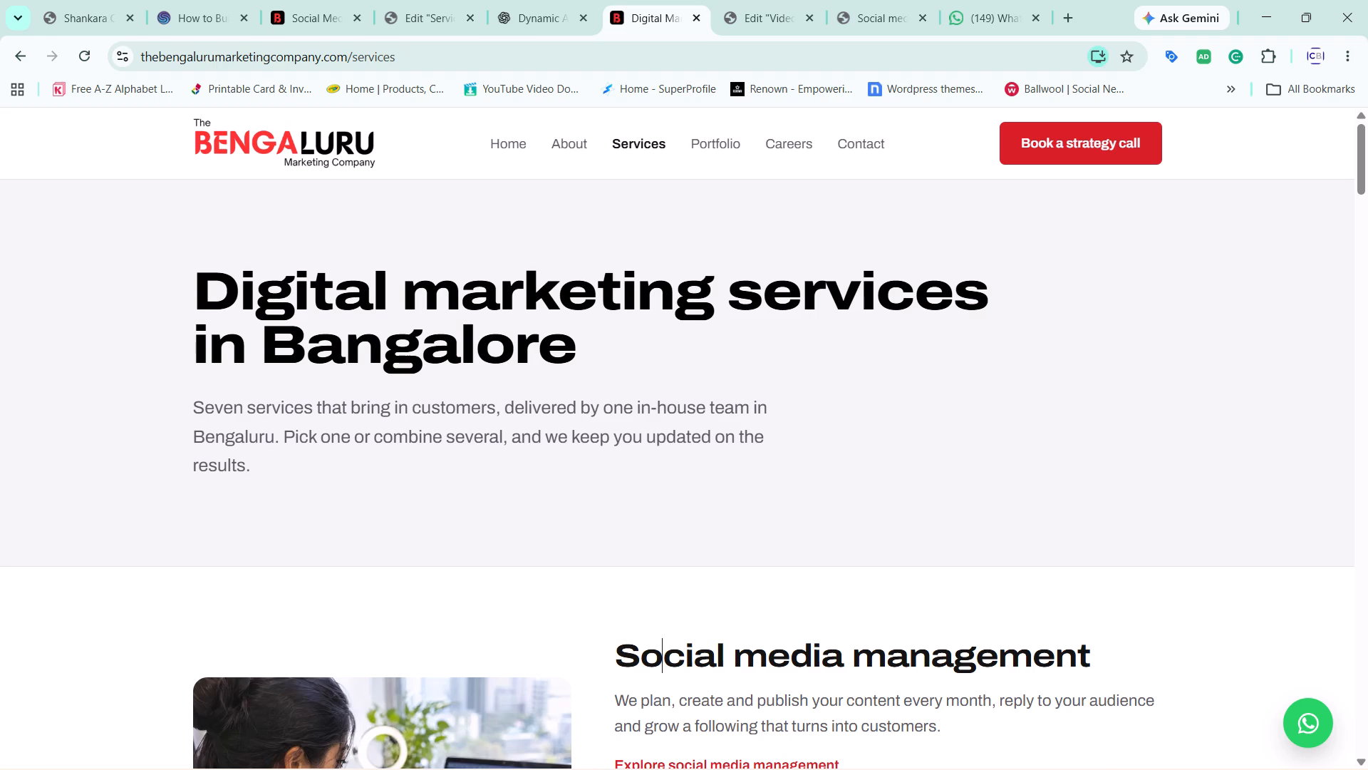
drag(206, 286, 635, 366)
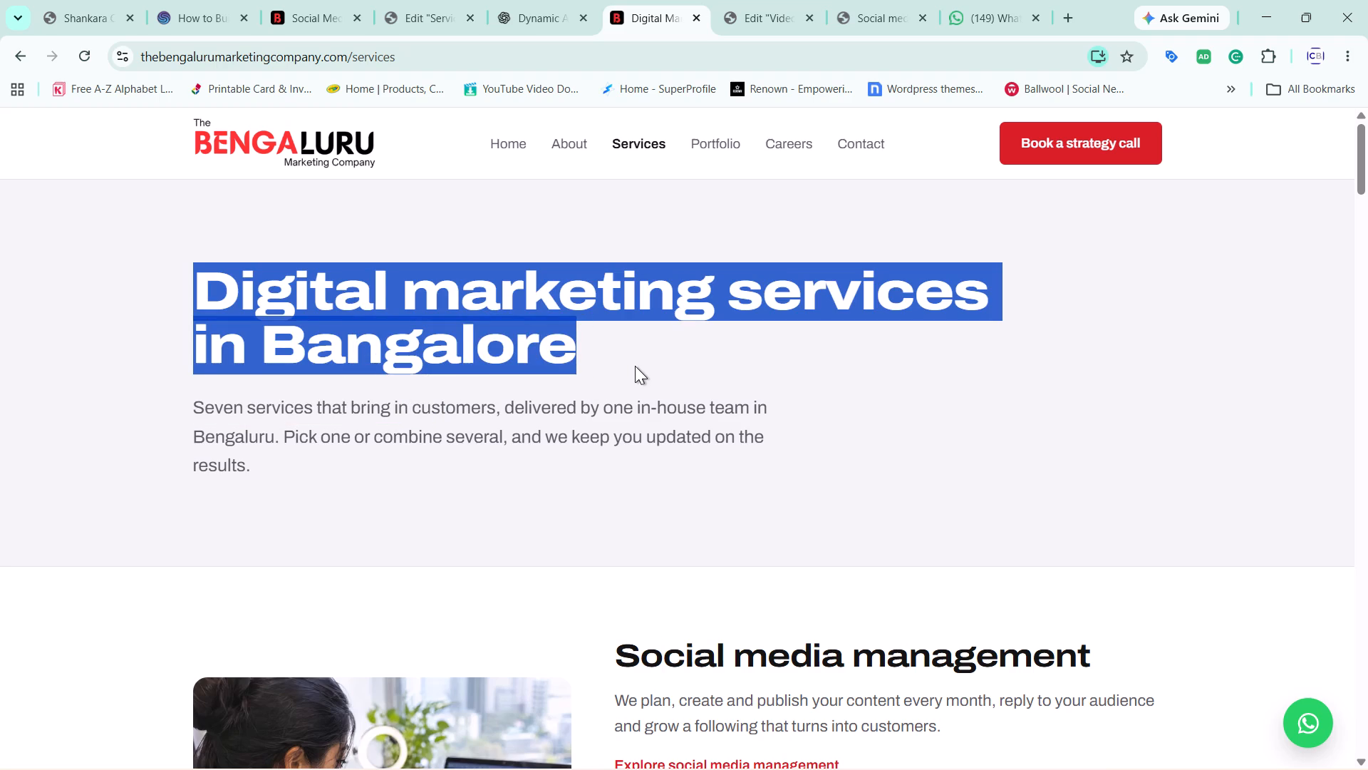
key(ctrl+c)
scroll(635, 366, down, 4)
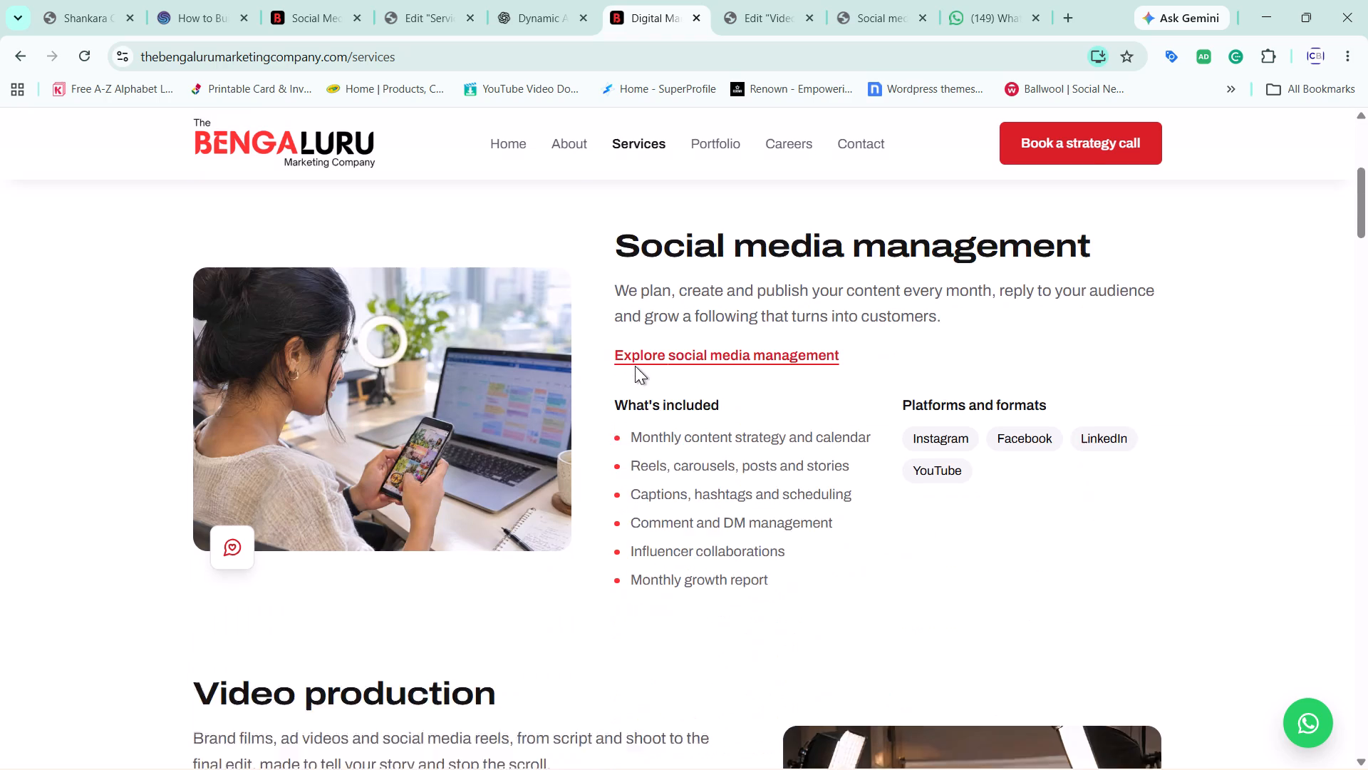
Compare the intro heading area of the Video production page with the live Social media marketing page and the reference Services page.
click(743, 12)
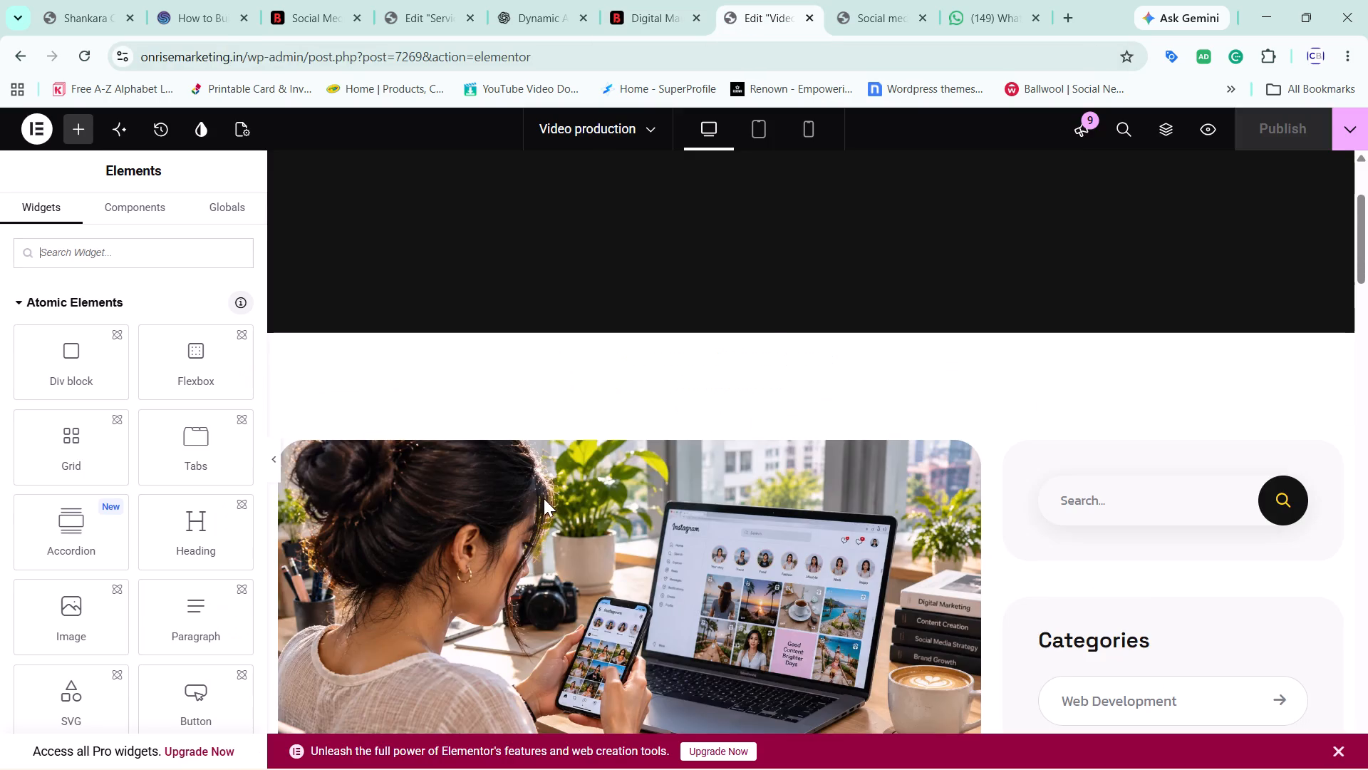
scroll(525, 631, down, 5)
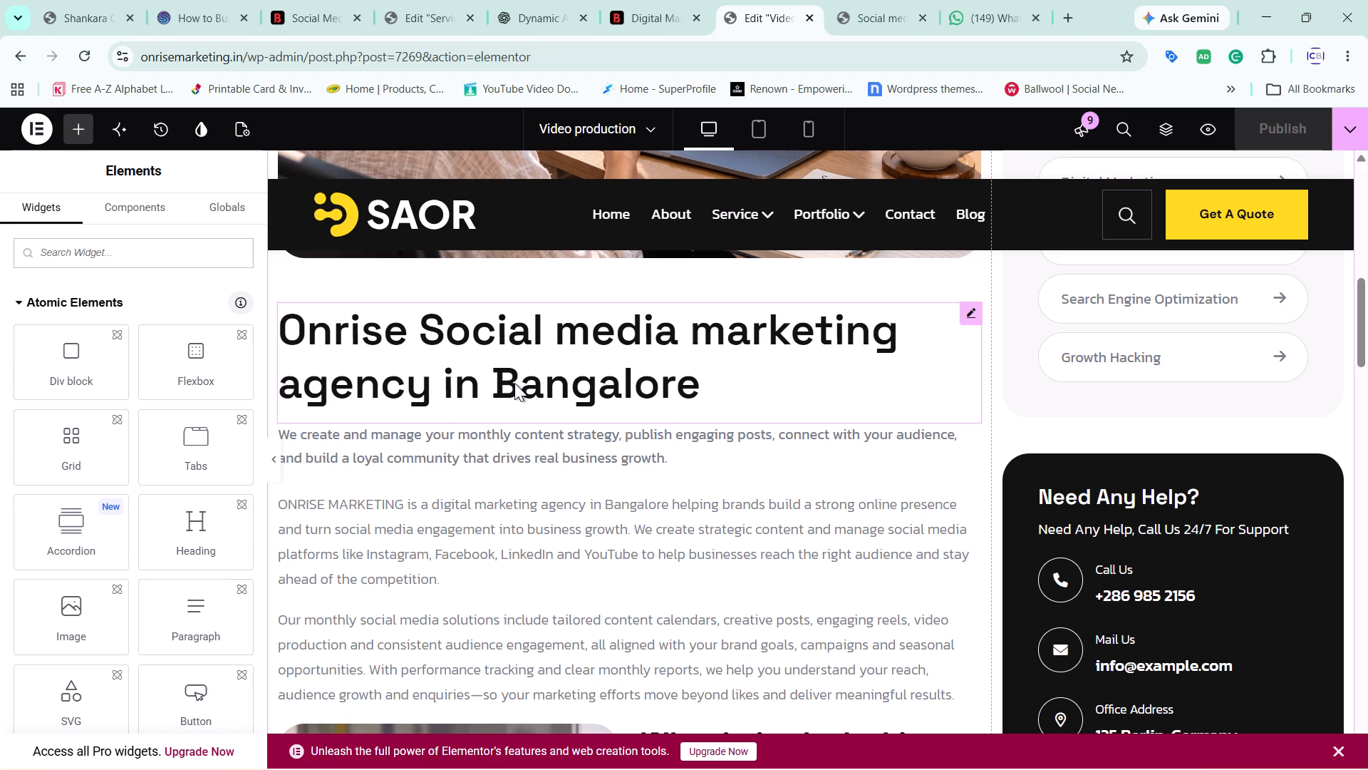
click(903, 0)
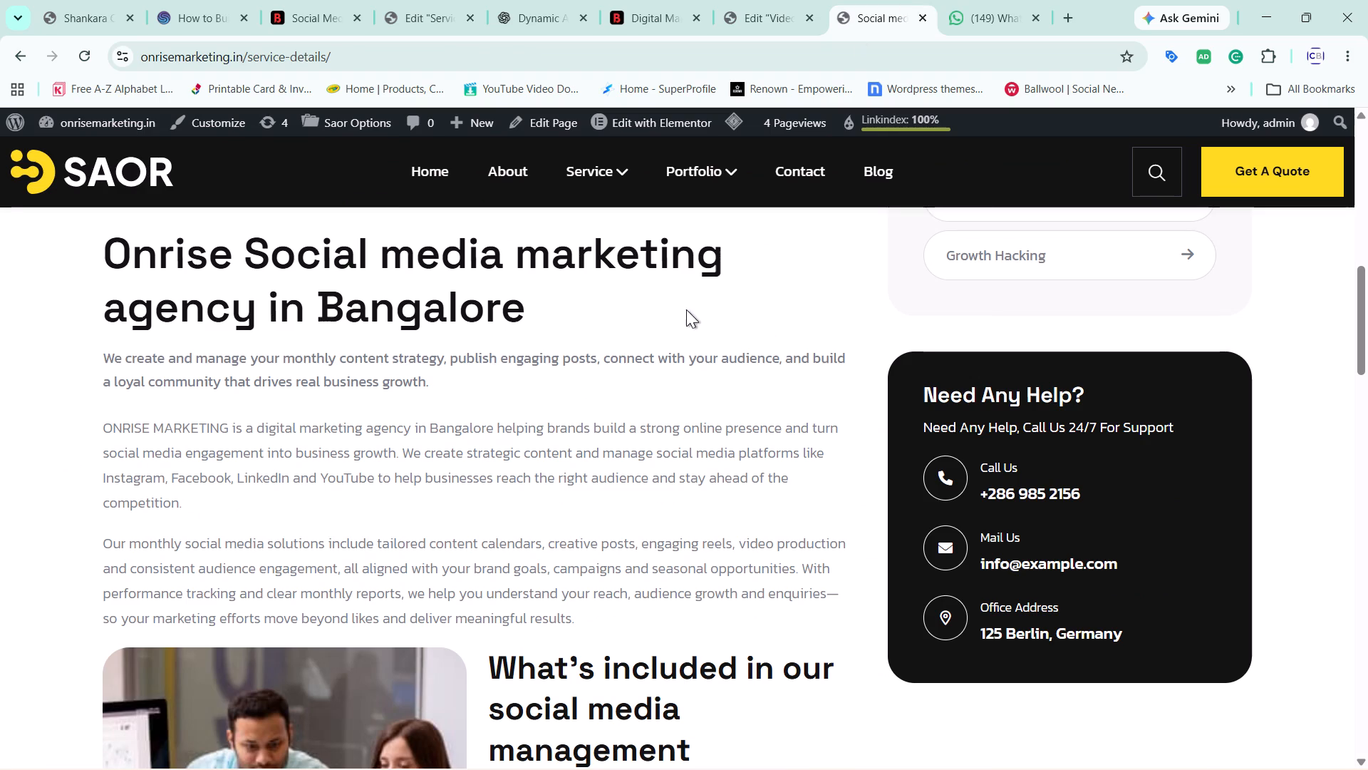
scroll(686, 309, up, 3)
scroll(686, 309, down, 2)
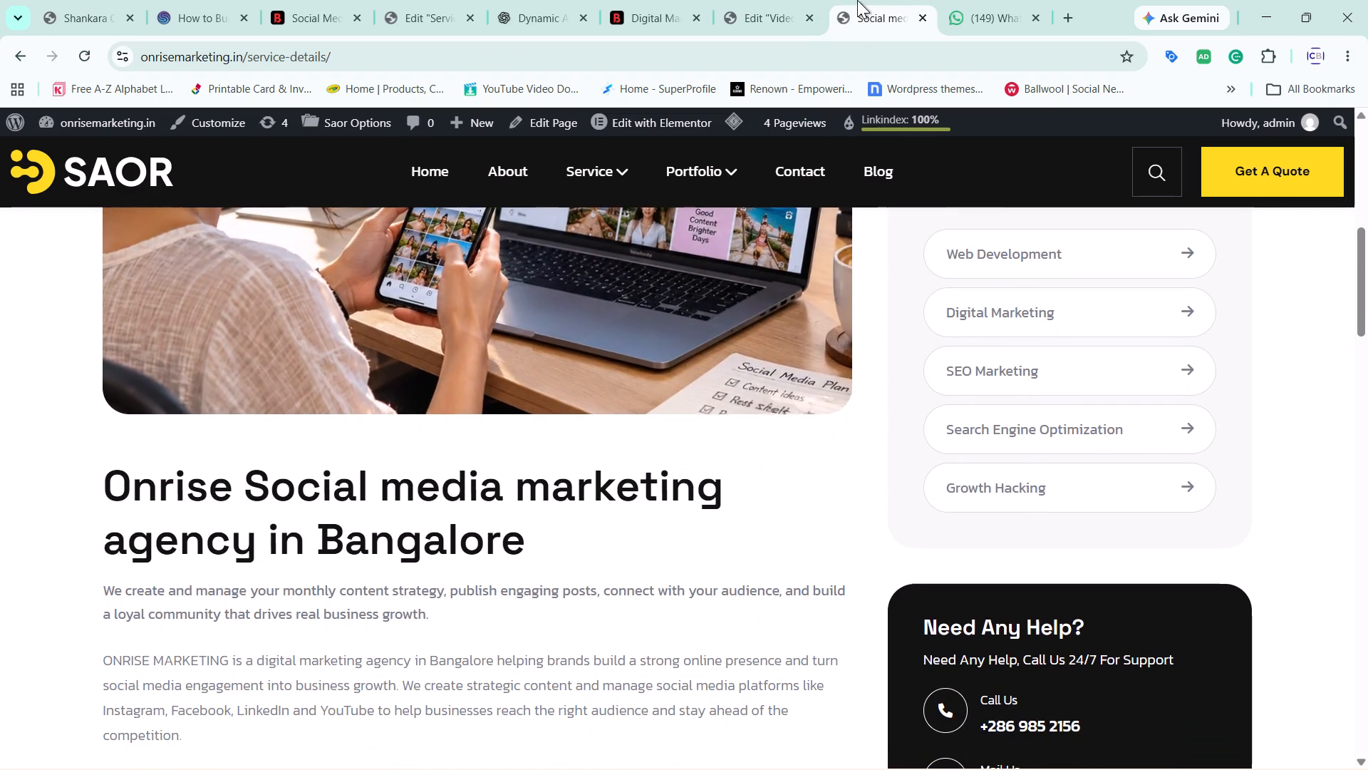
click(676, 0)
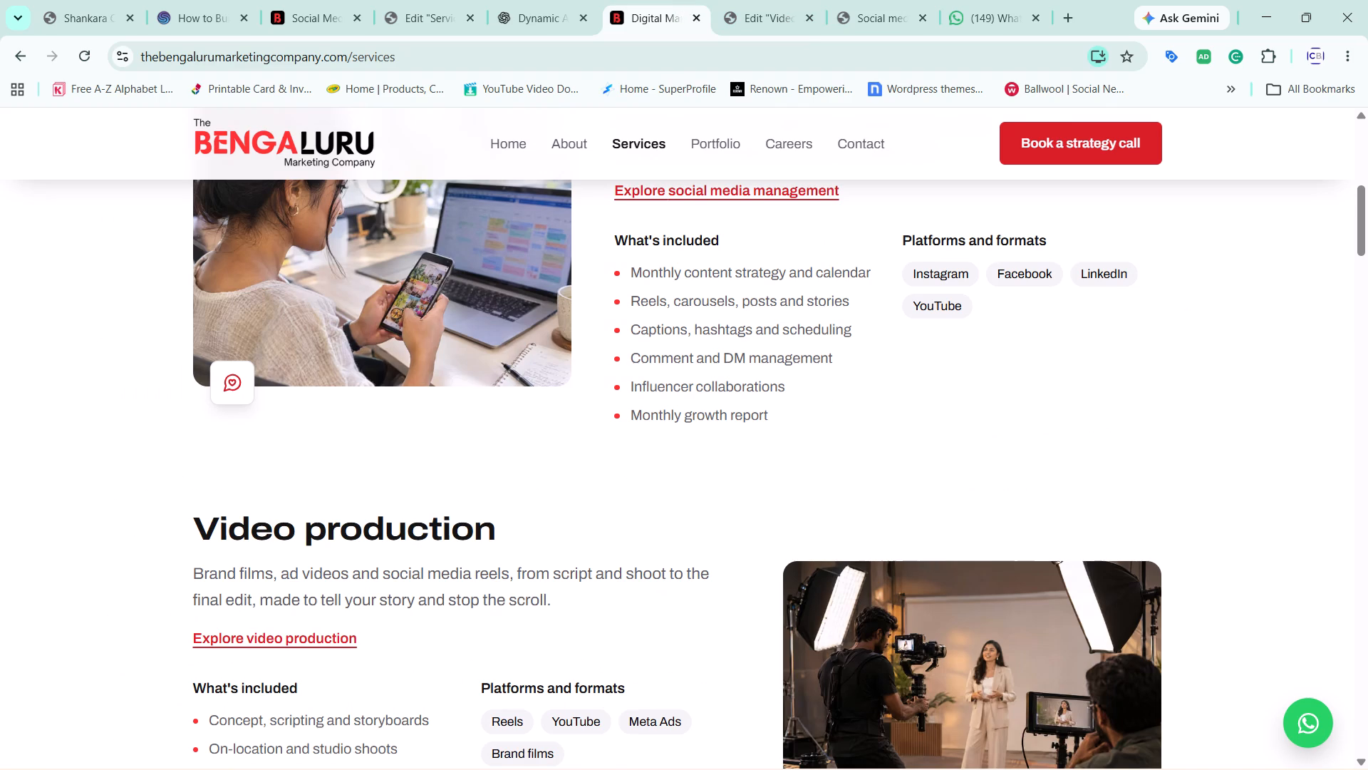
scroll(636, 337, up, 7)
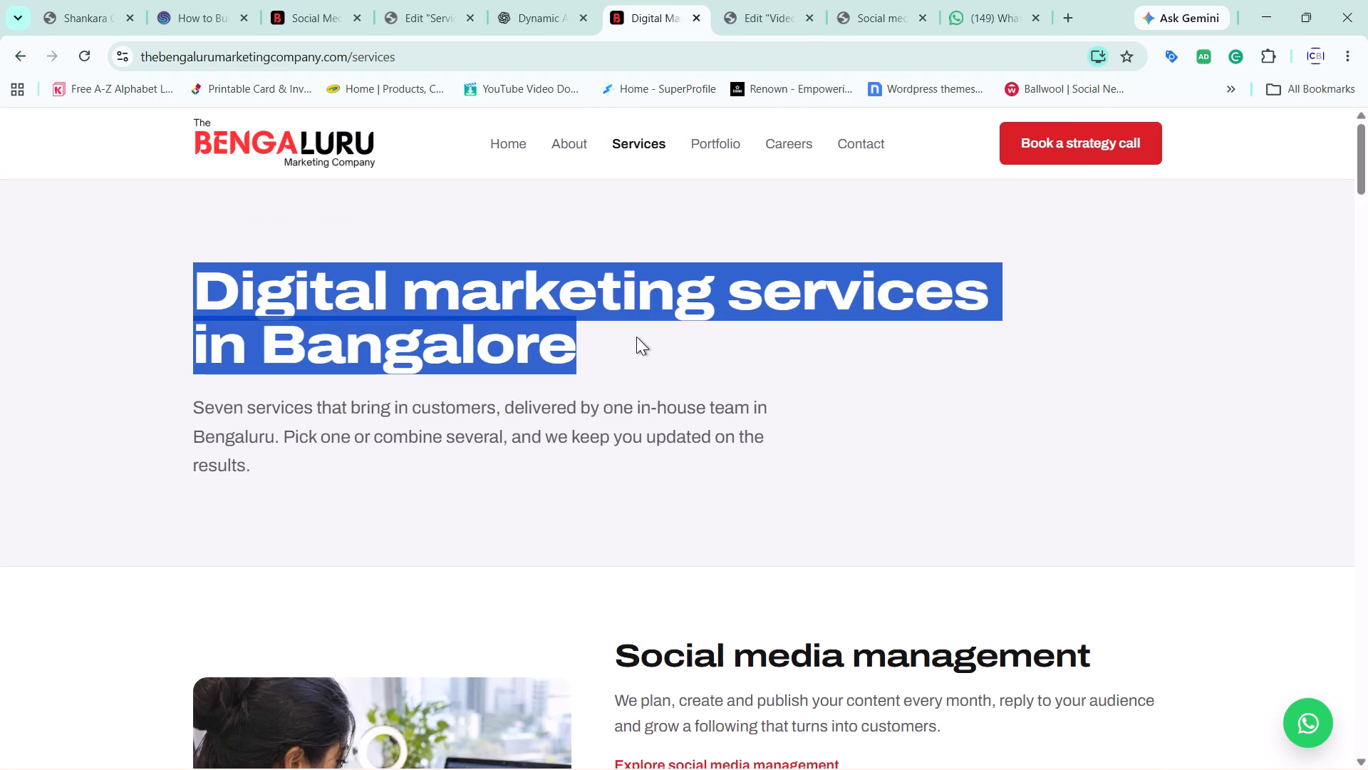
click(654, 458)
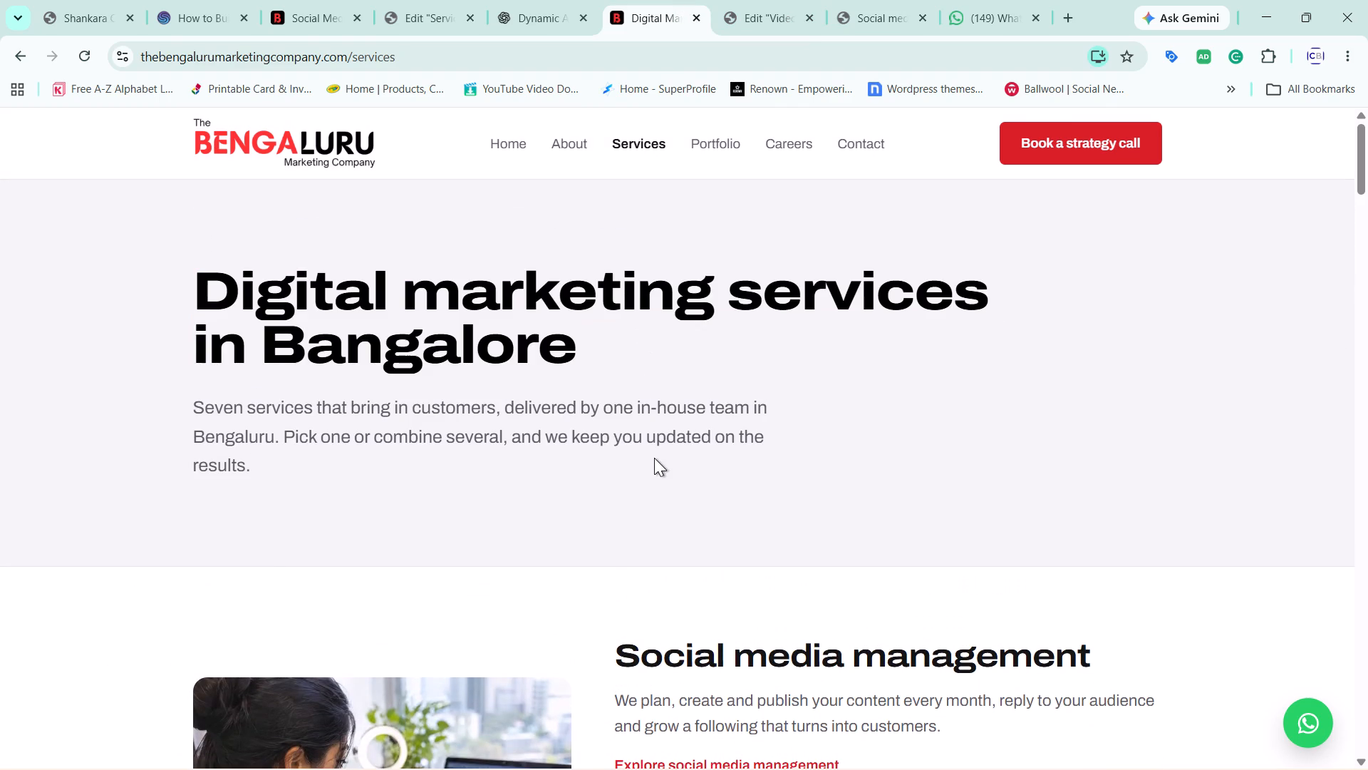
scroll(654, 458, down, 1)
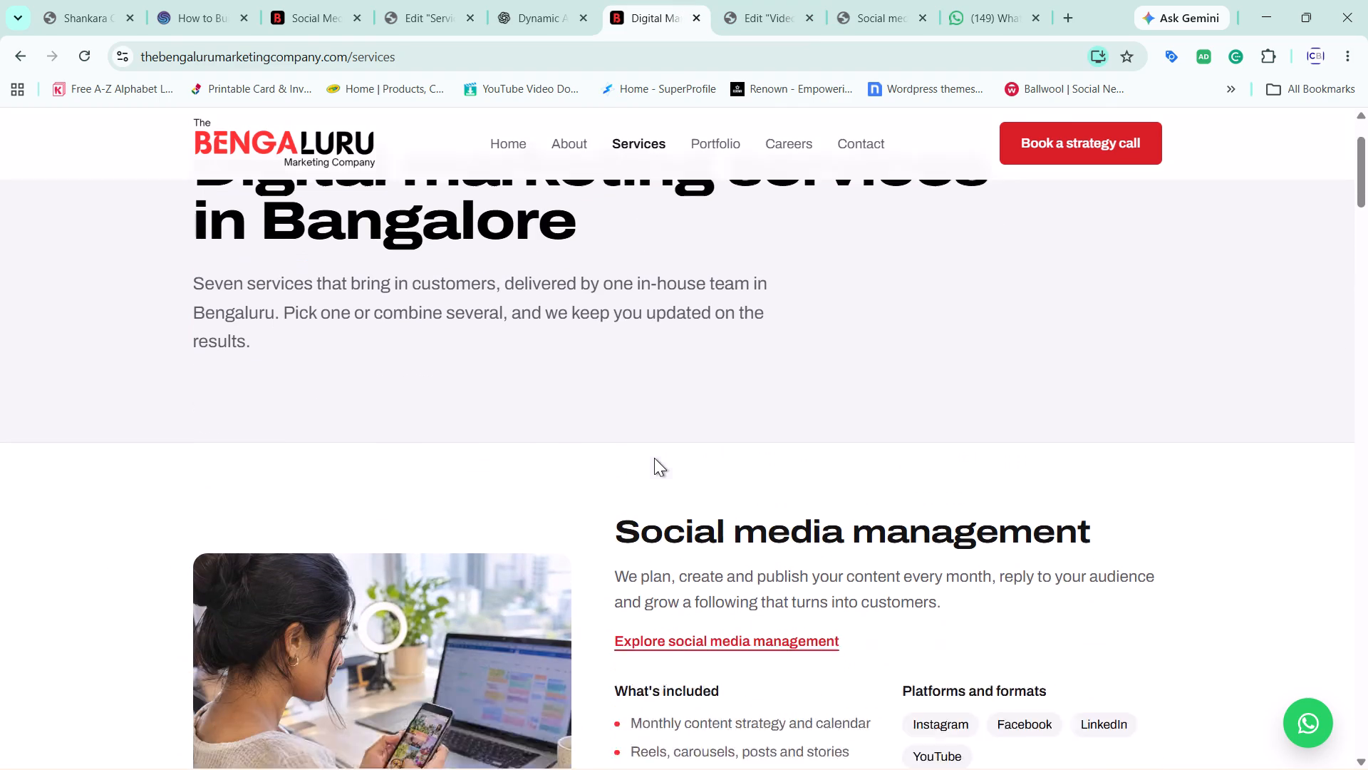
scroll(654, 458, down, 1)
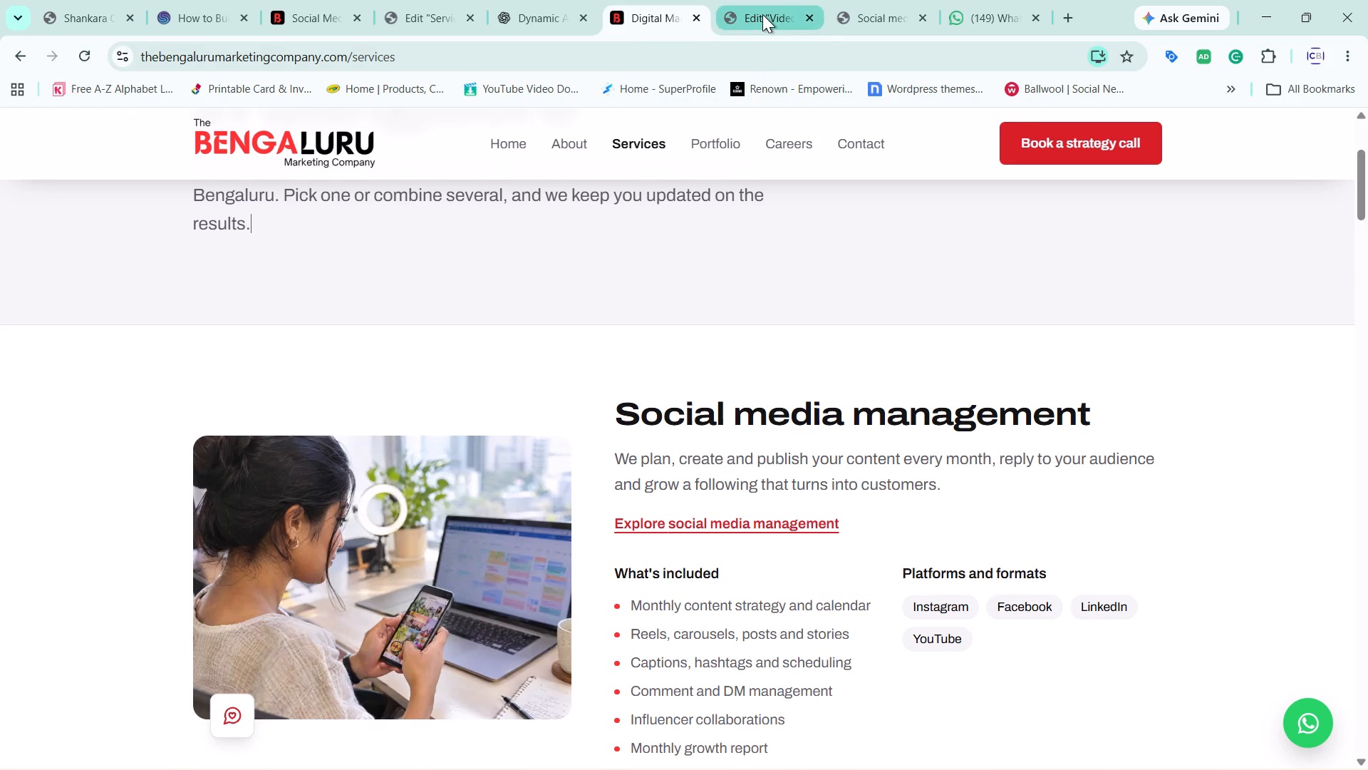
Open the heading "Onrise Social media marketing agency in Bangalore" on the Video production page for editing in Elementor.
click(762, 14)
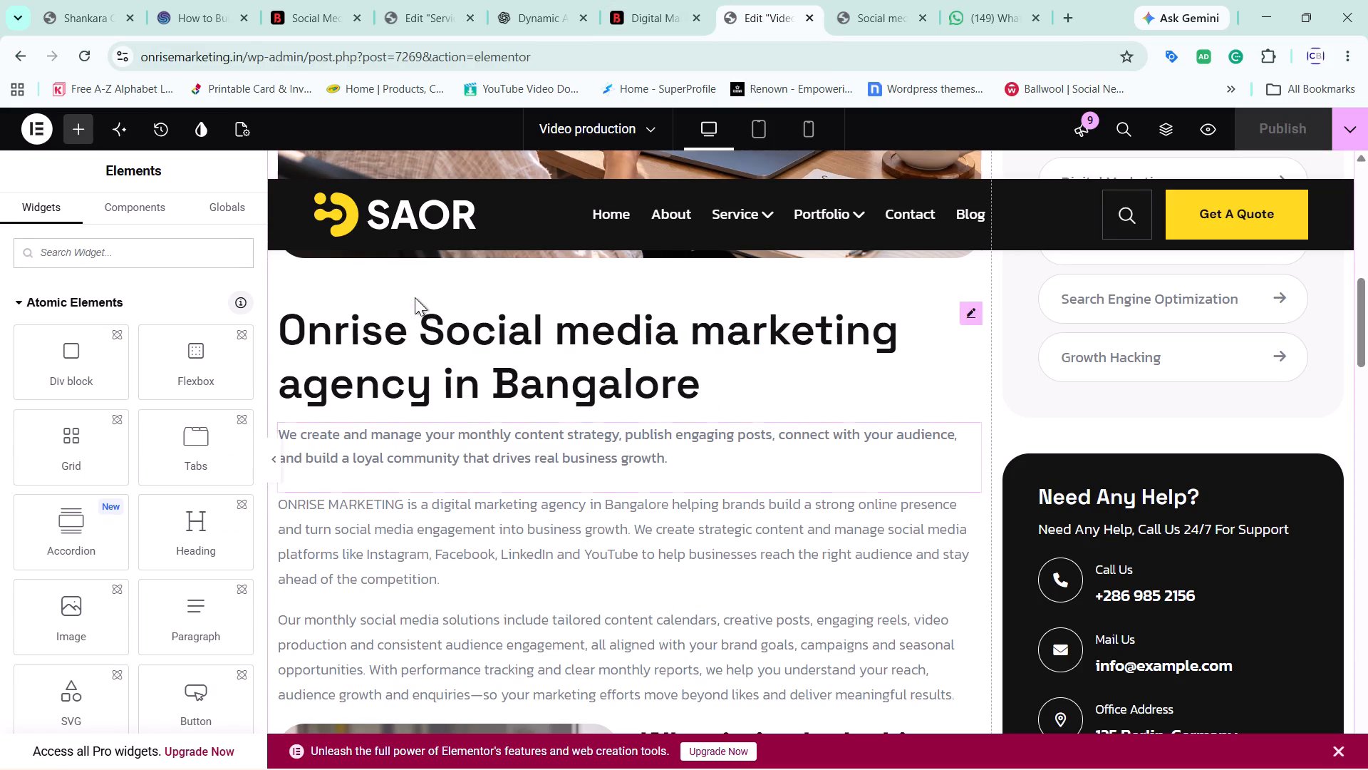
click(435, 327)
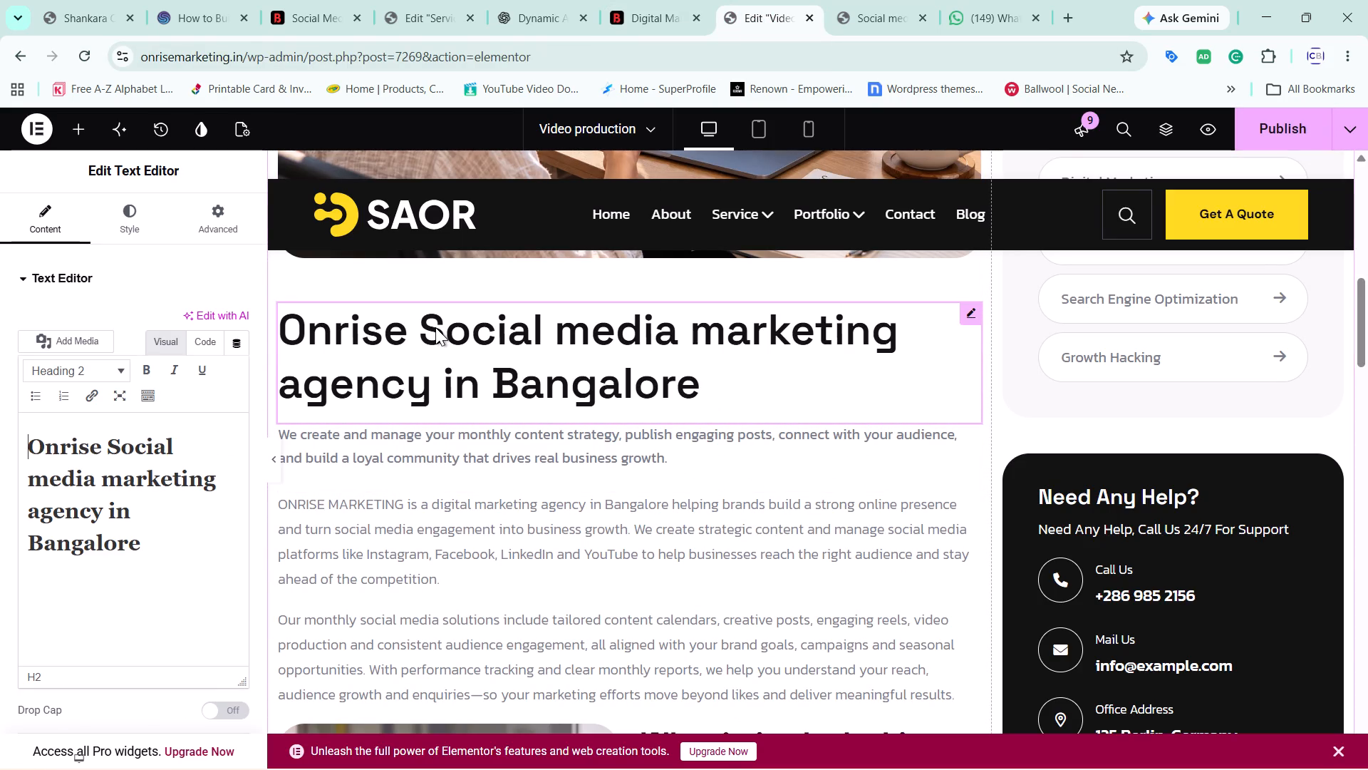
Look through the reference site's Services page for heading and intro text suited to the Video production page.
click(636, 36)
scroll(637, 431, down, 1)
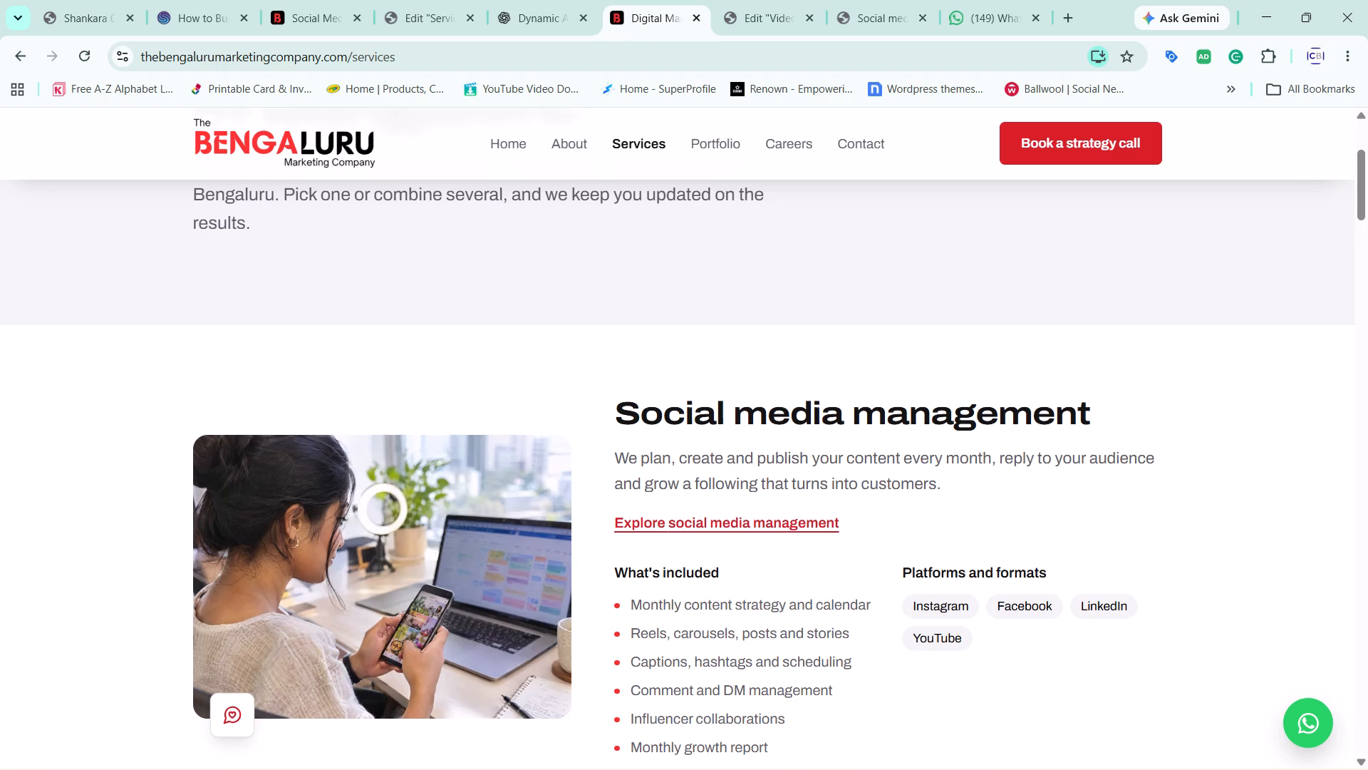
scroll(637, 431, down, 4)
scroll(637, 431, up, 5)
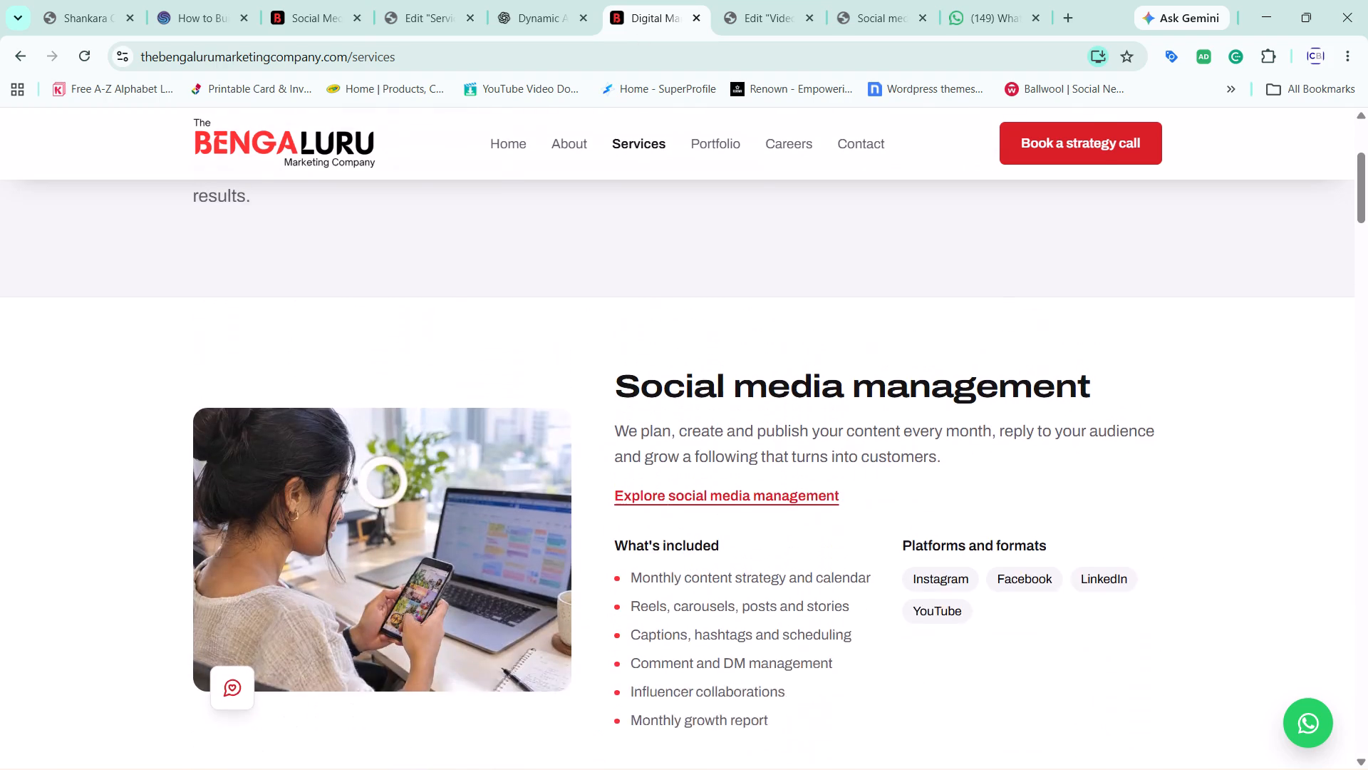
scroll(637, 431, down, 1)
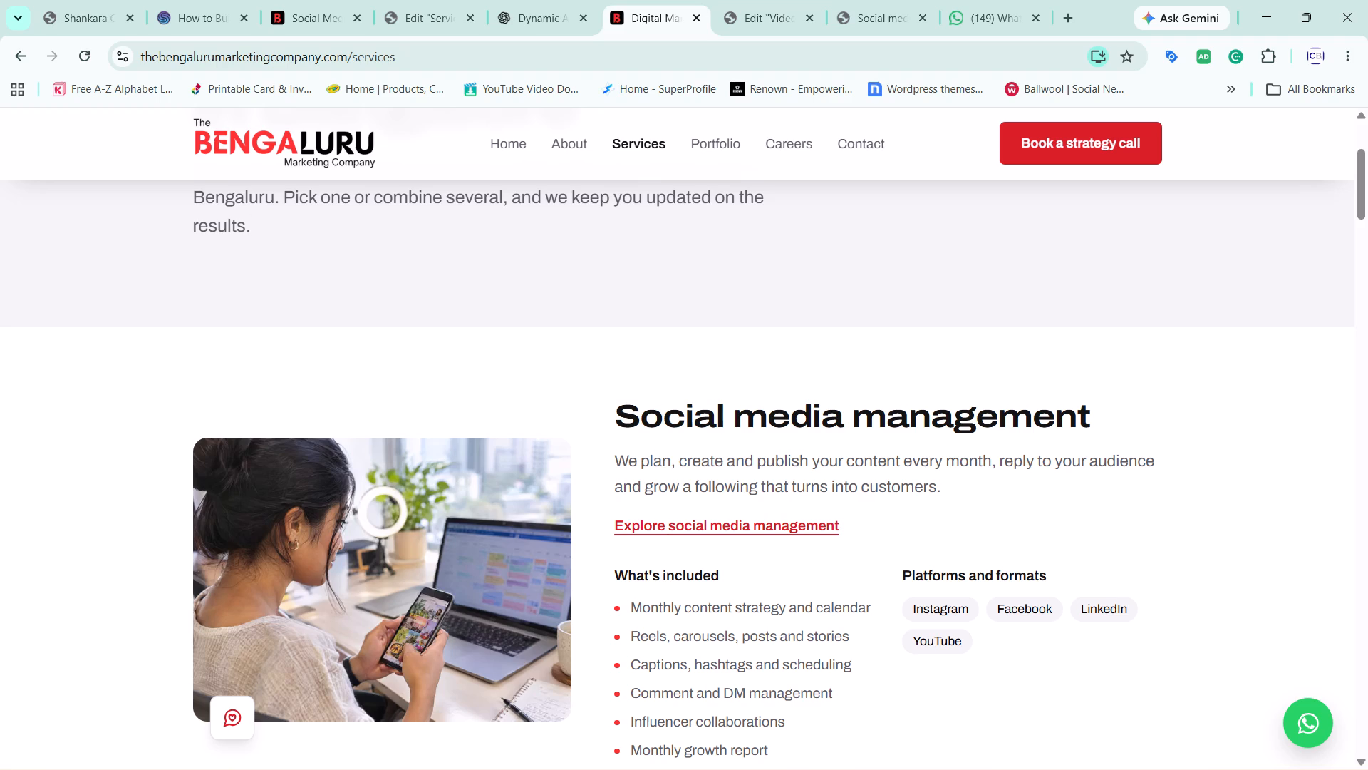
scroll(675, 462, up, 5)
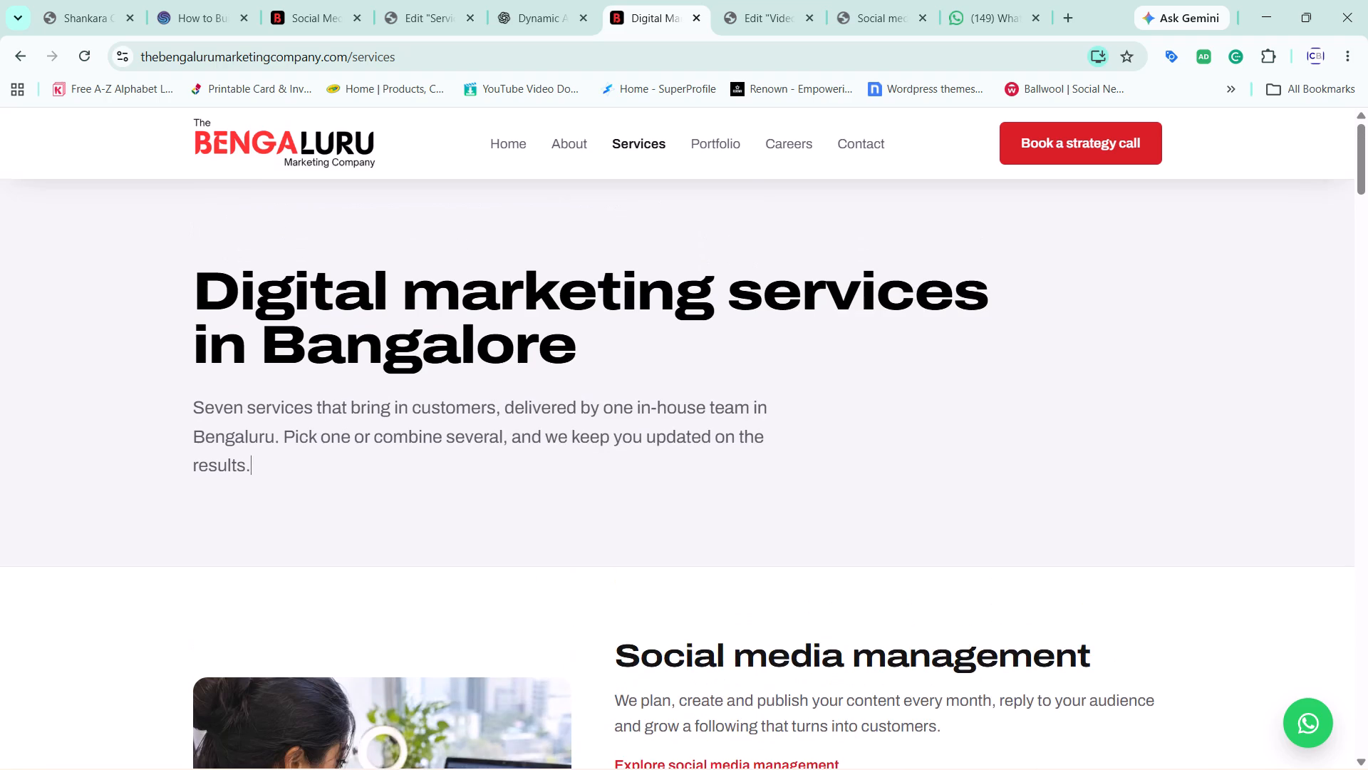
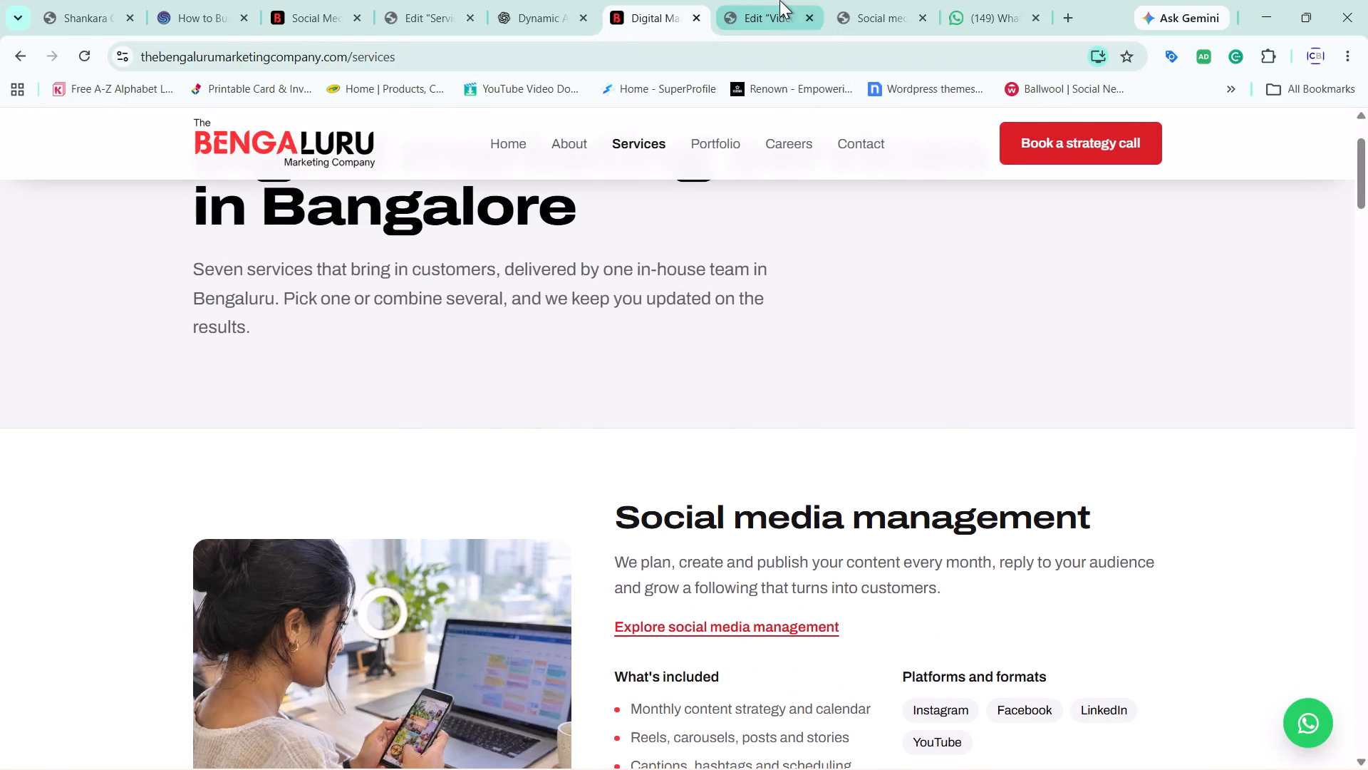
Find the Video production service on the reference site's Services page and open its detail page.
click(777, 0)
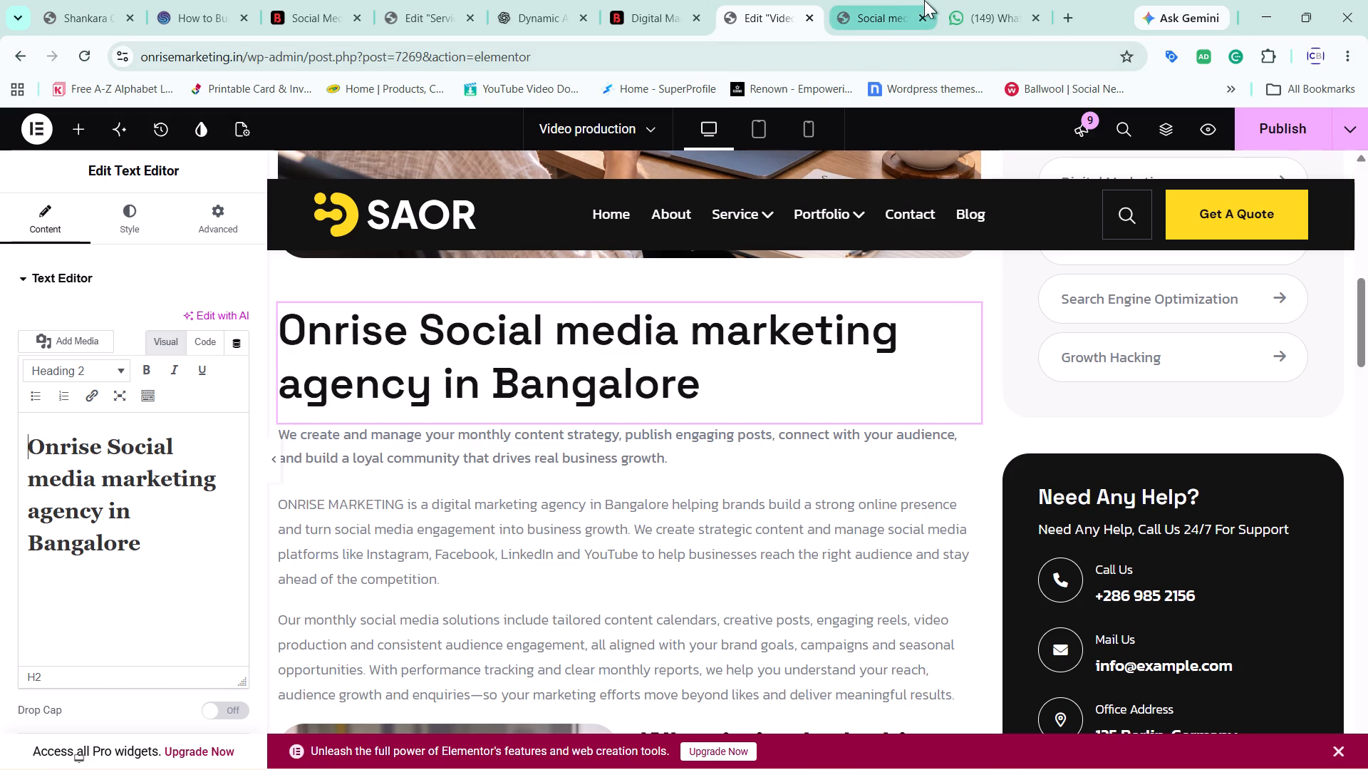
click(887, 0)
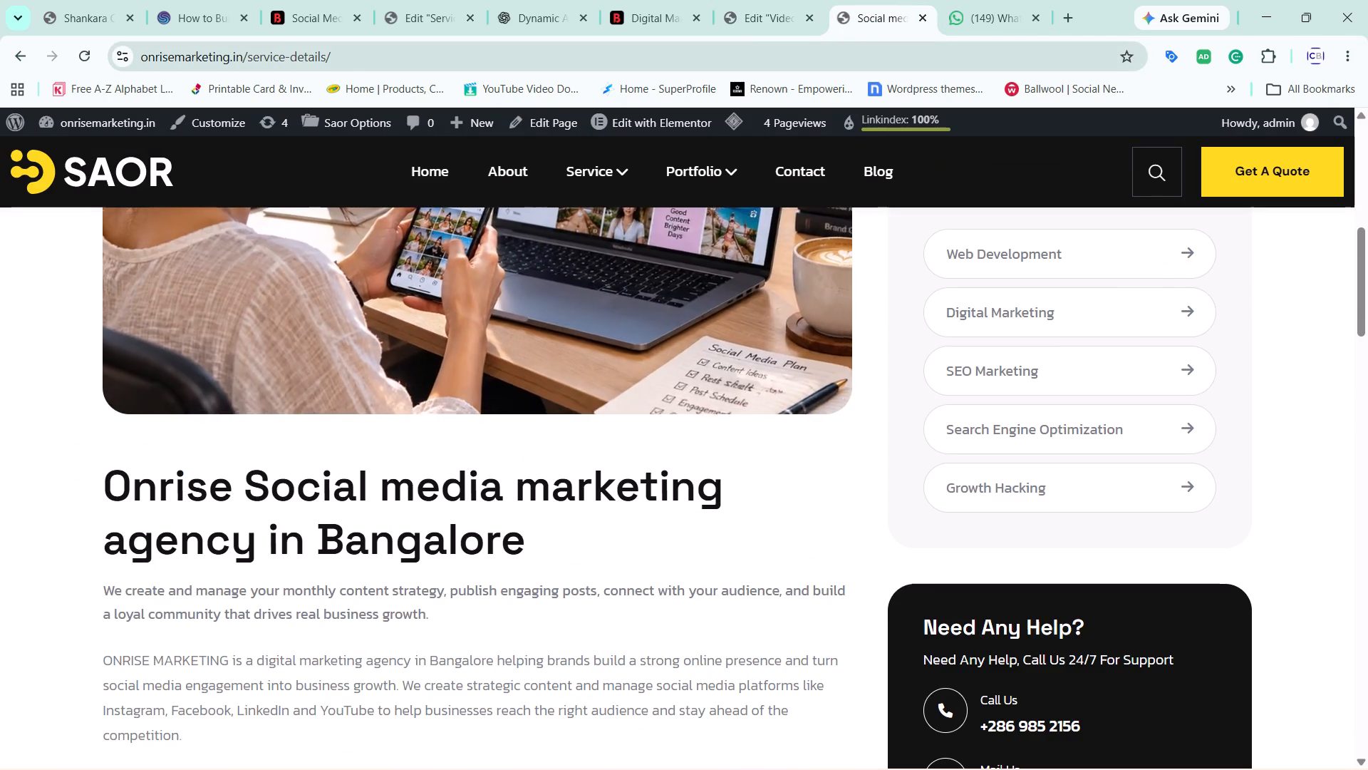
click(698, 0)
scroll(563, 382, up, 5)
scroll(563, 382, down, 2)
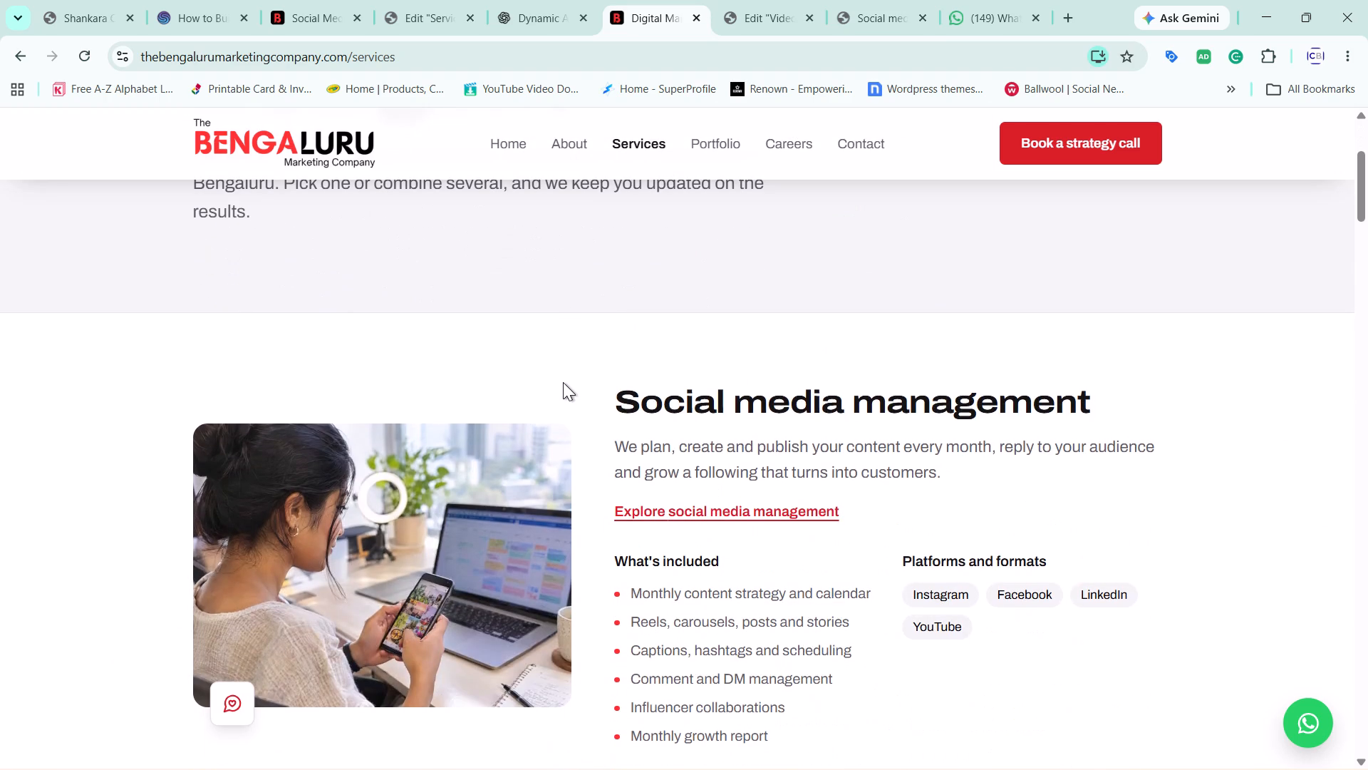
scroll(563, 382, up, 7)
click(630, 143)
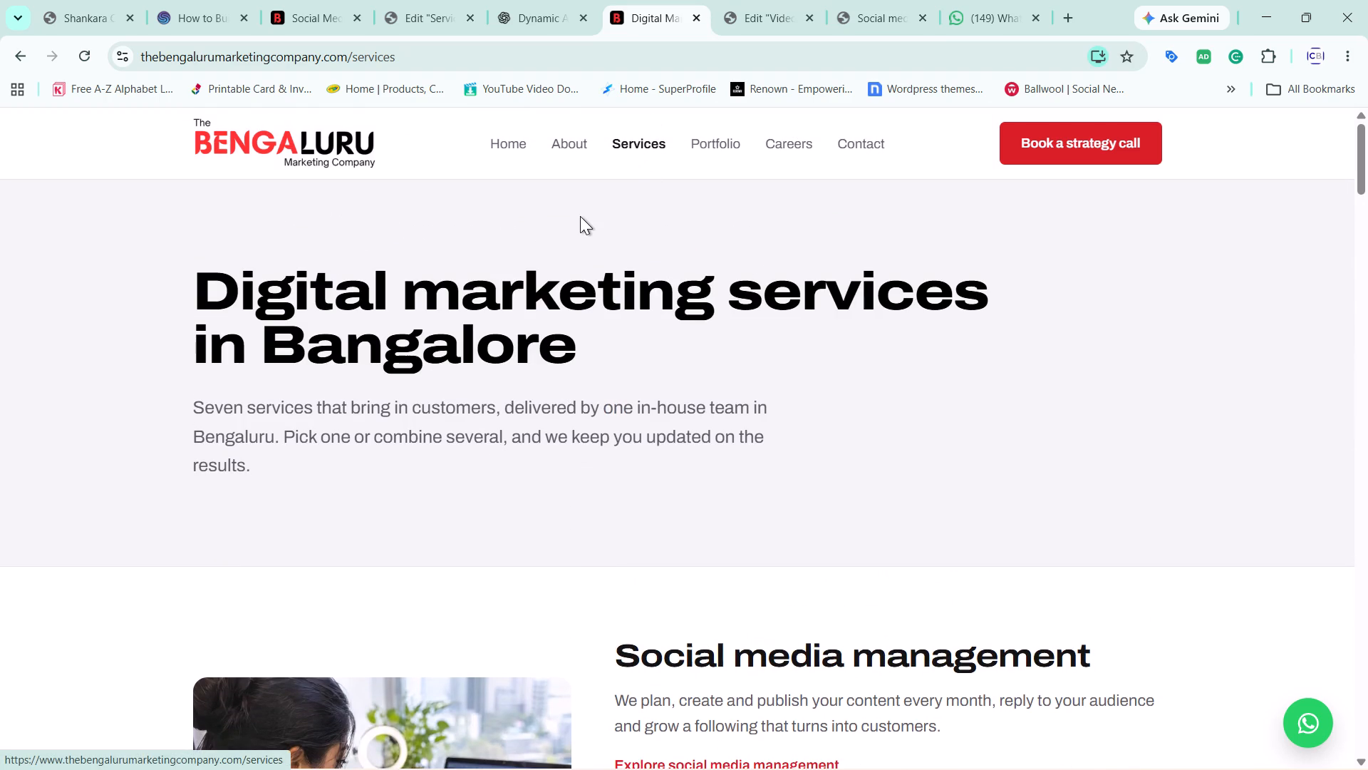
scroll(580, 216, down, 5)
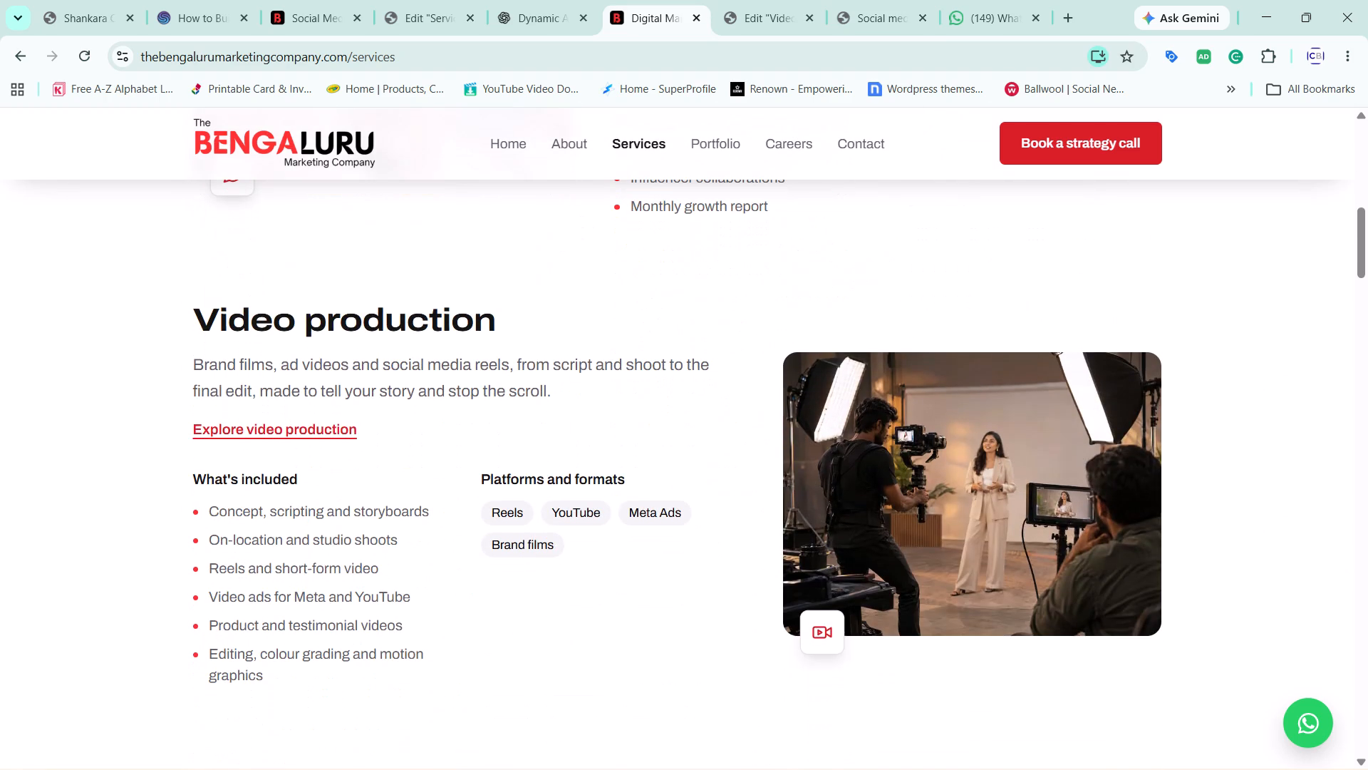
click(317, 443)
drag(317, 443, 317, 436)
click(317, 436)
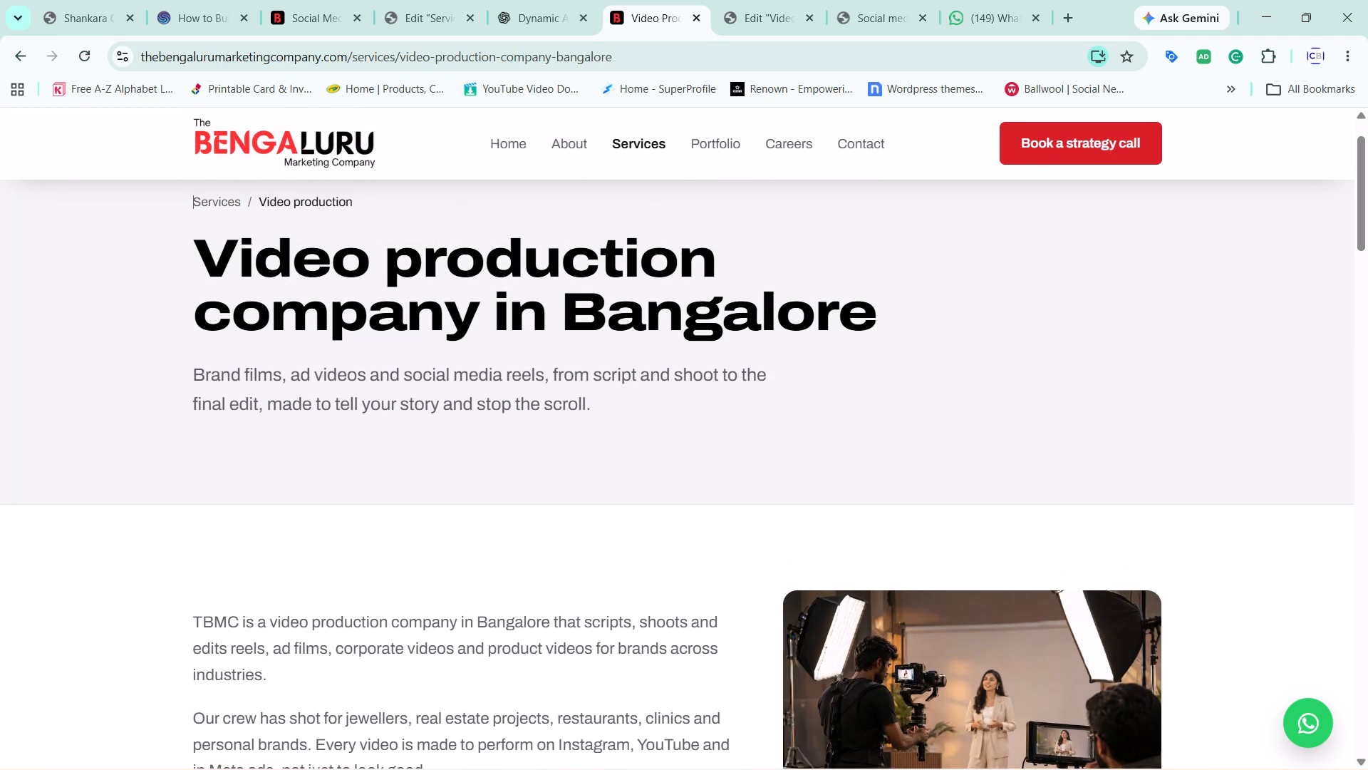
Copy the main heading "Video production company in Bangalore" from the reference page.
click(229, 256)
drag(201, 243, 320, 217)
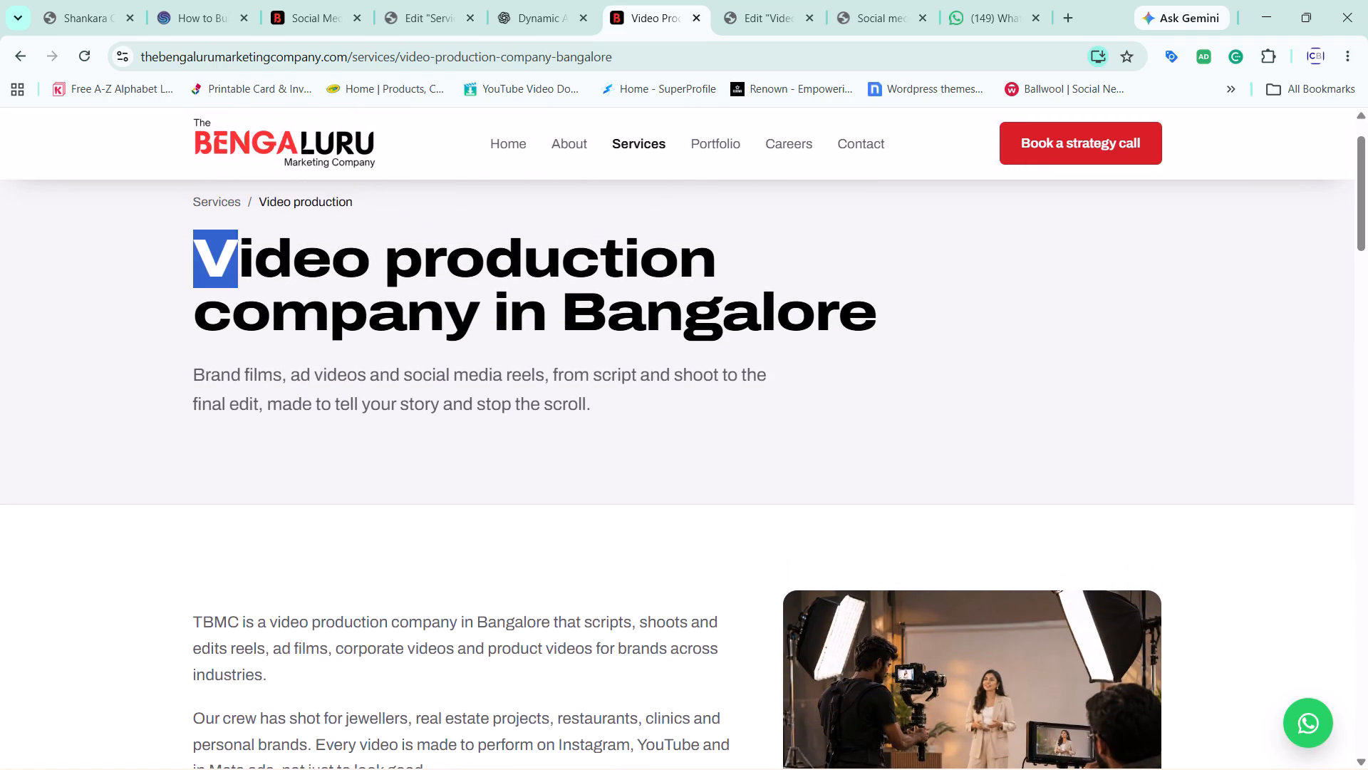
drag(320, 217, 983, 295)
key(ctrl+c)
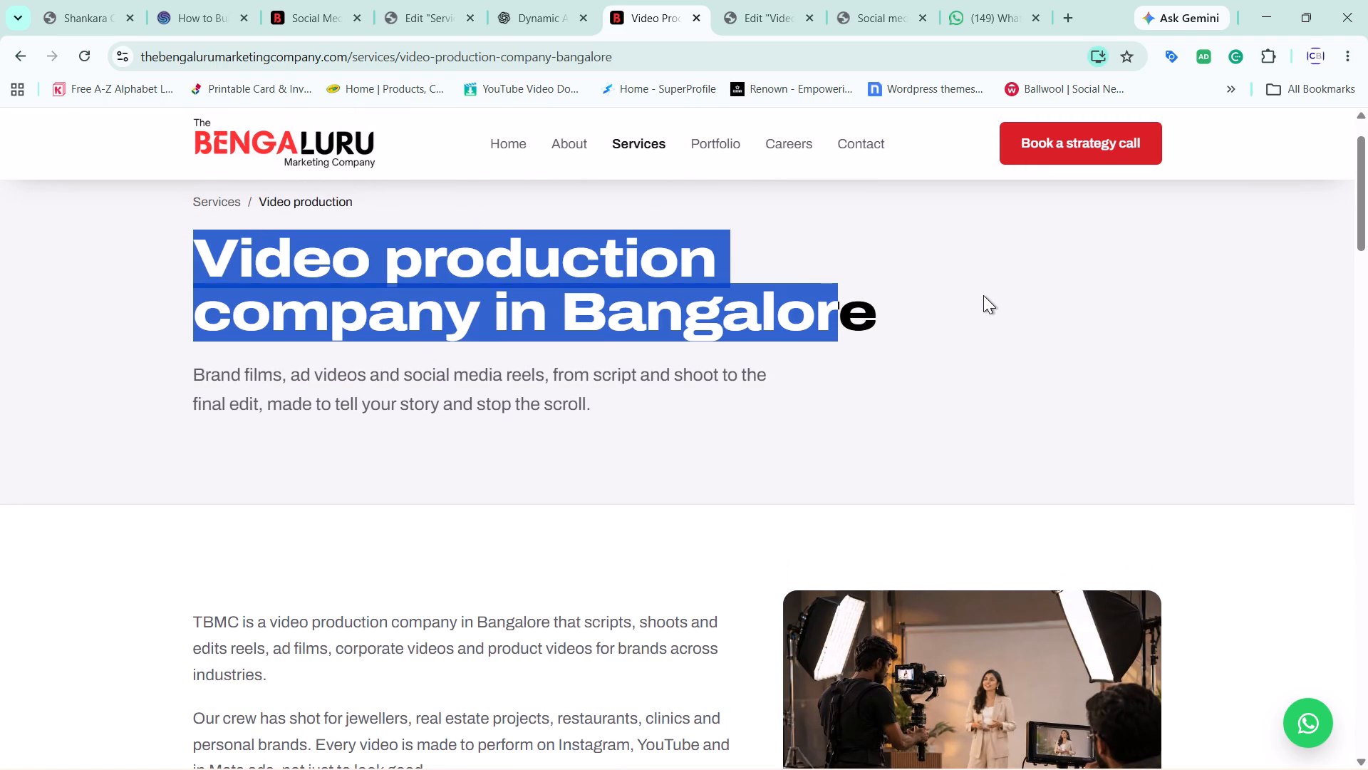
In the Elementor heading, replace "Social media marketing agency in Bangalore" after "Onrise" with the copied text "Video production company in Bangalore".
click(784, 0)
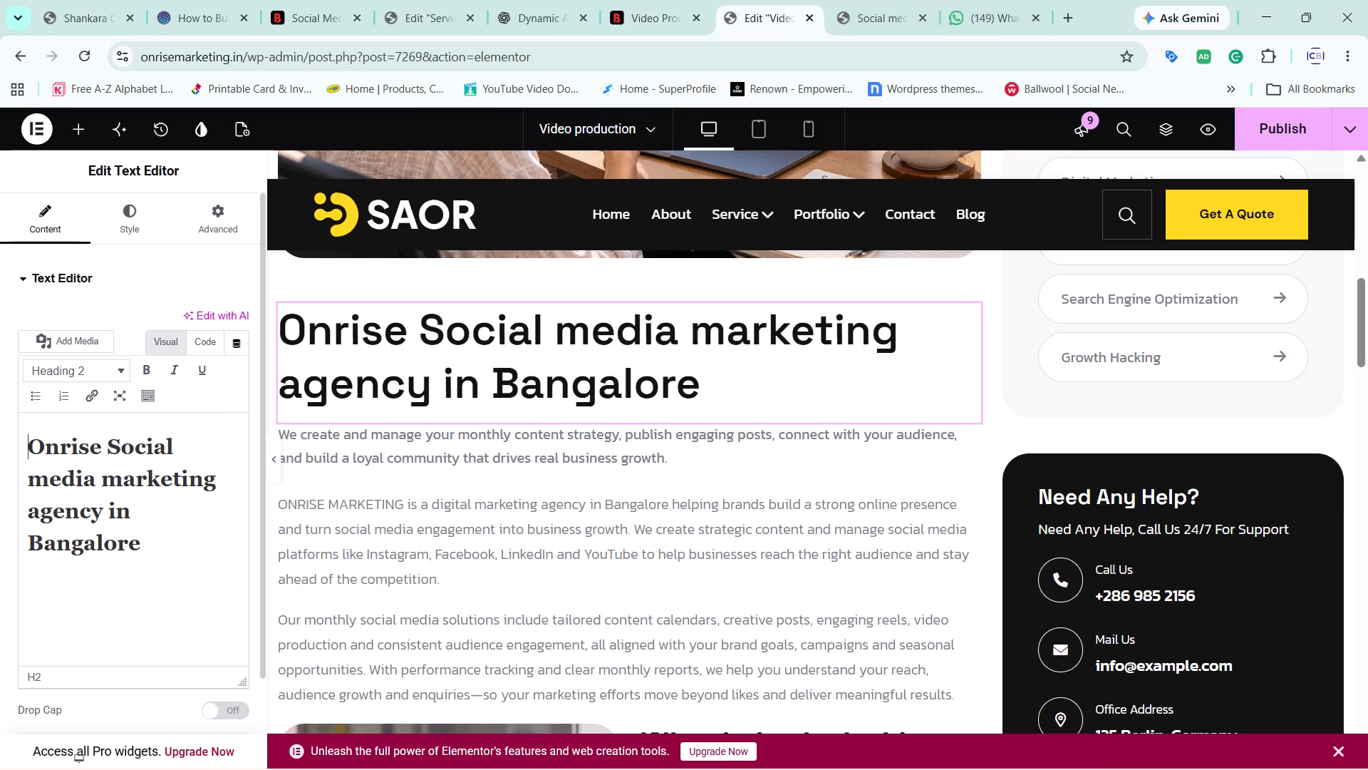
drag(99, 446, 212, 577)
key(ctrl+v)
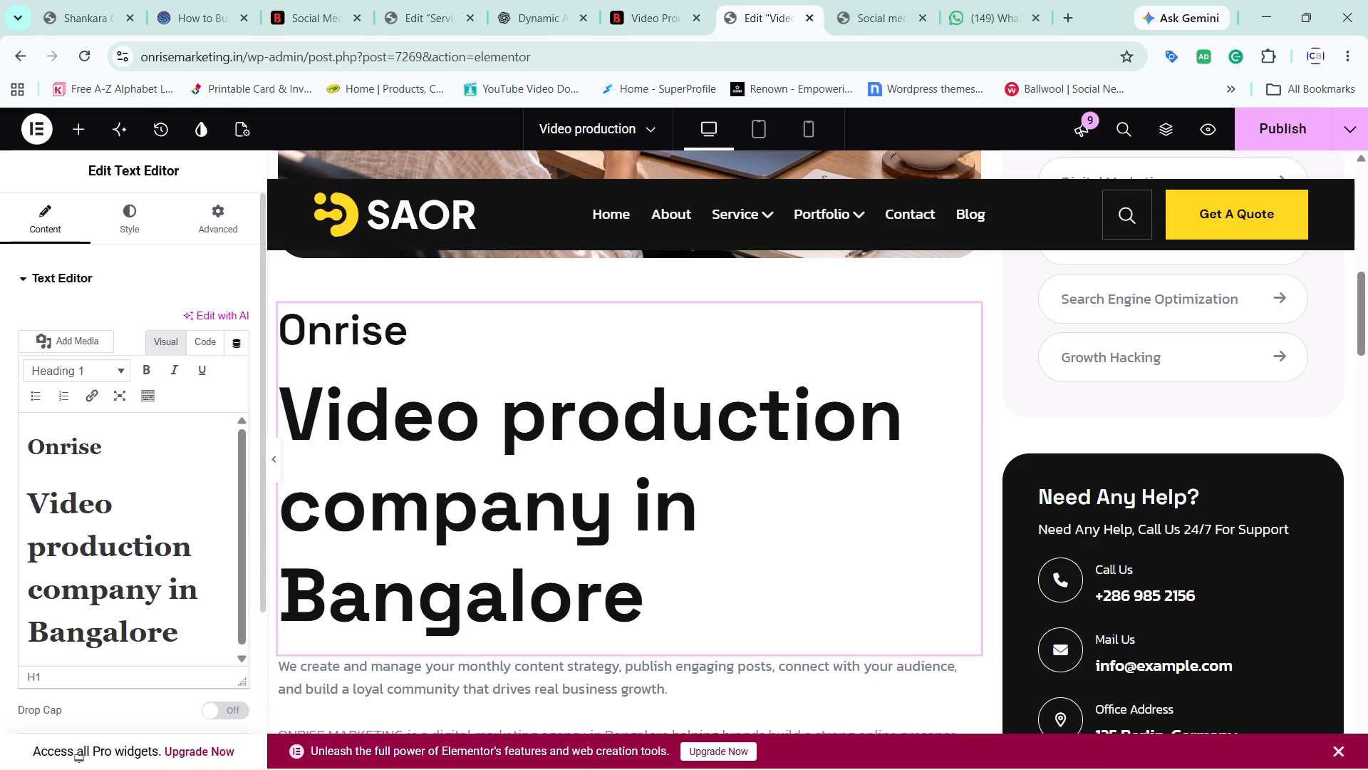
key(ctrl+z)
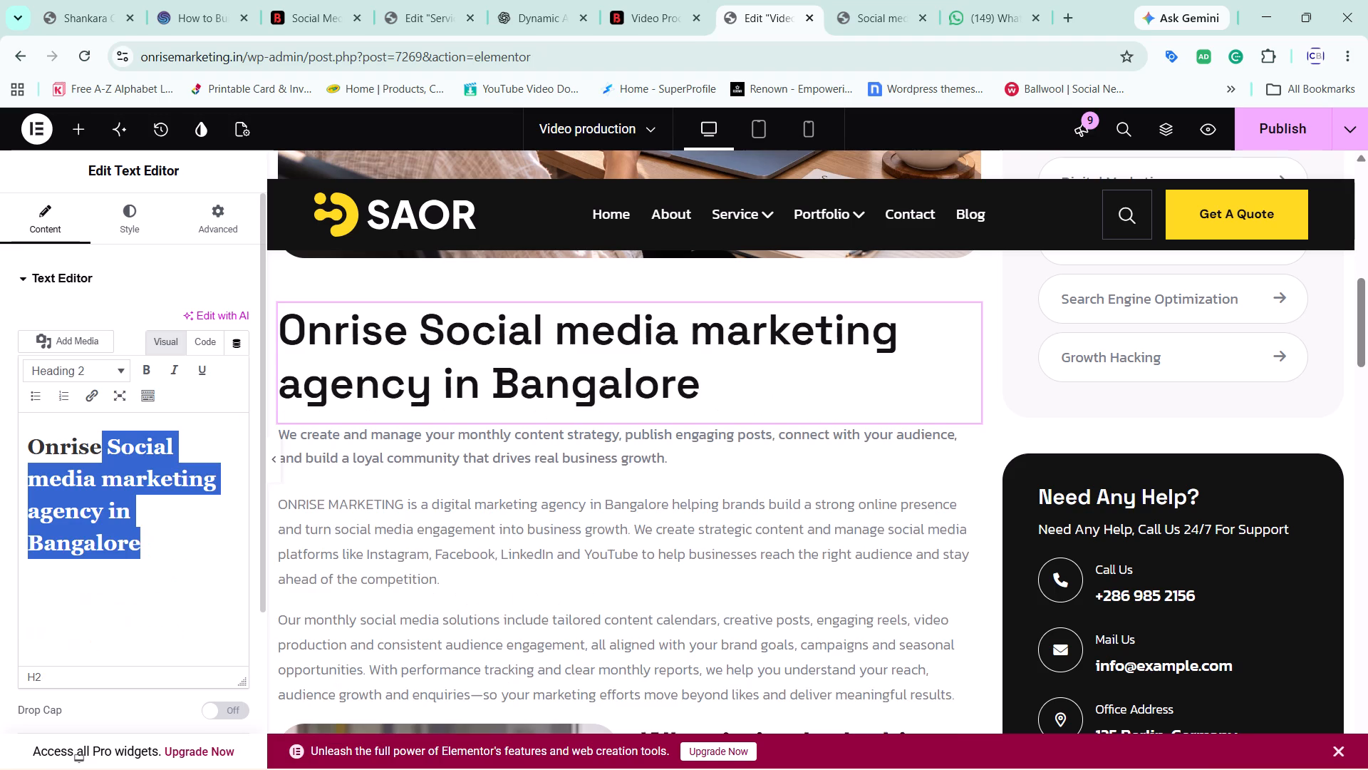
click(117, 478)
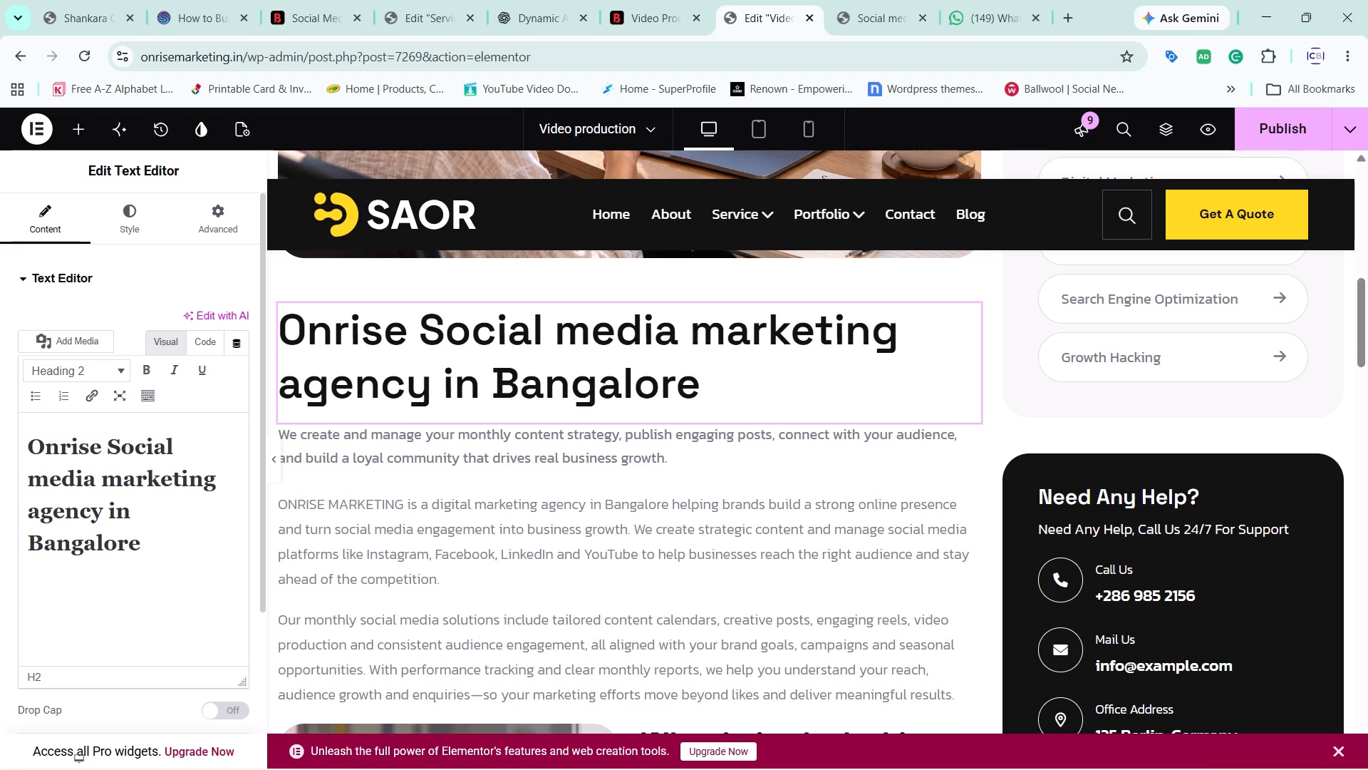
click(107, 443)
drag(106, 443, 189, 555)
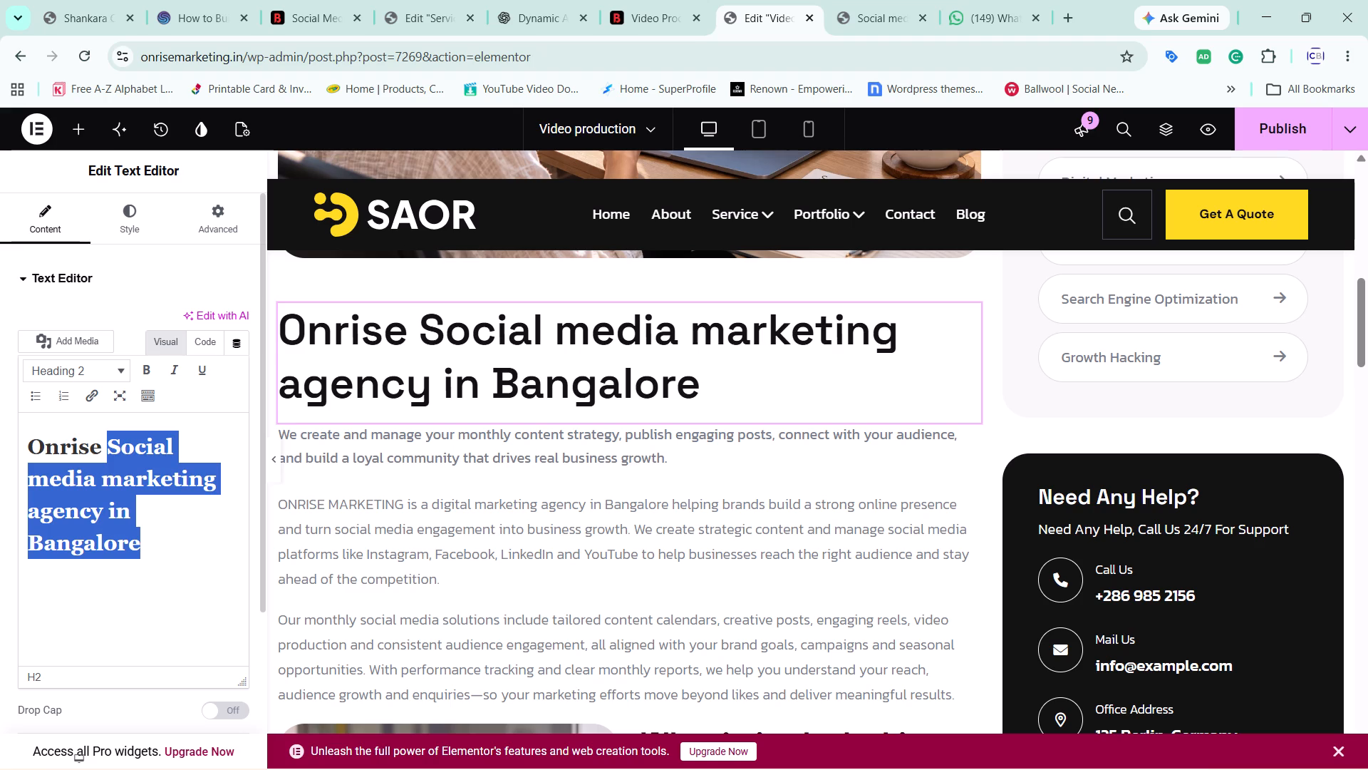
key(ctrl+v)
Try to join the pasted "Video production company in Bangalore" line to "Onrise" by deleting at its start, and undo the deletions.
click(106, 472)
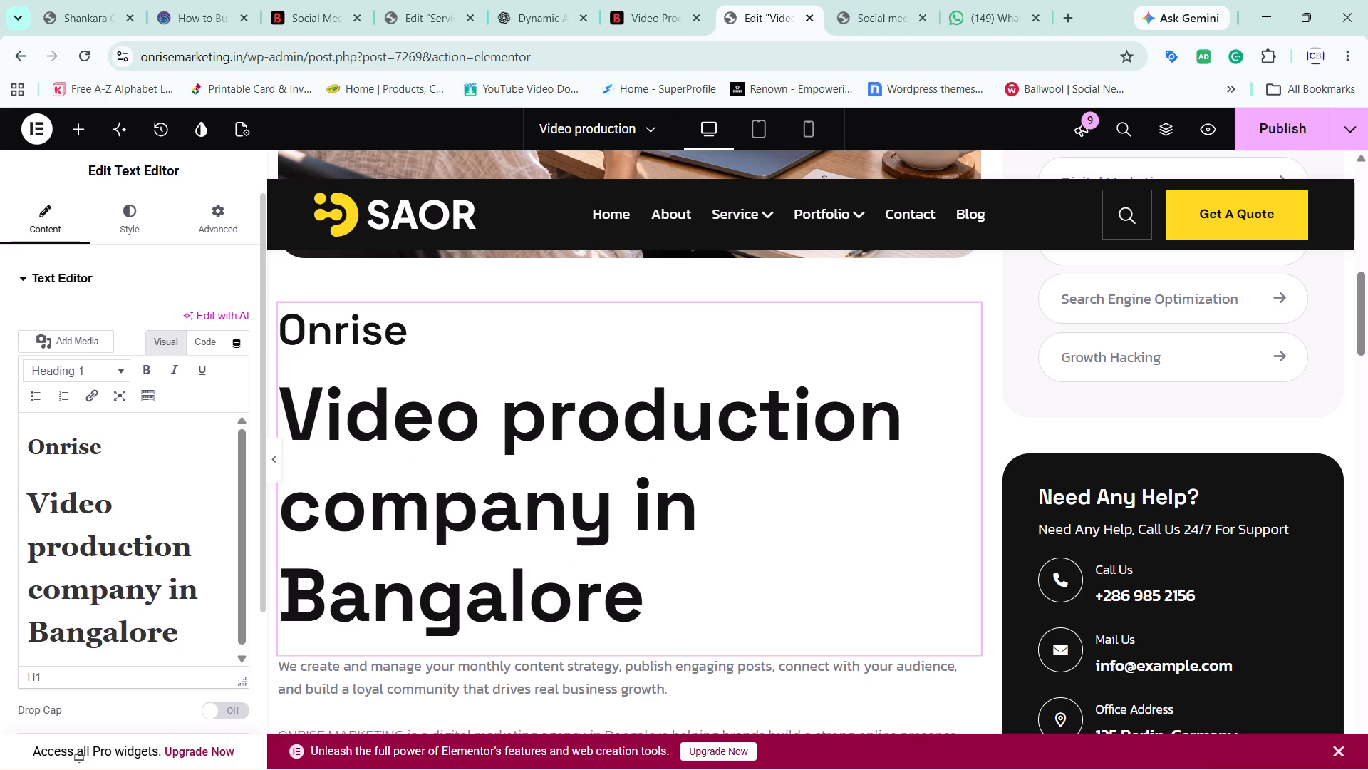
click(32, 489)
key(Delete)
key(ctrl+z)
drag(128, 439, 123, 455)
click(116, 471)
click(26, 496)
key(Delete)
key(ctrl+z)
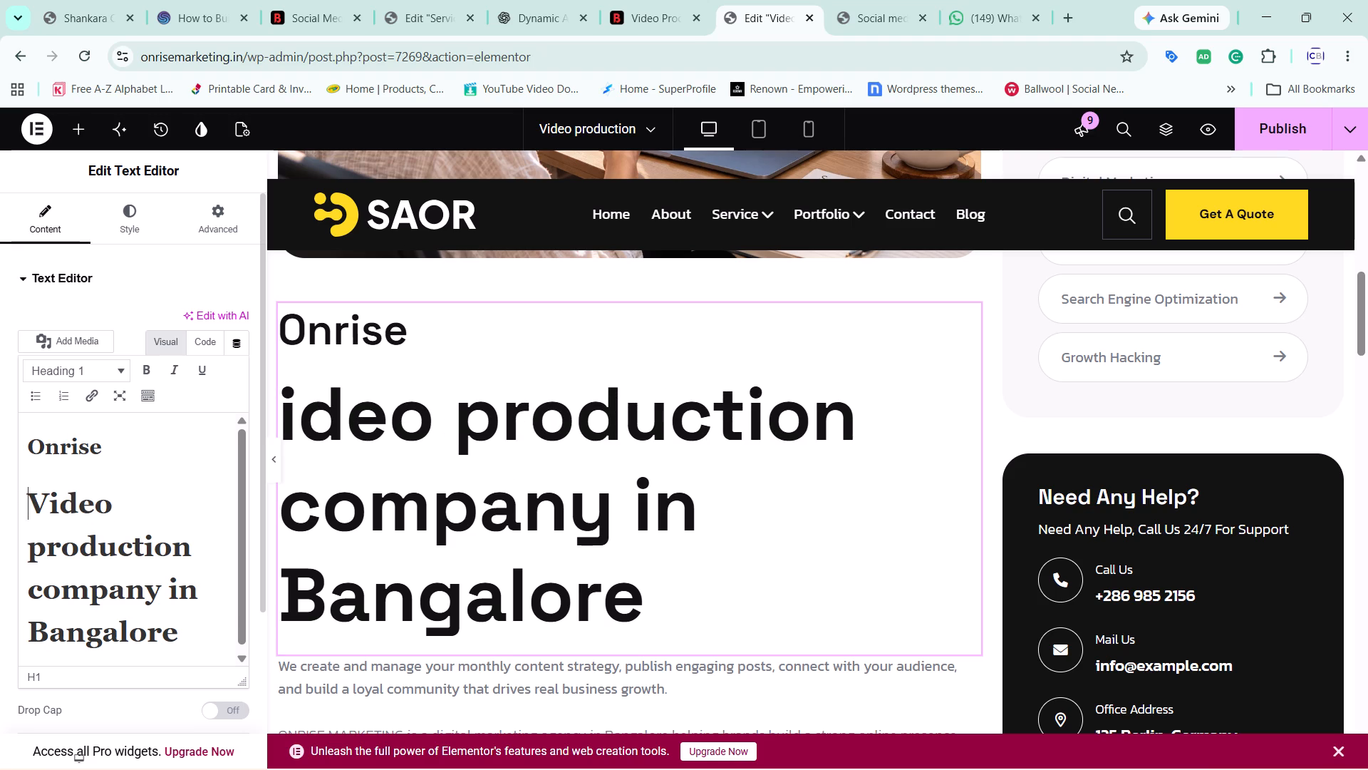
Format the pasted line "Video production company in Bangalore" as Heading 2.
scroll(38, 497, down, 1)
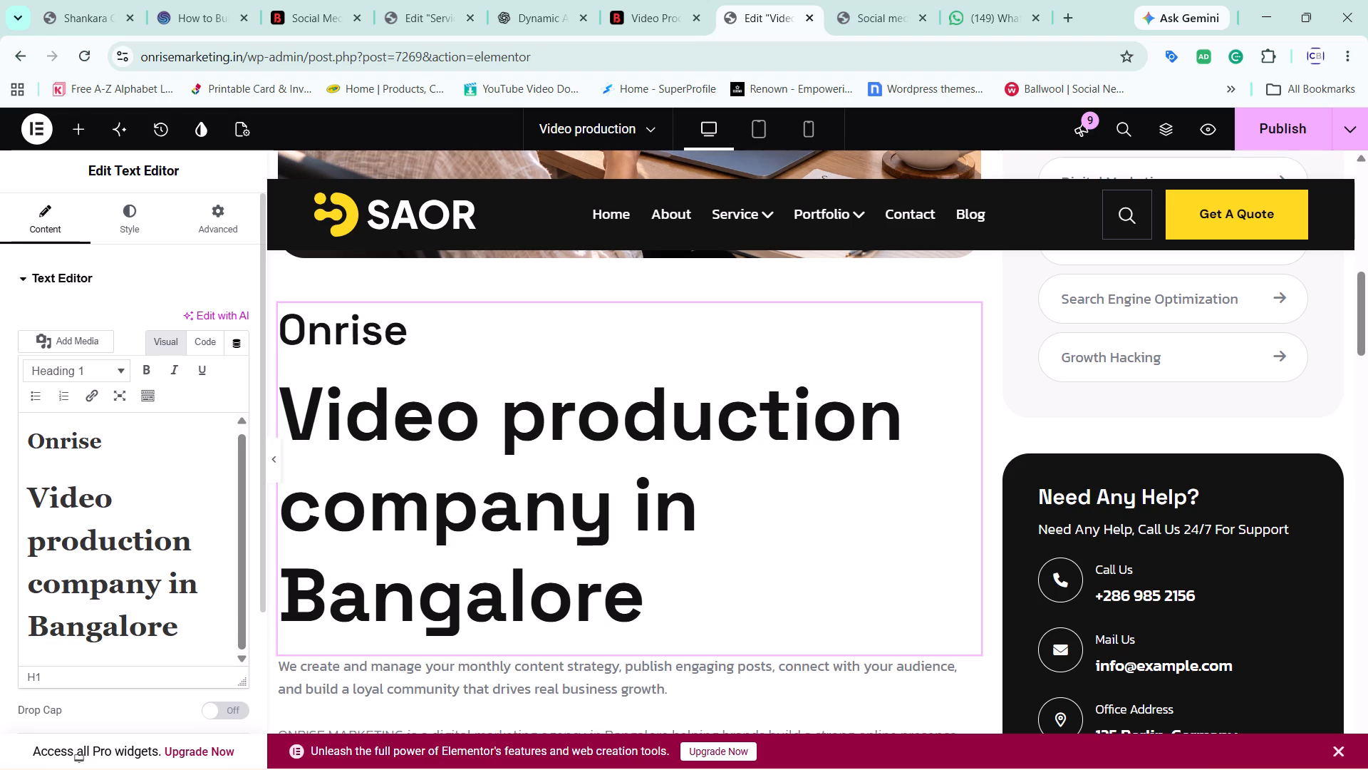
drag(25, 501, 143, 600)
drag(143, 600, 151, 608)
click(141, 558)
drag(28, 496, 211, 632)
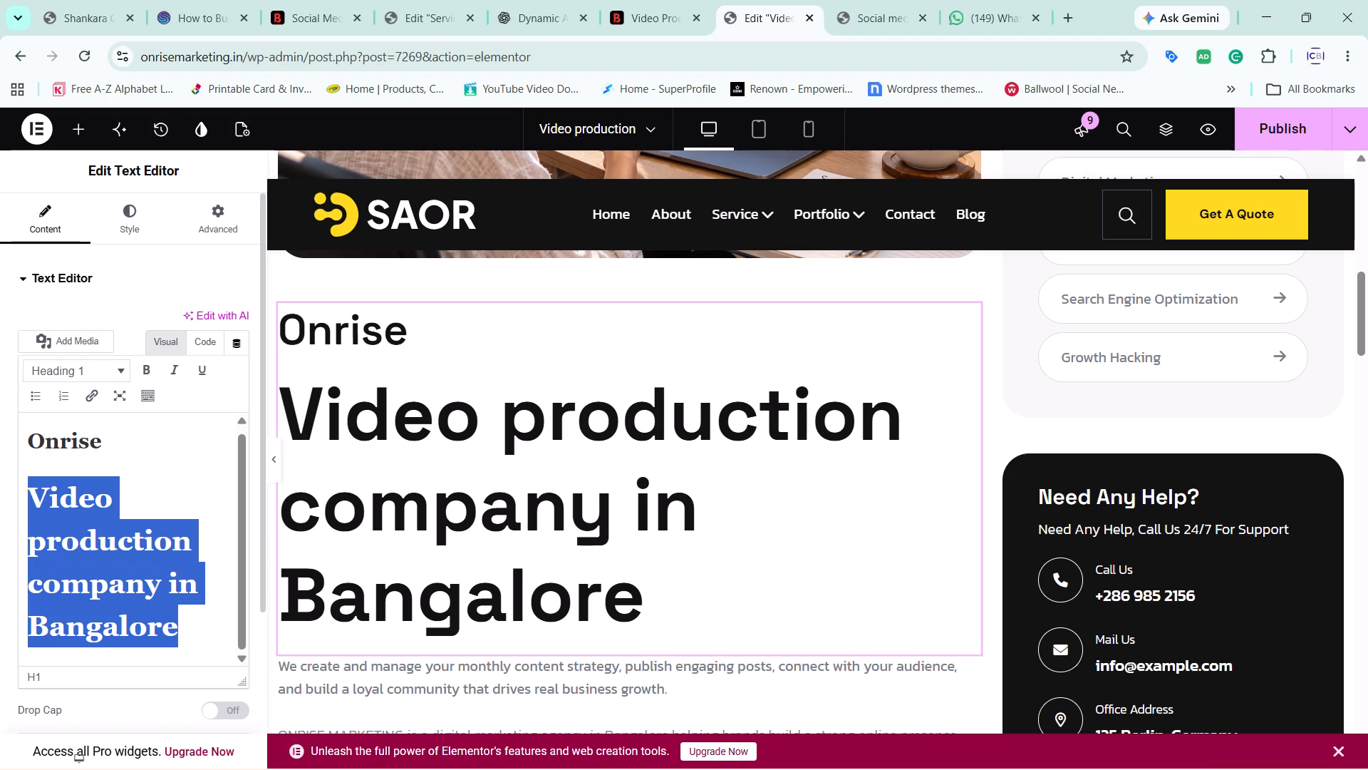
click(107, 374)
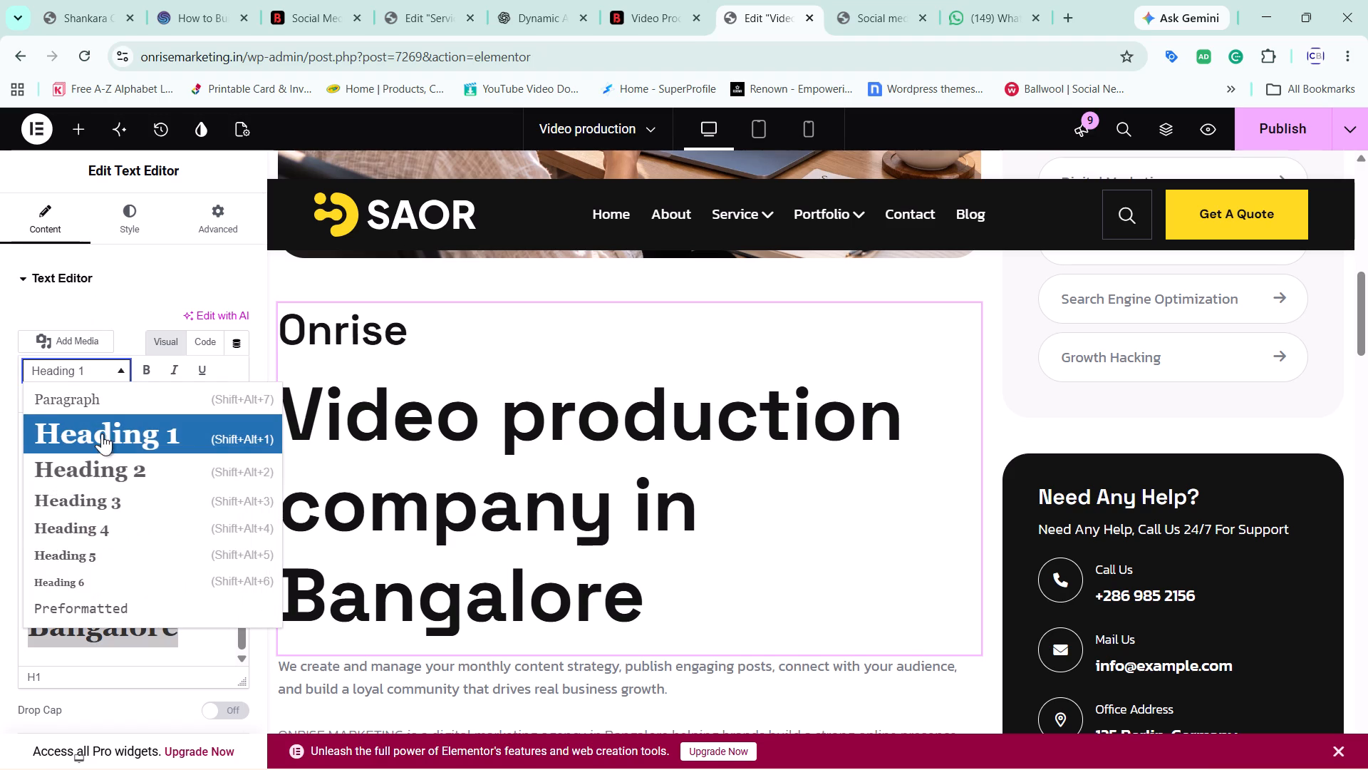
click(106, 468)
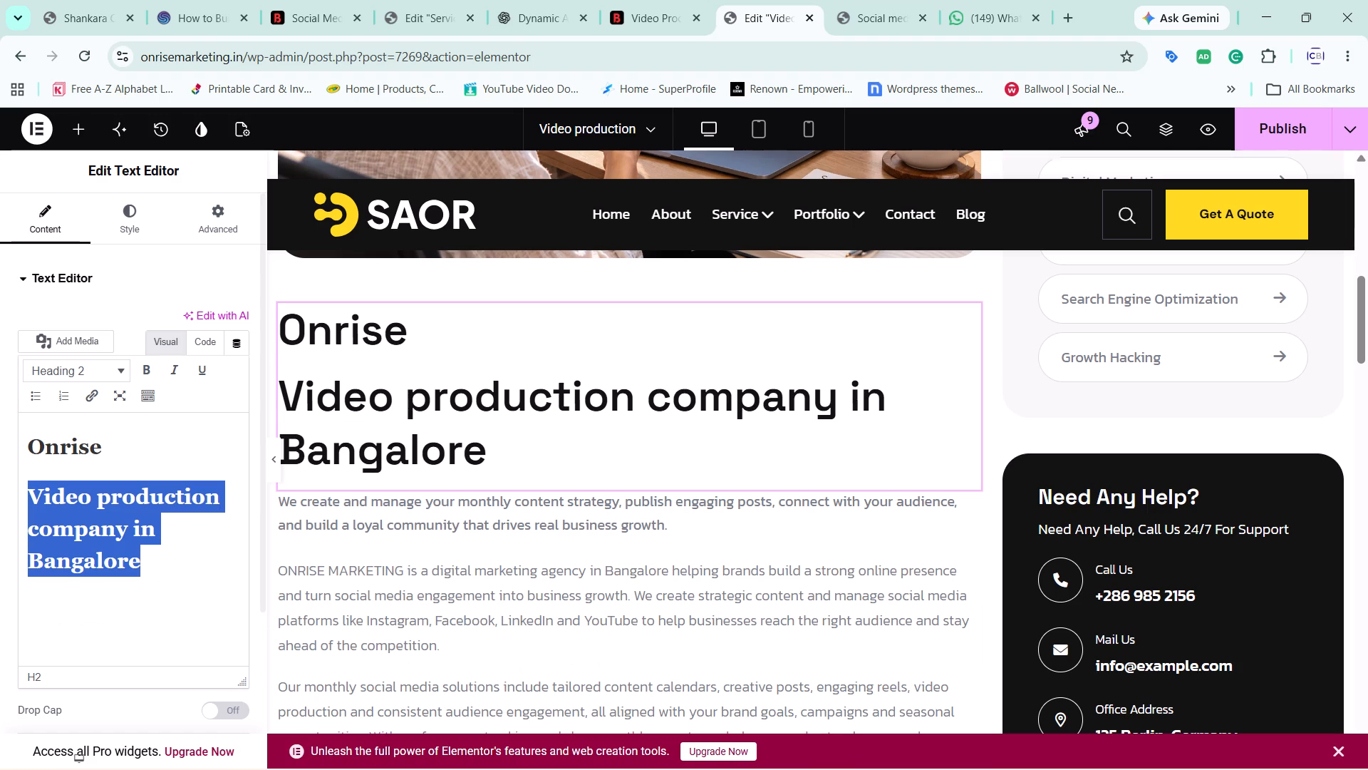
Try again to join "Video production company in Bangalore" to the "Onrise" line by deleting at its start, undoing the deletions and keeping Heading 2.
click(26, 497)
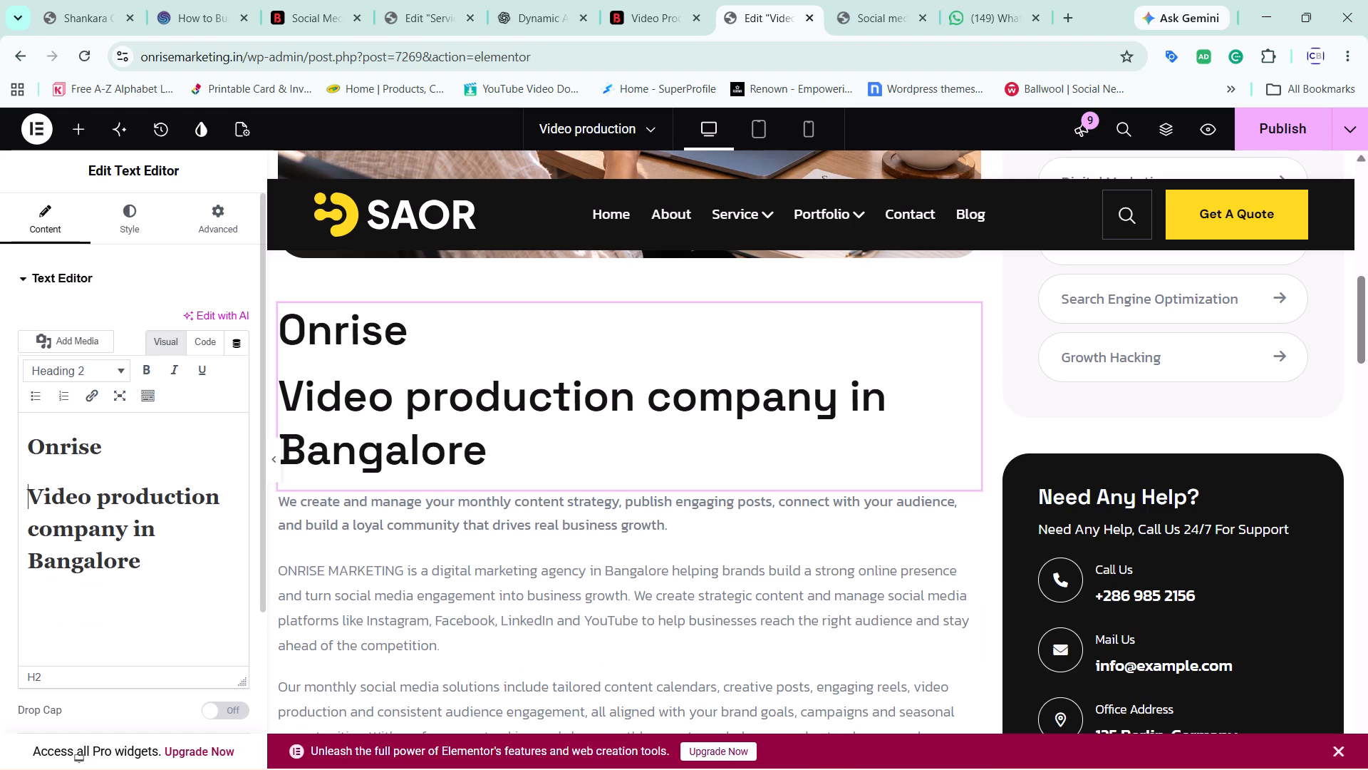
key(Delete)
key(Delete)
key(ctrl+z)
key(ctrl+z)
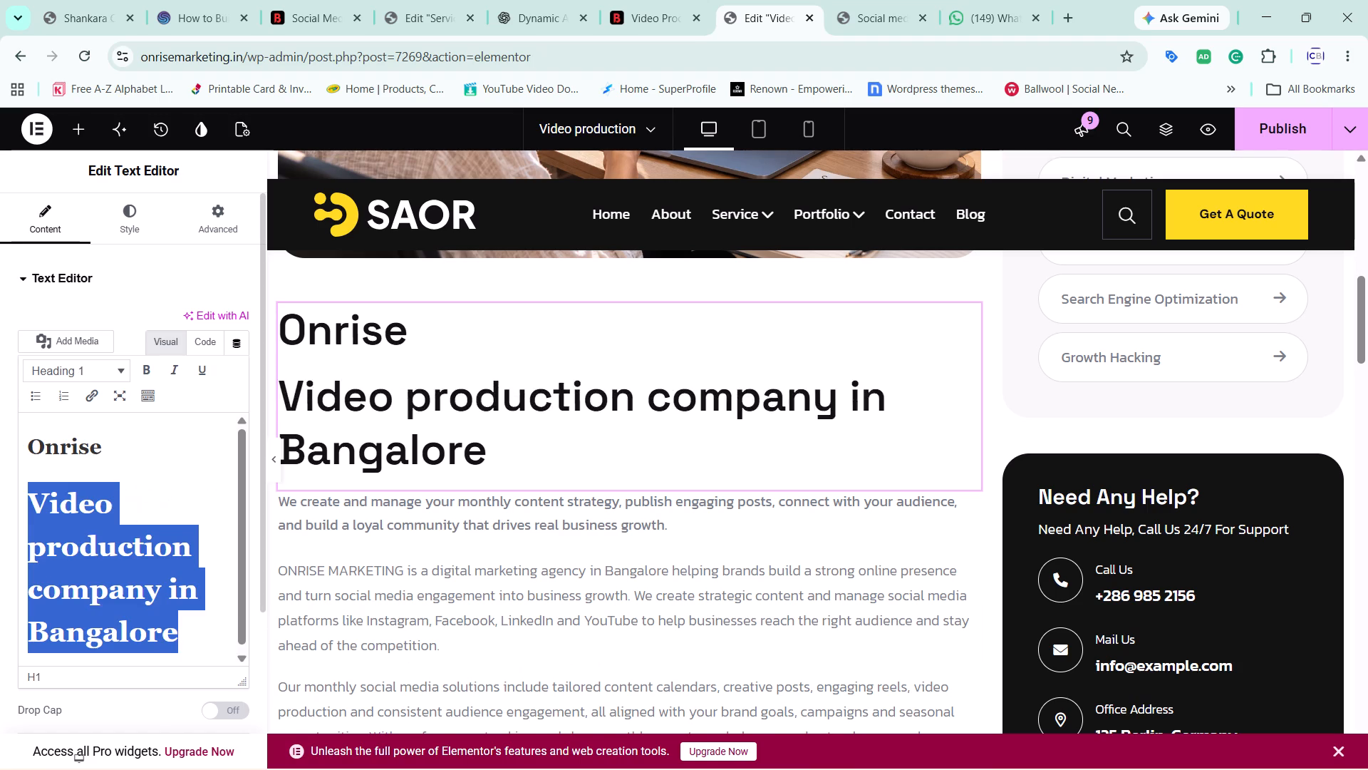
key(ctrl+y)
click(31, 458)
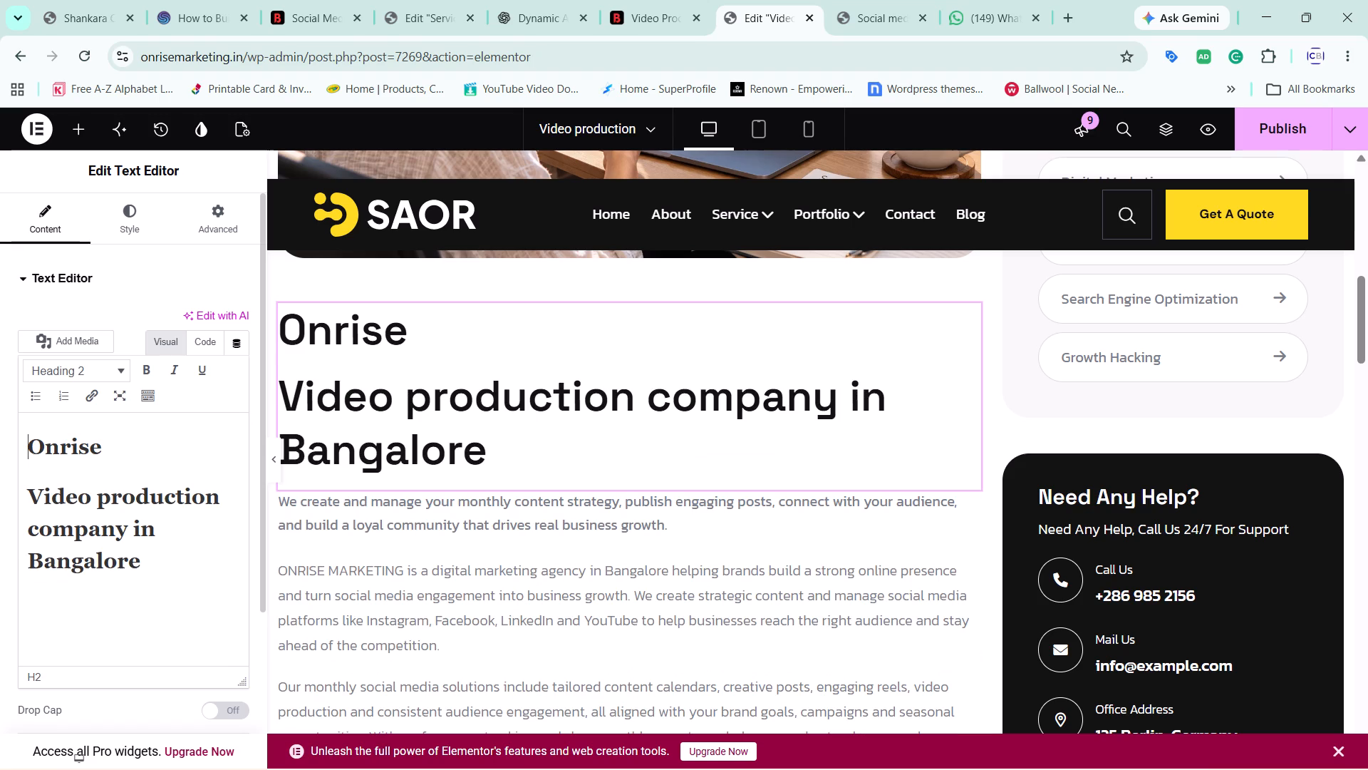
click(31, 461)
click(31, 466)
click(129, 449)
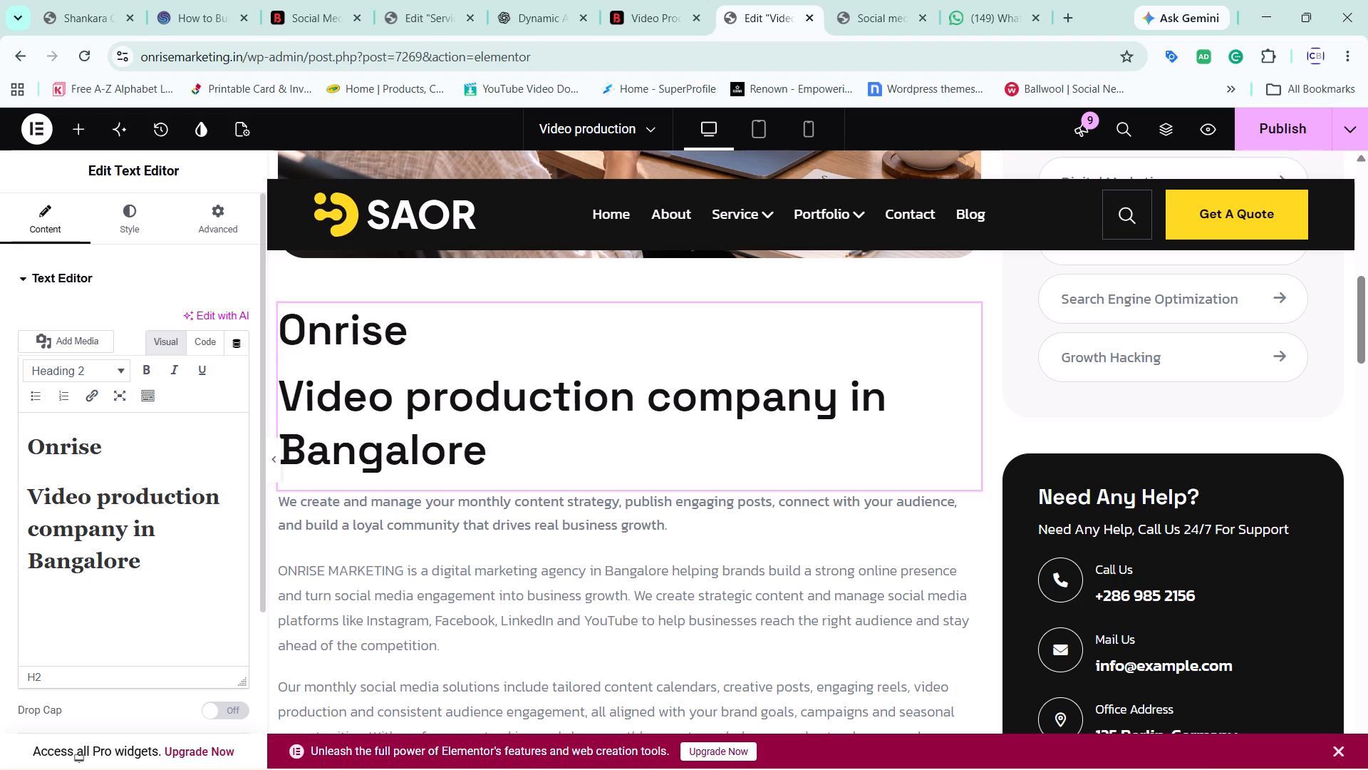
Cut the line "Video production company in Bangalore" and paste it after "Onrise" and a space.
drag(28, 485, 180, 576)
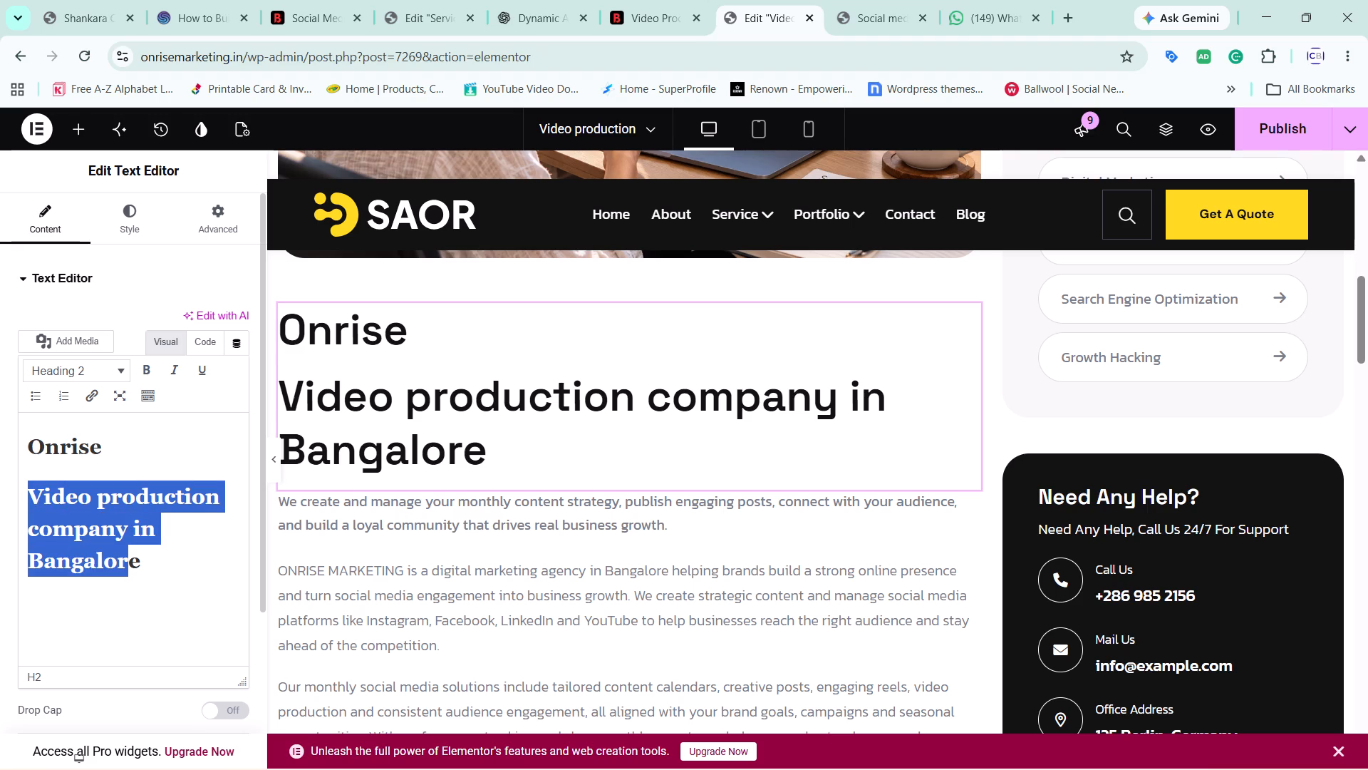
key(ctrl+x)
click(135, 436)
key(space)
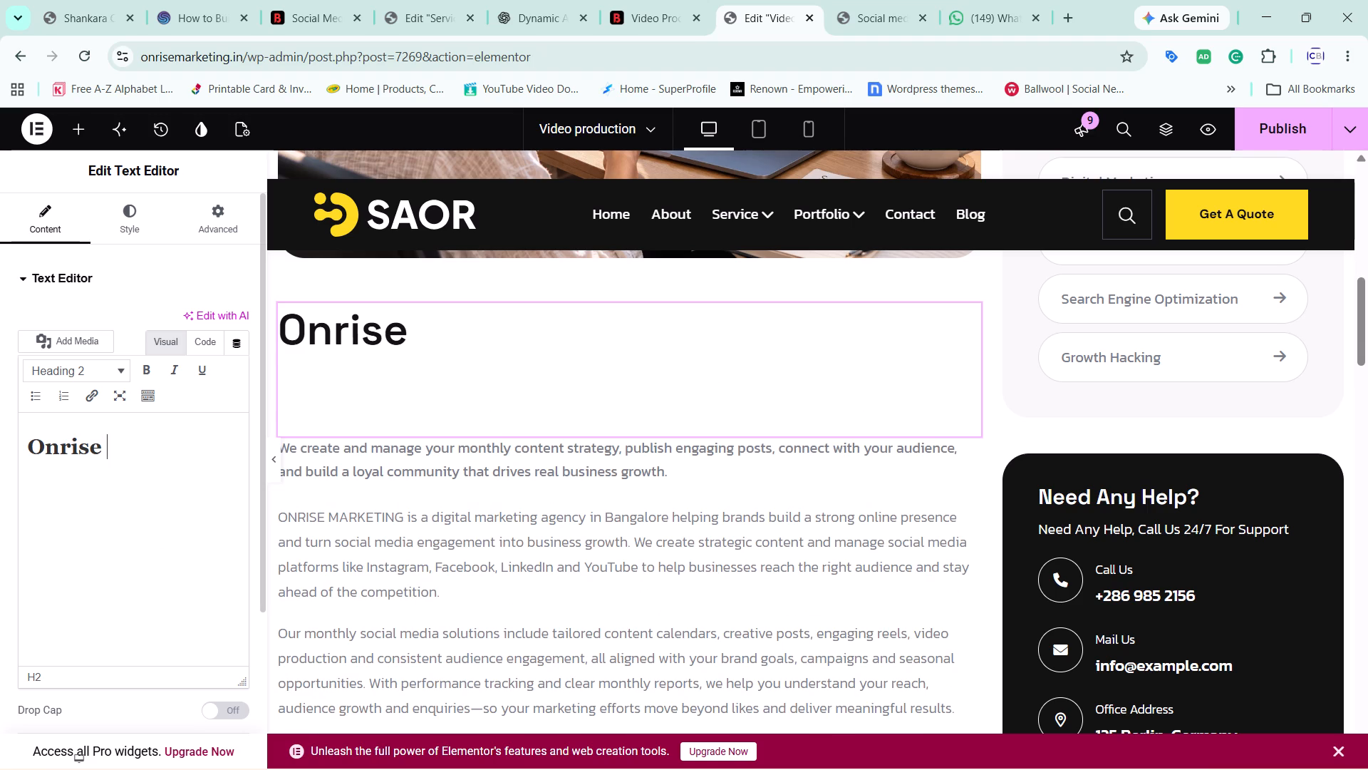
key(ctrl+v)
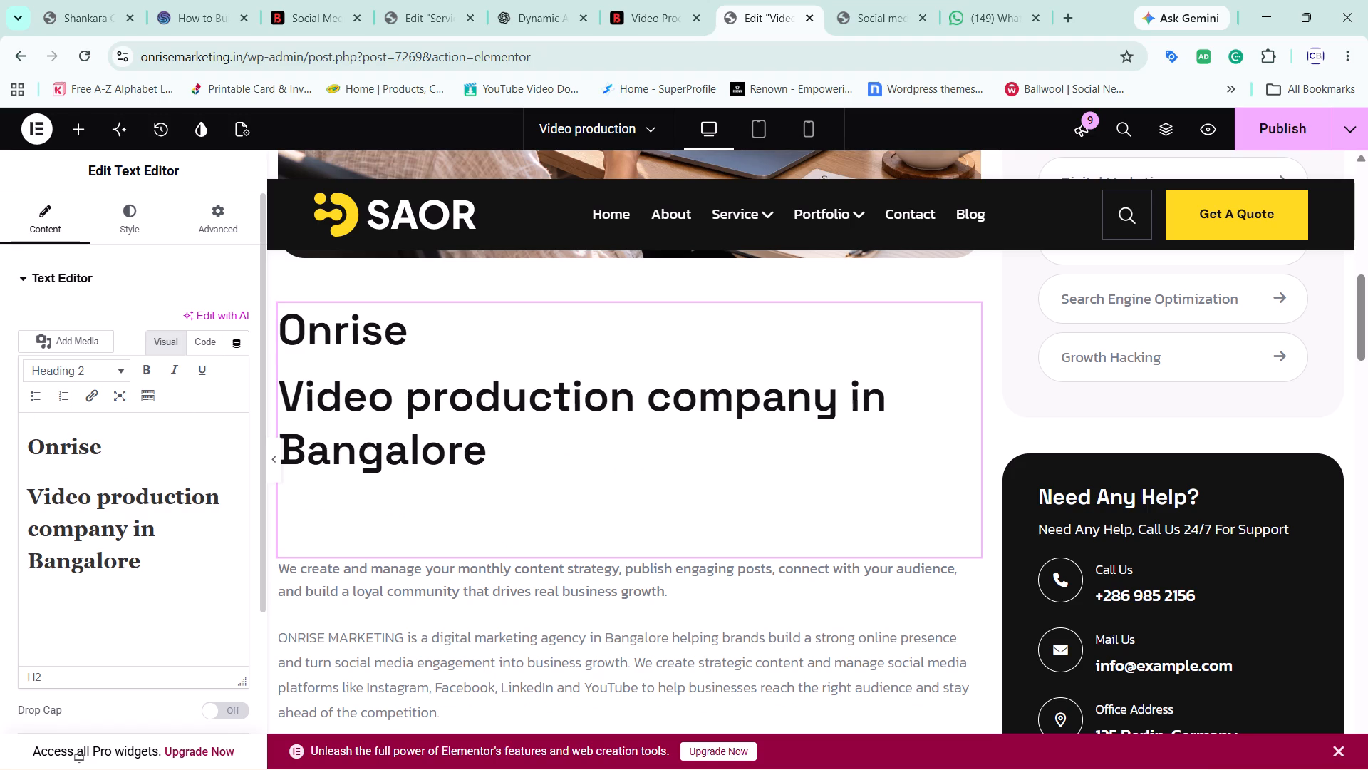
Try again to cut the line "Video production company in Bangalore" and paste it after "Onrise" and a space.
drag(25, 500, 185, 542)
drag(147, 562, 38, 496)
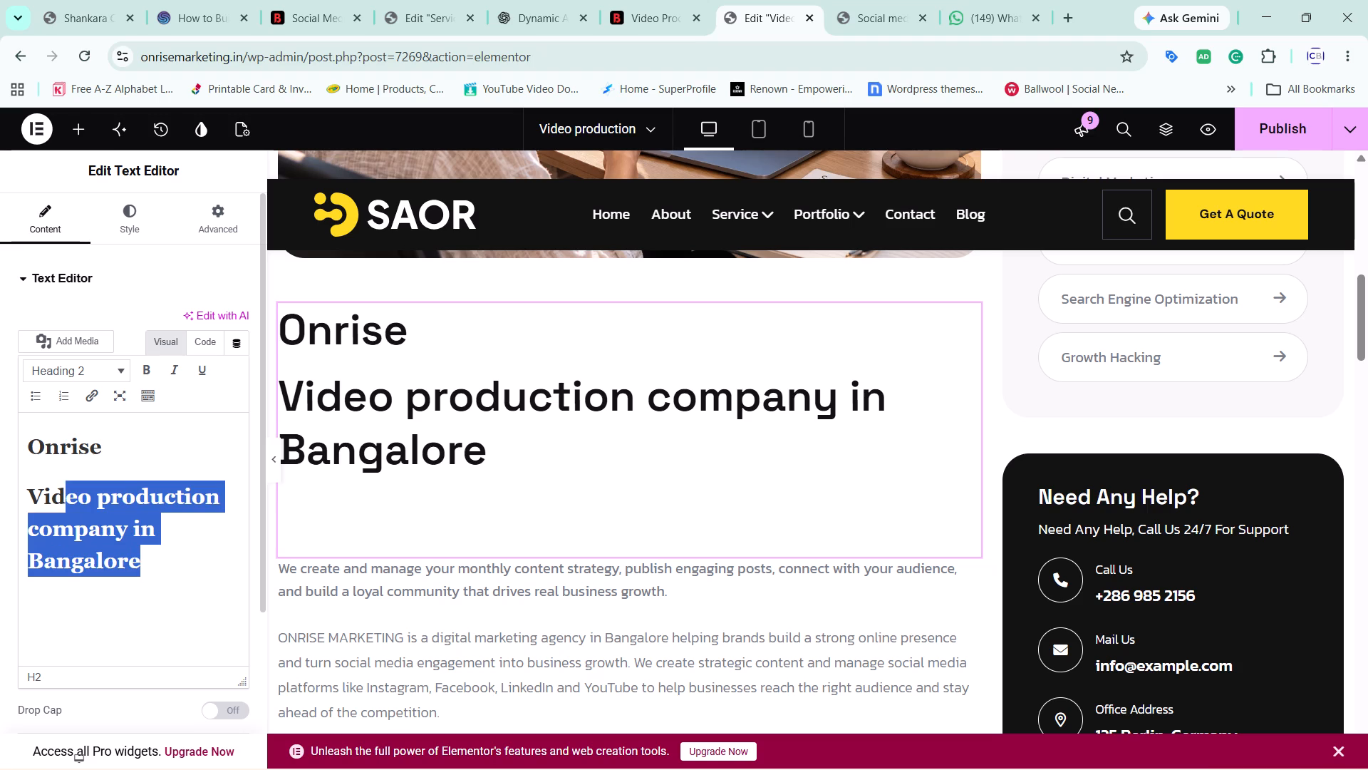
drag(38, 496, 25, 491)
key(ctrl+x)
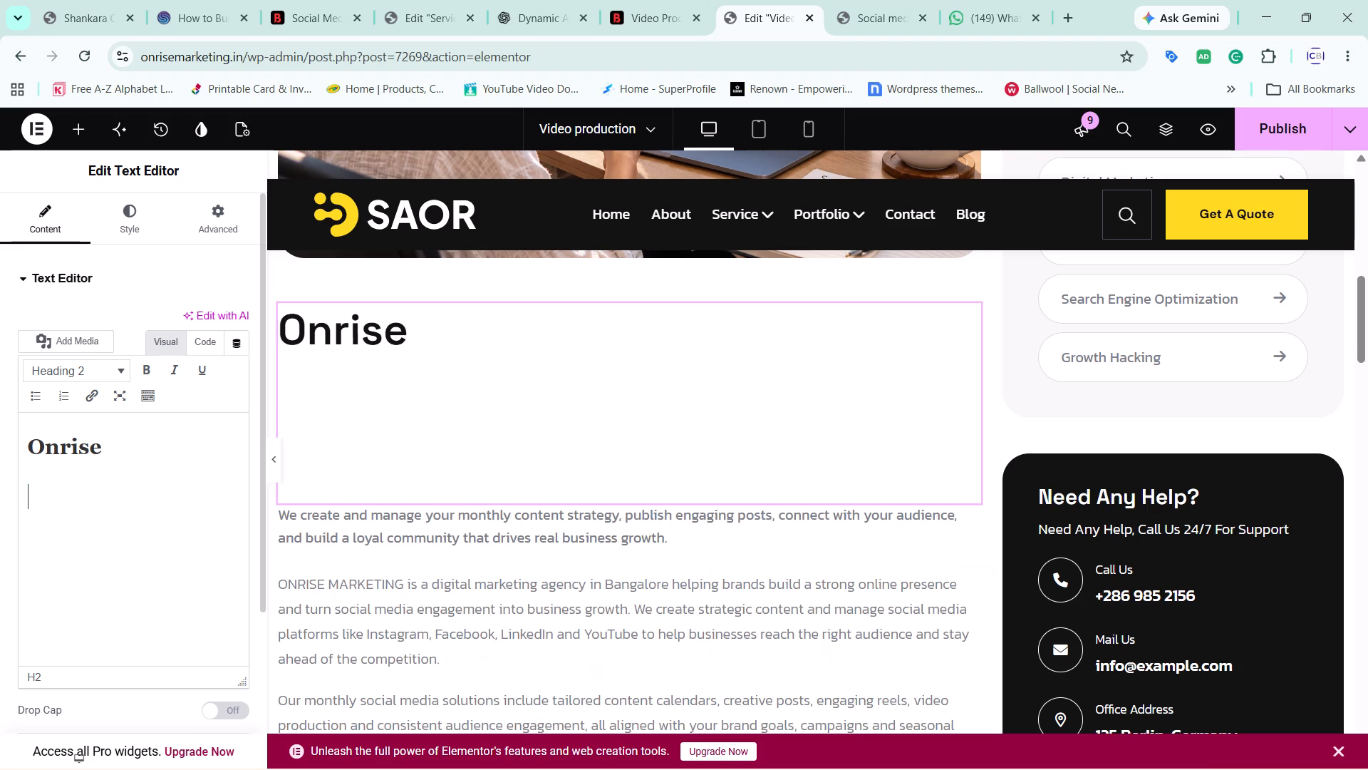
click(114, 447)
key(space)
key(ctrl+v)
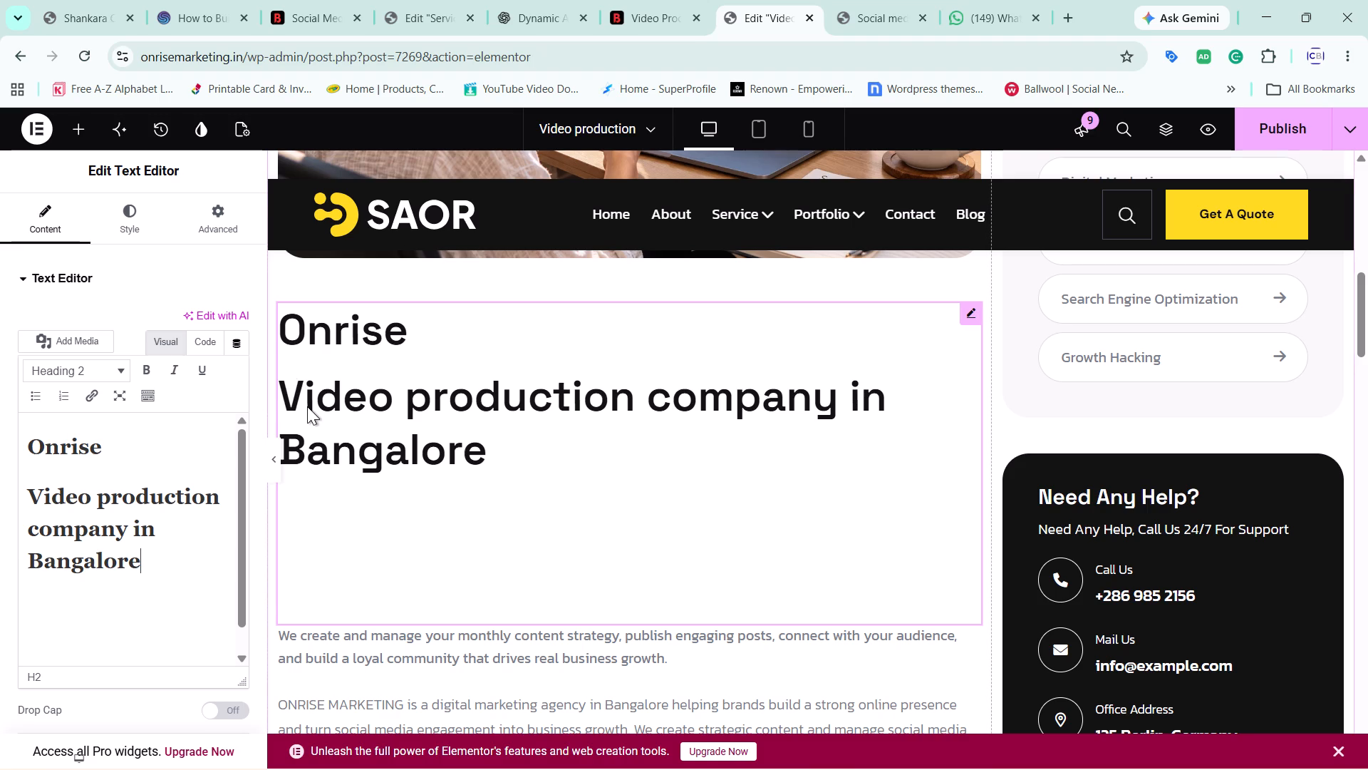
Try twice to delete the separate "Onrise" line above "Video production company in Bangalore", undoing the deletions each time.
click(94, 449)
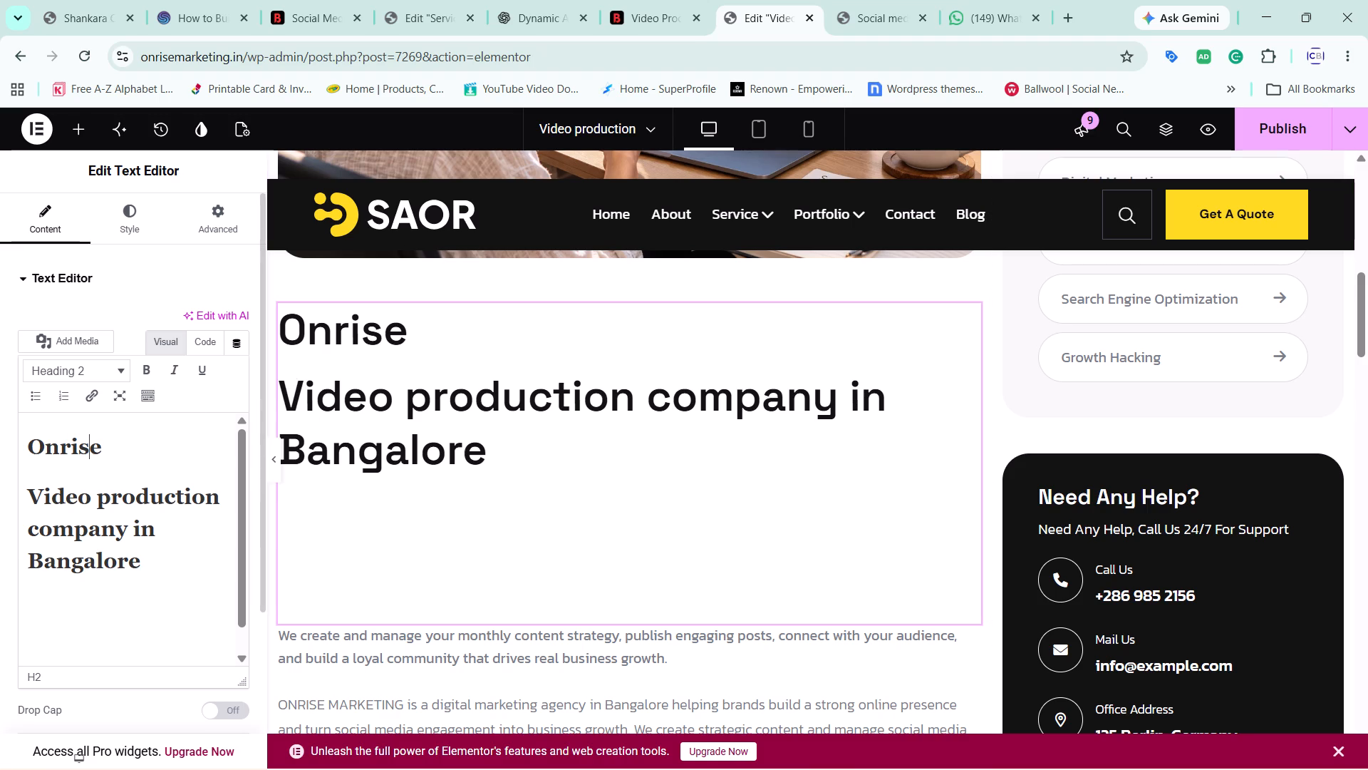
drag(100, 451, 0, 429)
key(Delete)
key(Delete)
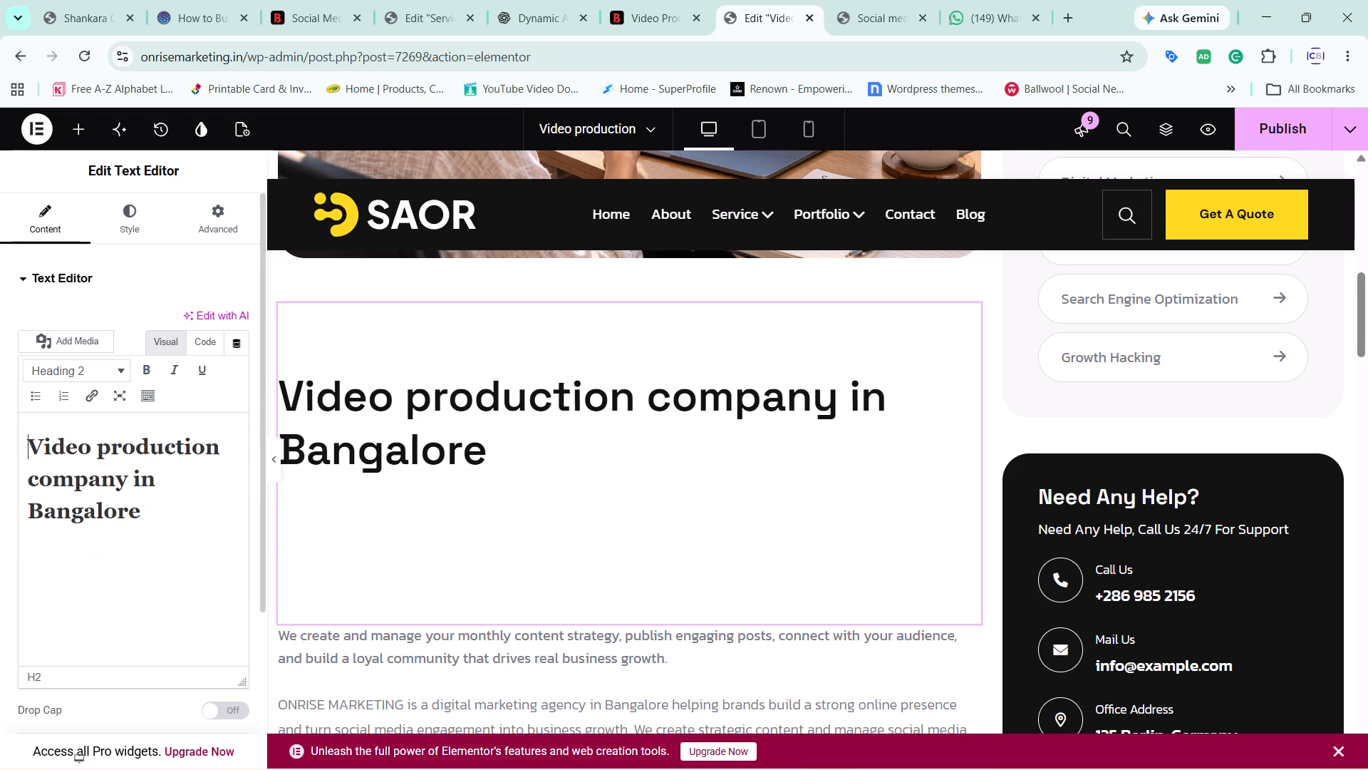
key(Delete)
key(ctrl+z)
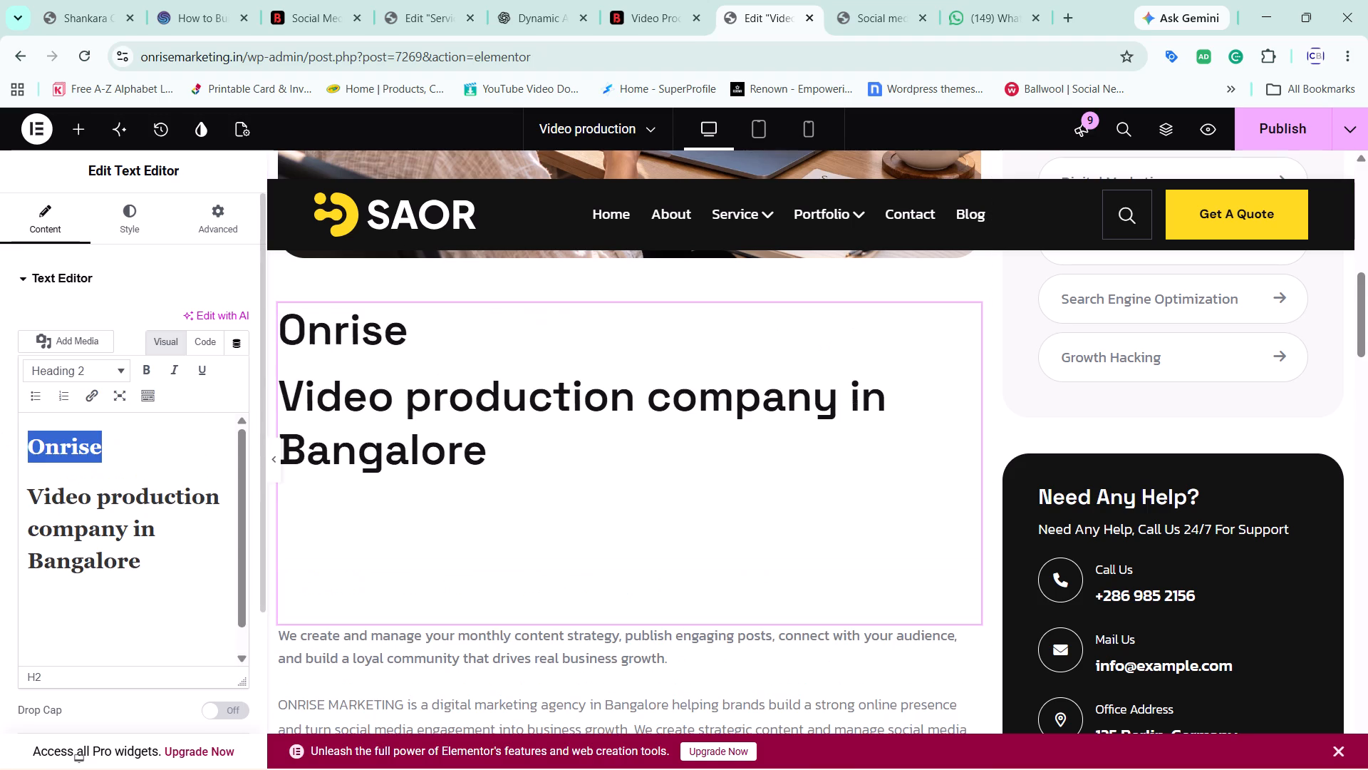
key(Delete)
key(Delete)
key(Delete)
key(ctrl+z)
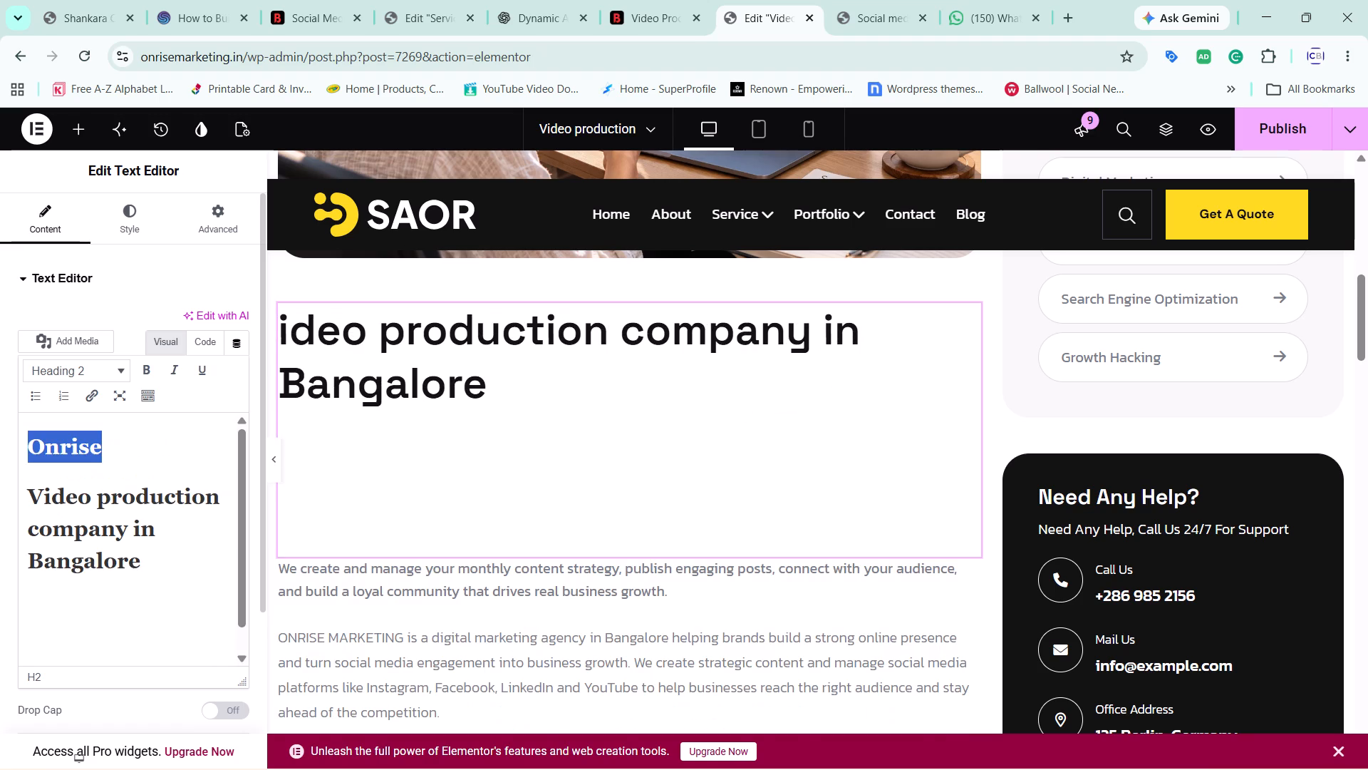
Delete the separate "Onrise" line and add "Onrise" and a space before "Video production company in Bangalore".
key(Delete)
key(Delete)
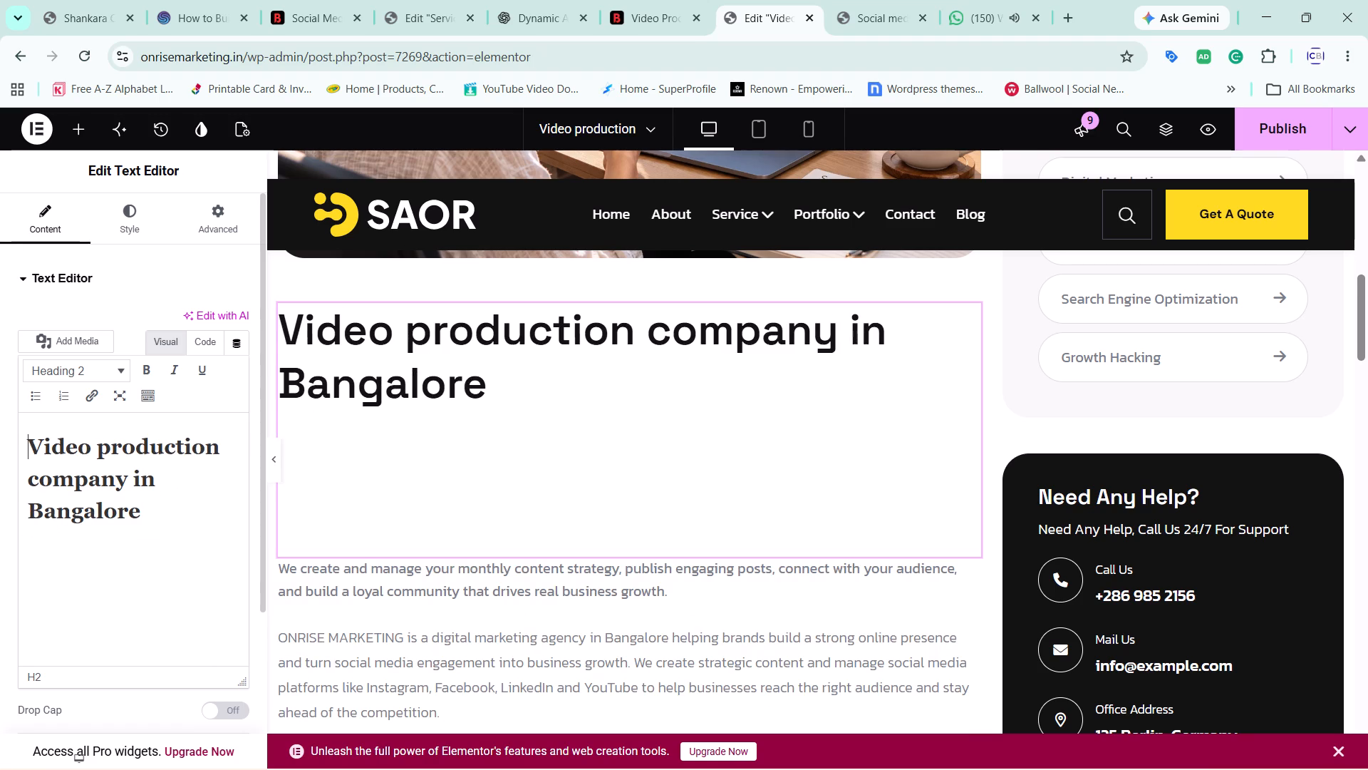
text(On)
text(rise)
key(space)
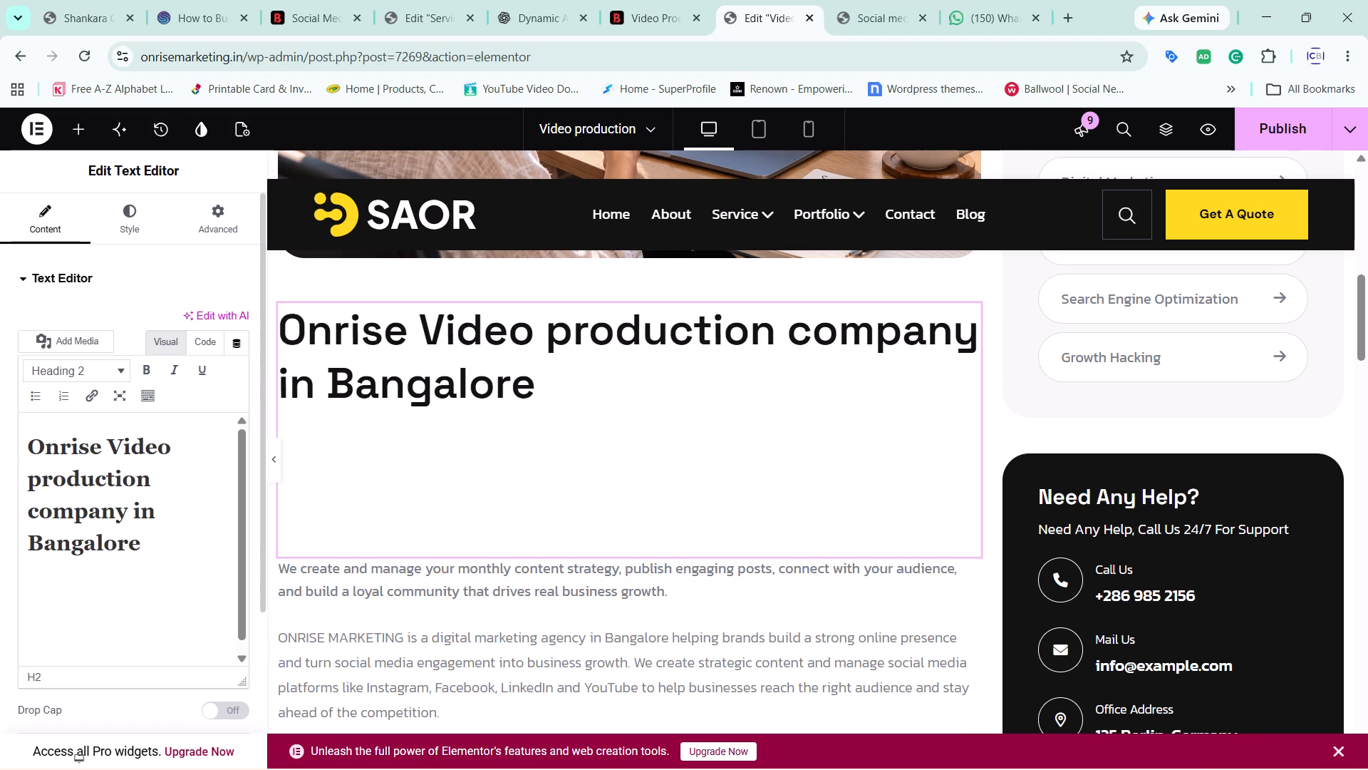
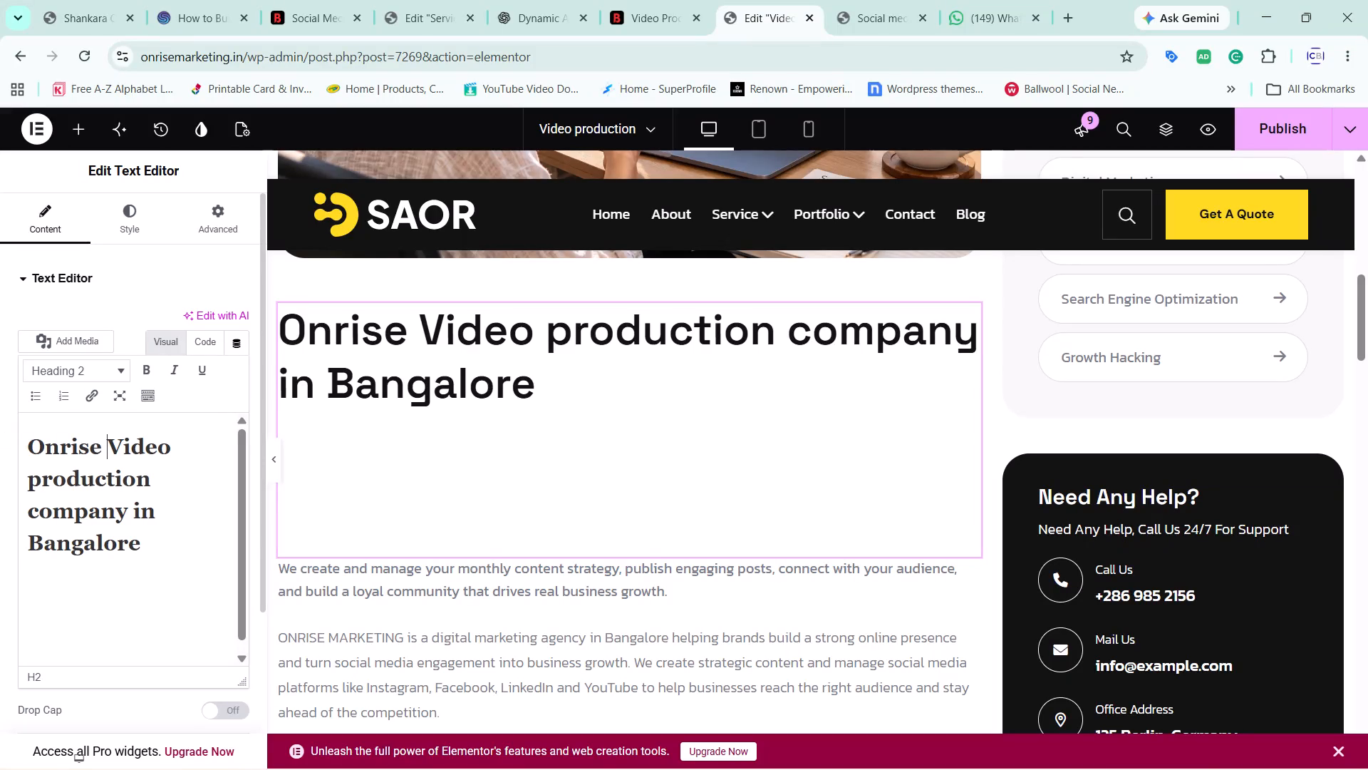
Change the capital V of "Video" in the Onrise heading to a lowercase v.
drag(118, 448, 108, 448)
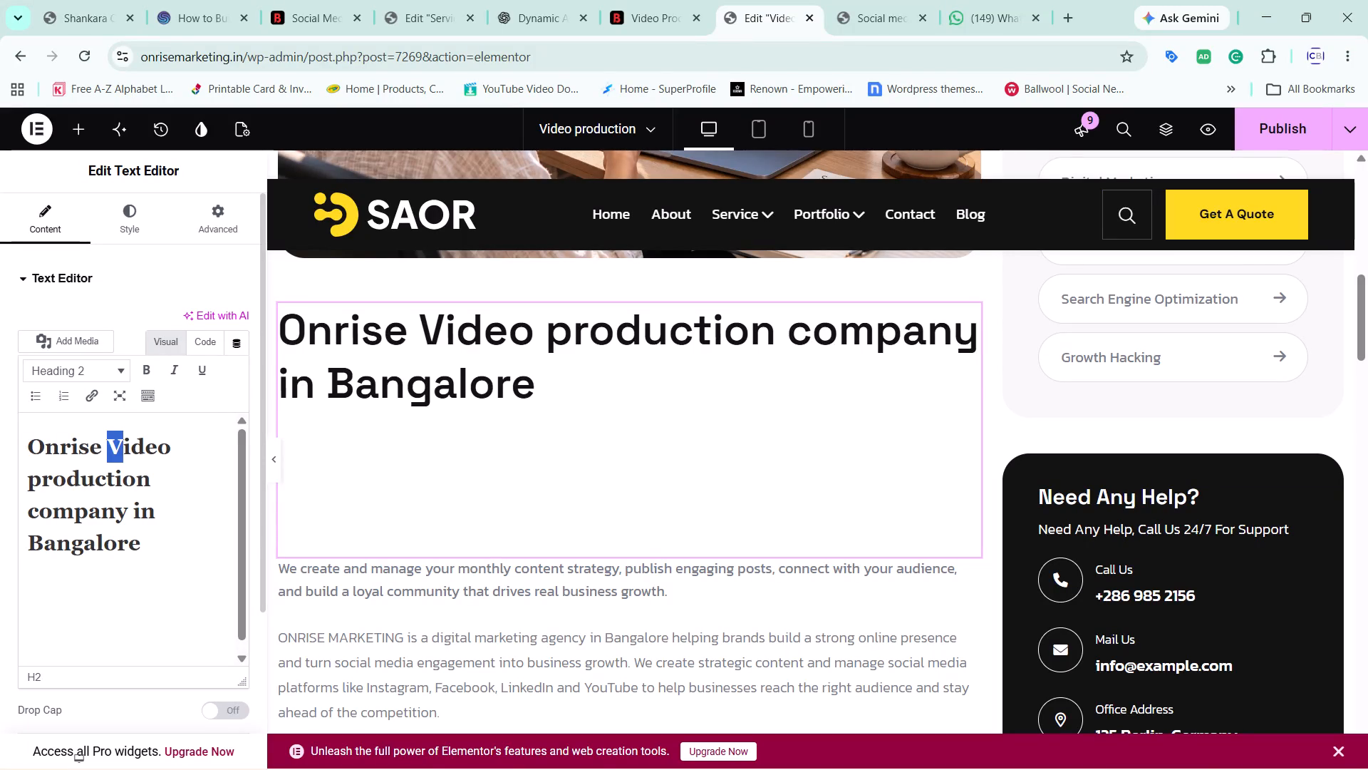
key(v)
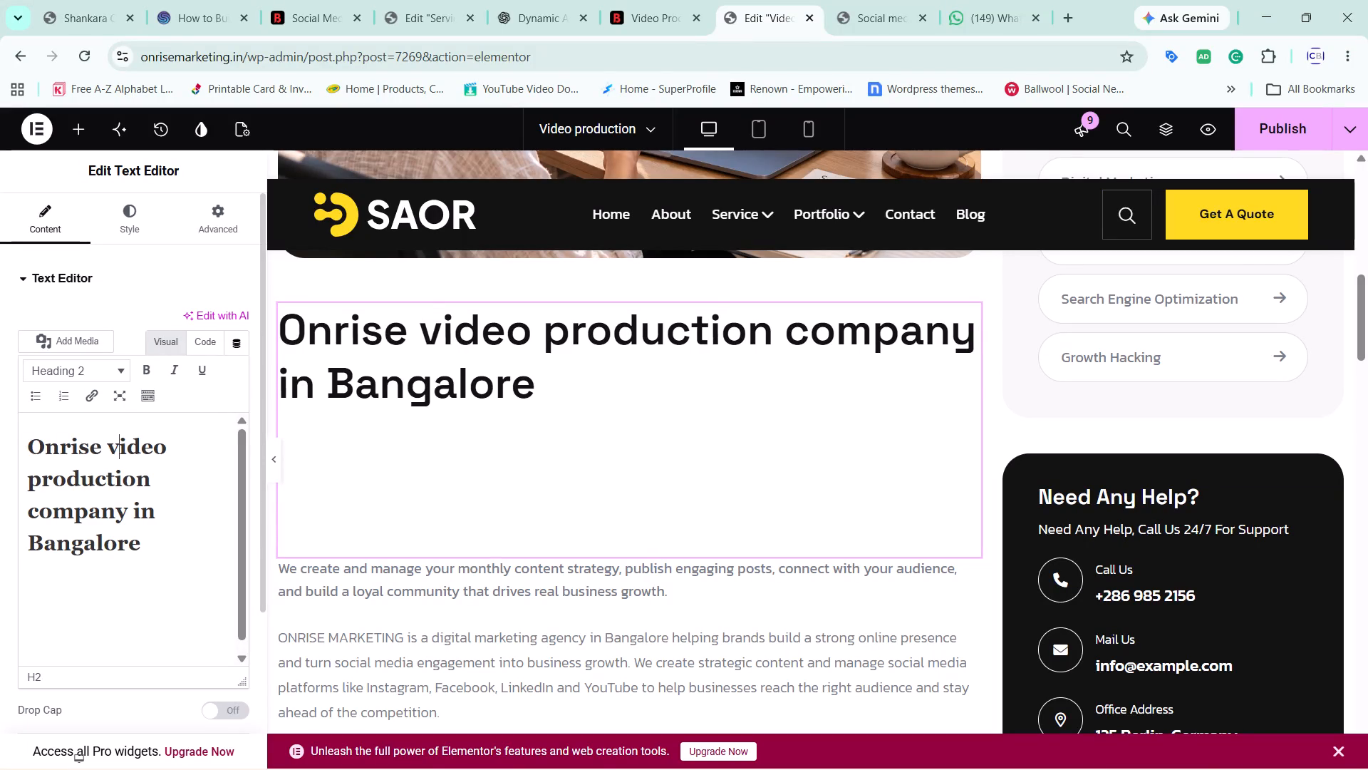
Delete the empty lines below the heading "Onrise video production company in Bangalore".
scroll(93, 505, down, 1)
scroll(498, 452, down, 2)
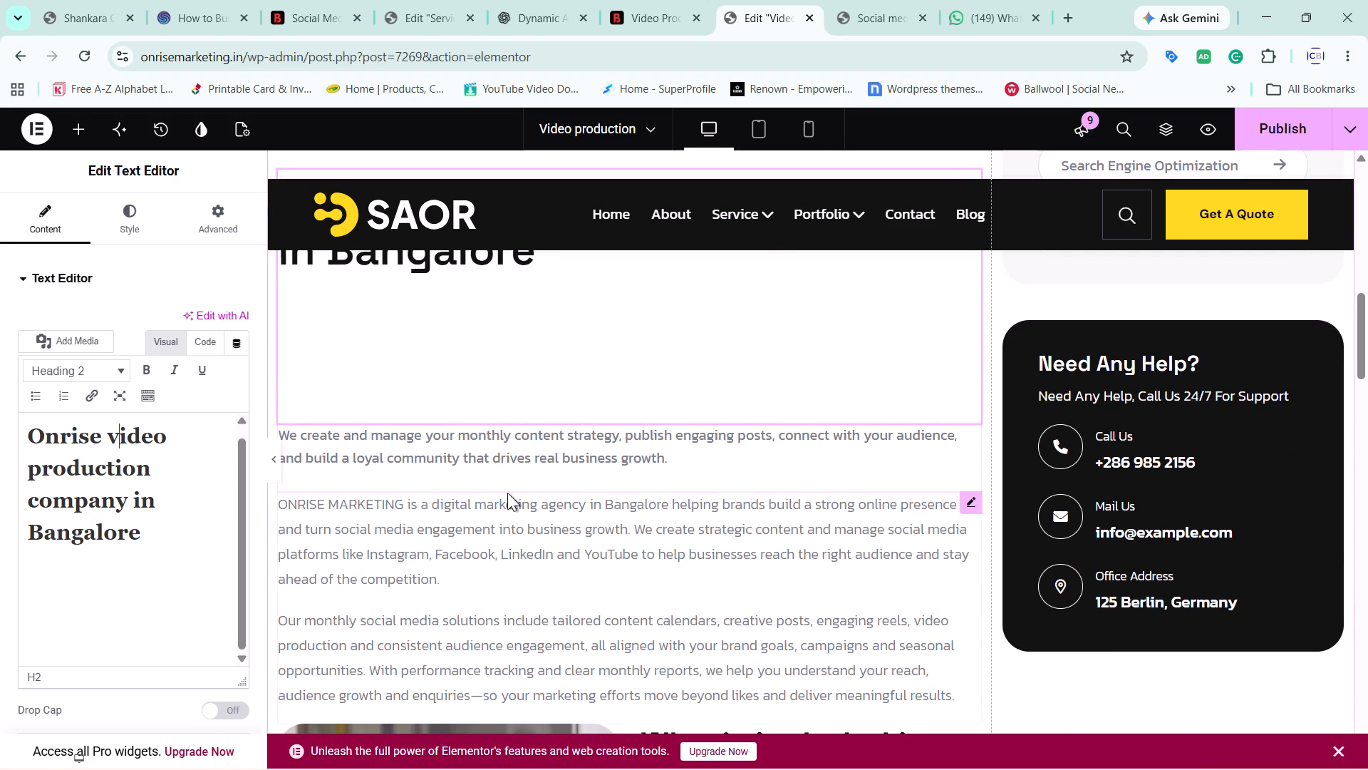
click(198, 538)
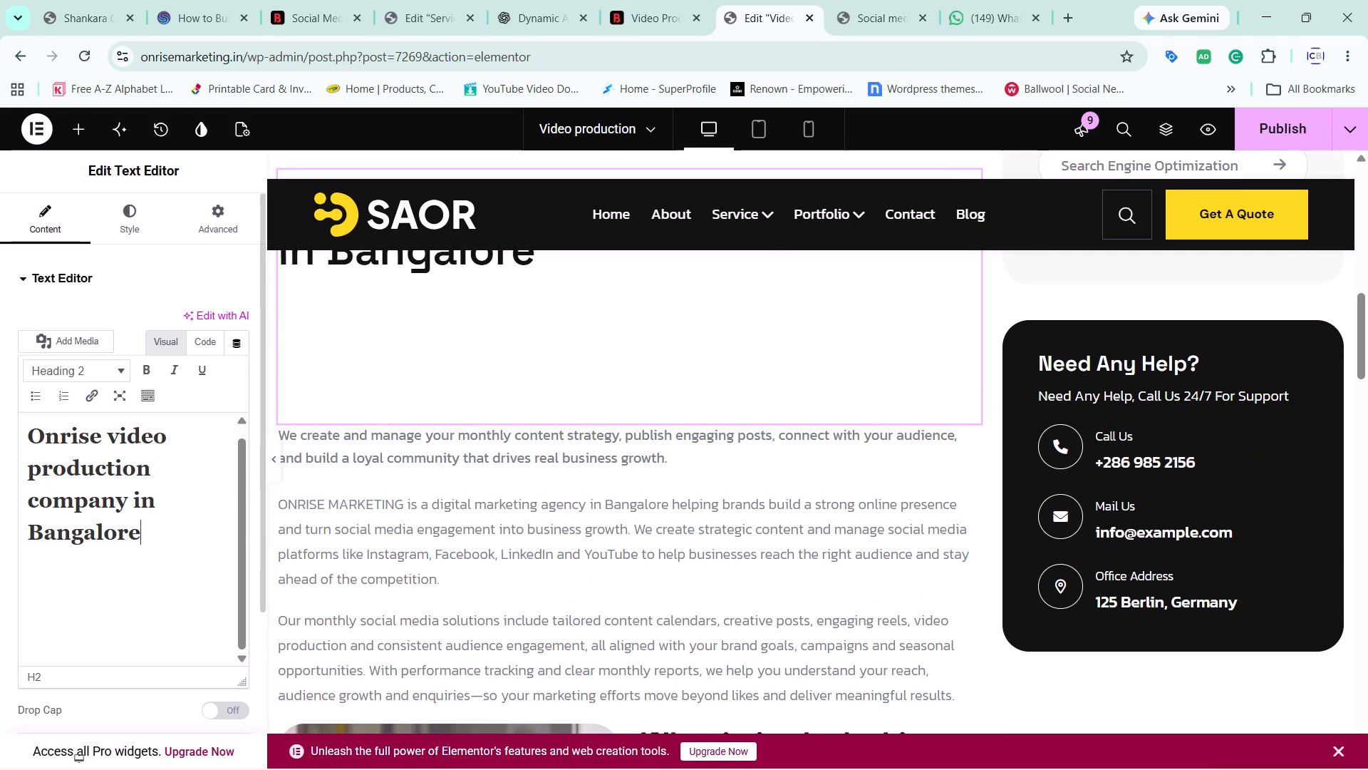
scroll(198, 538, up, 1)
click(430, 322)
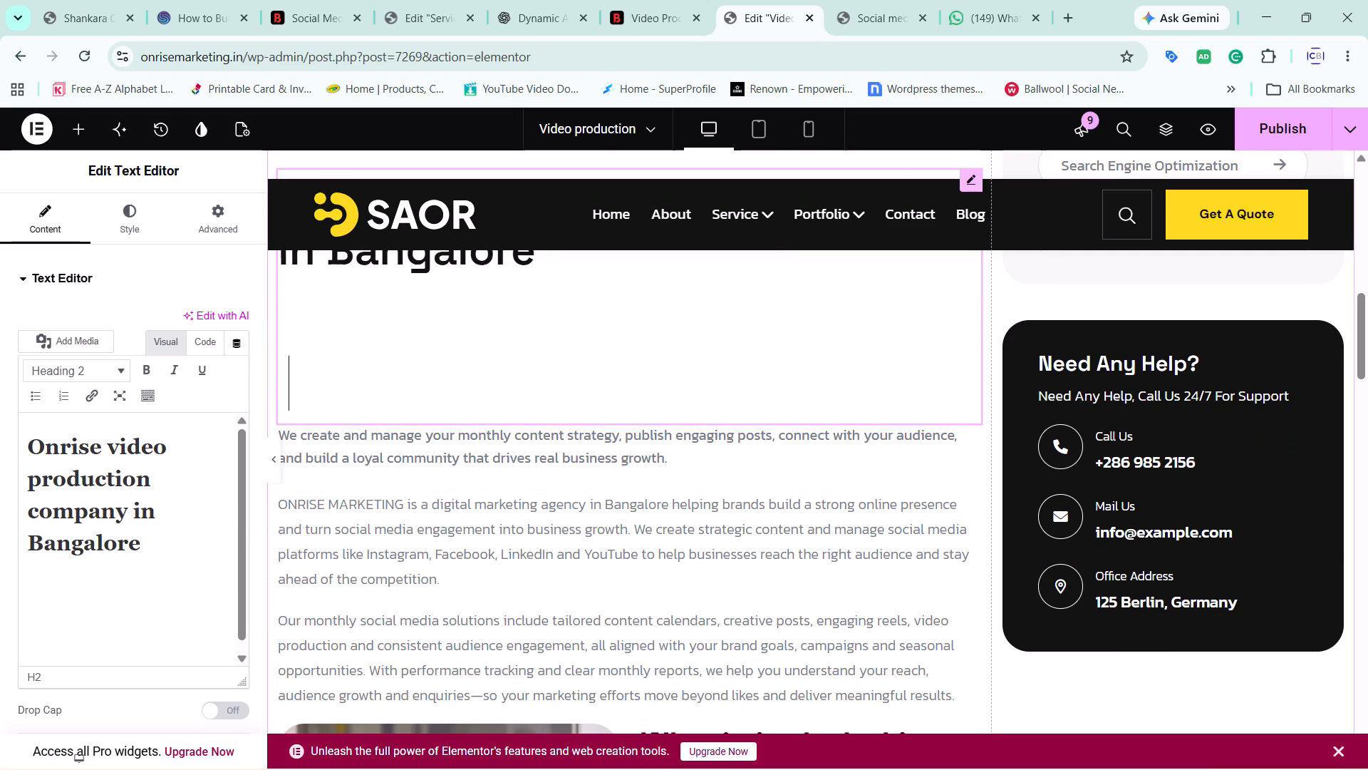
click(390, 386)
key(Delete)
key(Delete)
key(Delete)
key(Delete)
key(Delete)
key(Delete)
key(Delete)
scroll(390, 386, up, 2)
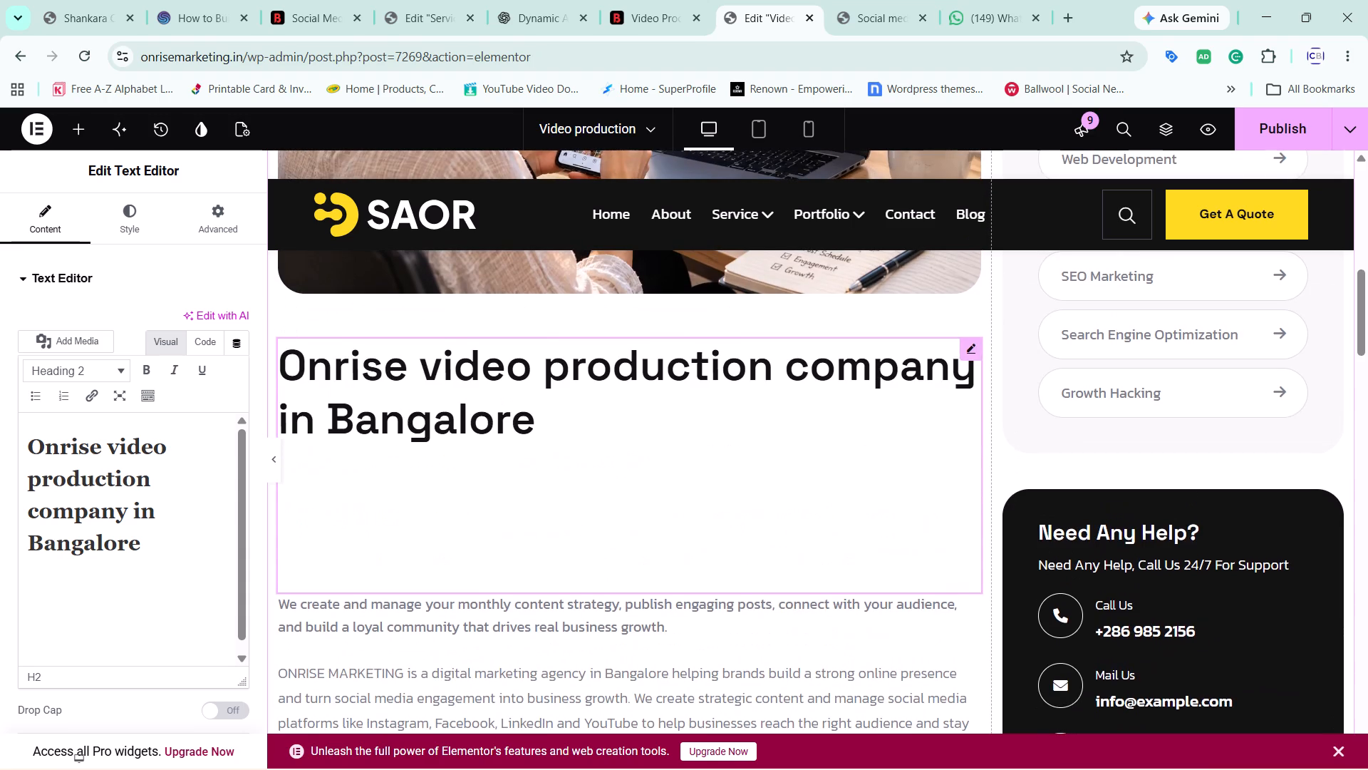
click(472, 510)
key(Delete)
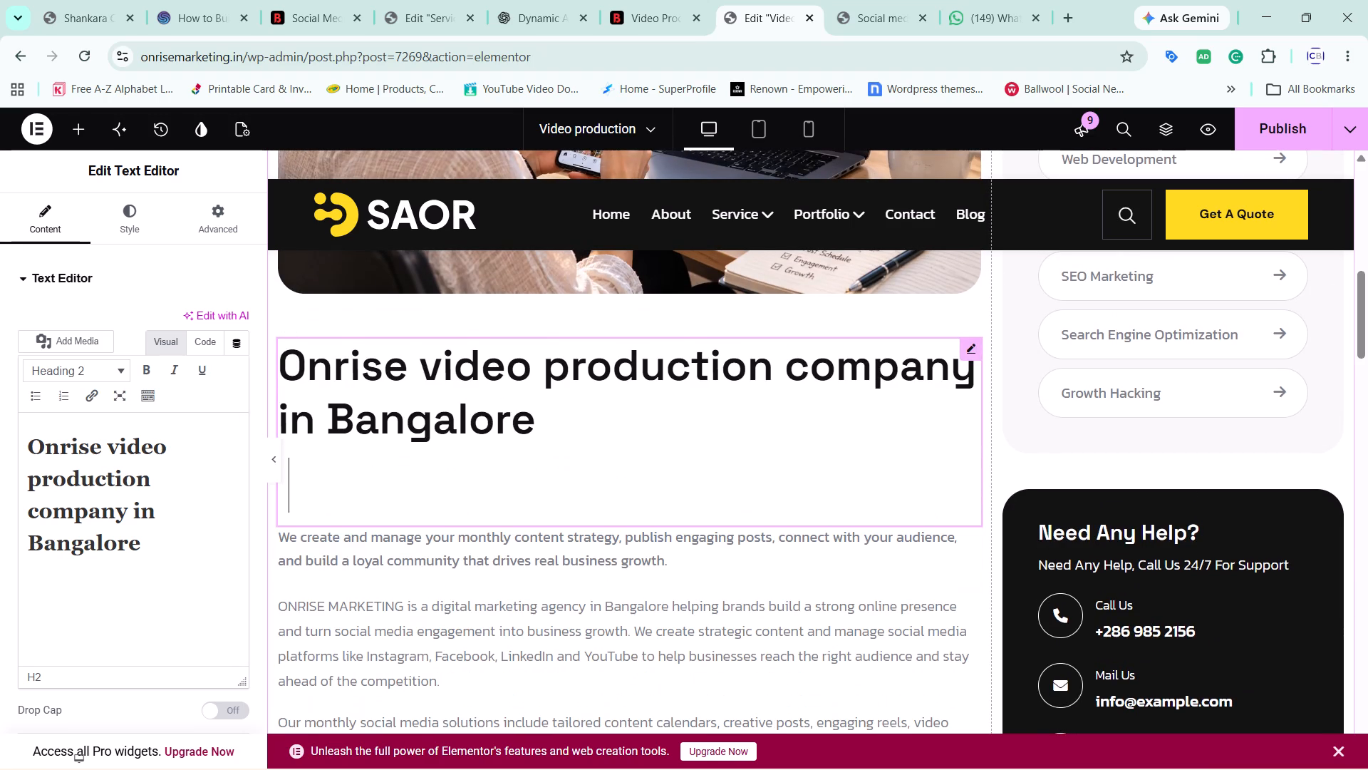
click(622, 464)
key(Delete)
key(Delete)
key(Delete)
key(Delete)
click(584, 426)
key(Delete)
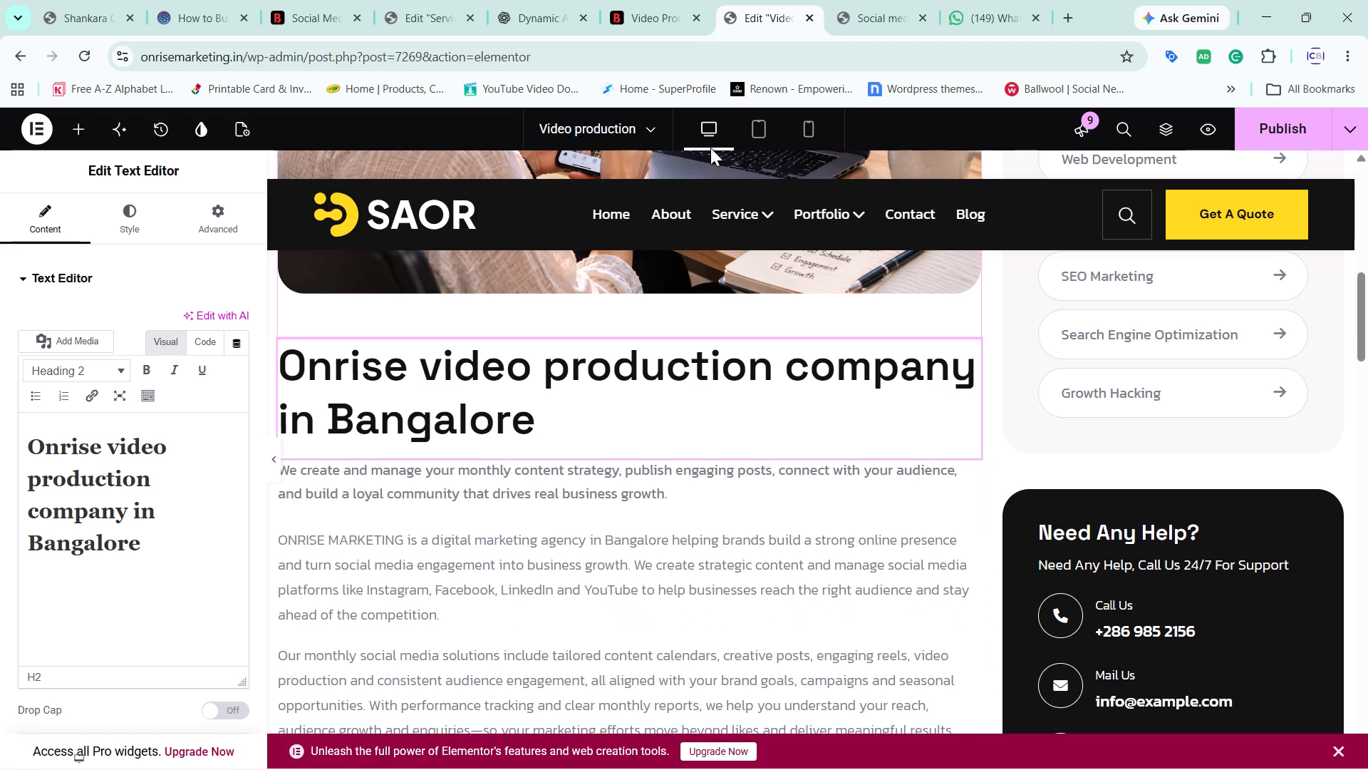
Replace the paragraph under the heading with the reference page's tagline beginning "Brand films, ad videos and social media reels".
click(866, 0)
click(665, 0)
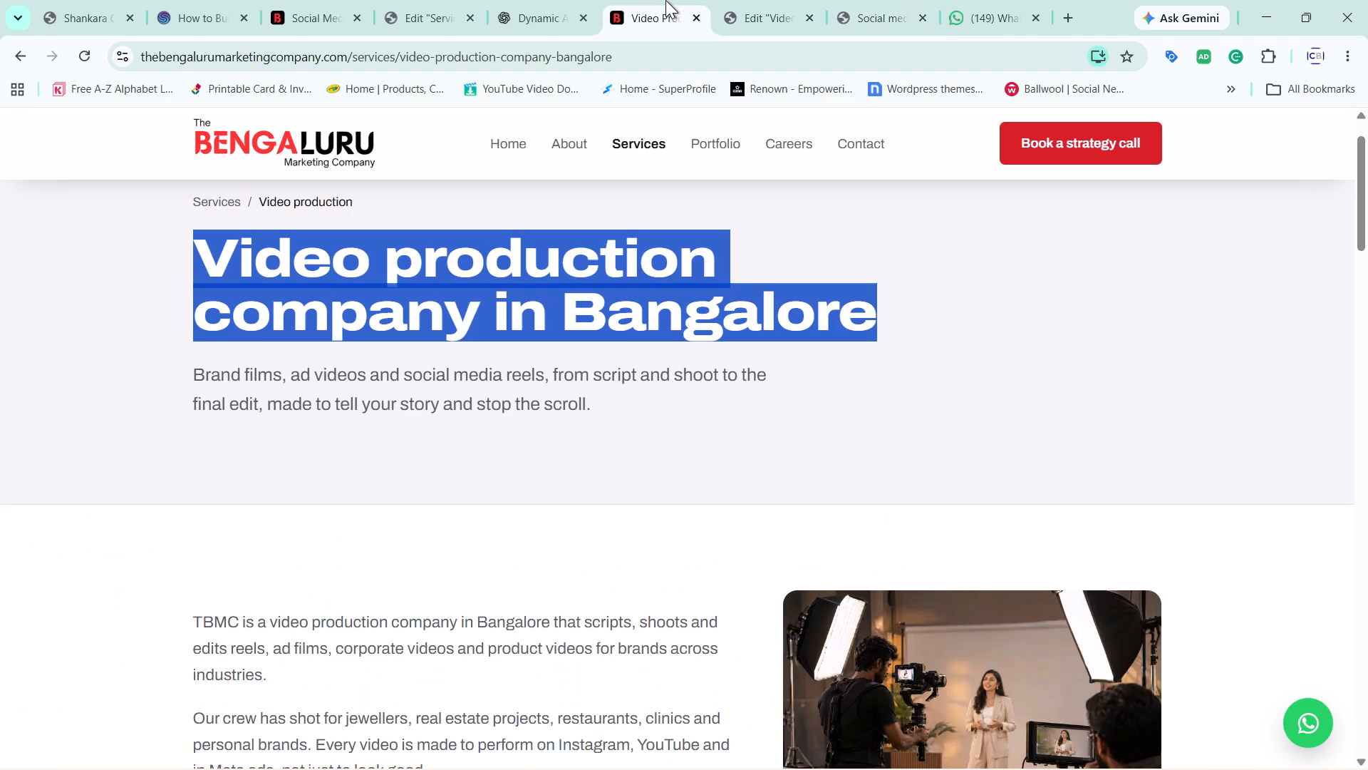
click(198, 425)
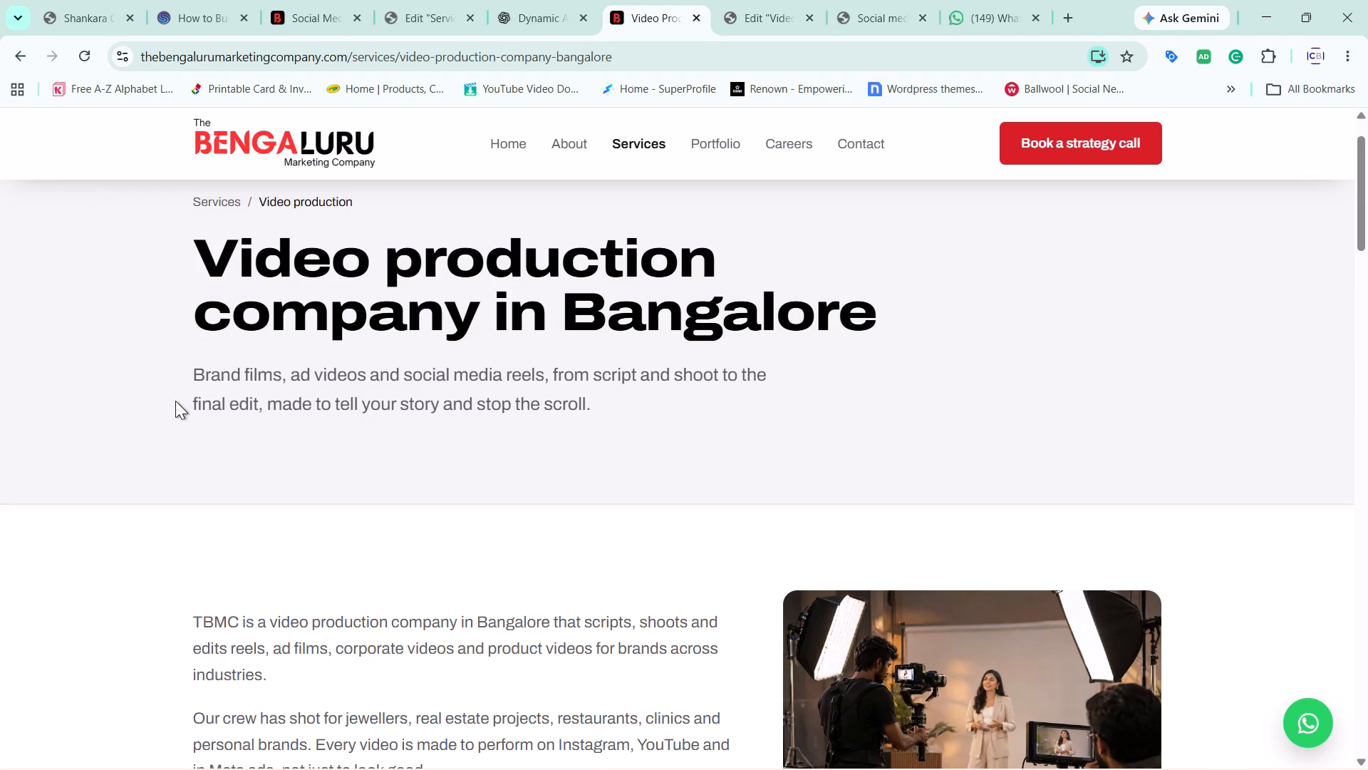
drag(177, 396, 187, 394)
drag(192, 369, 573, 418)
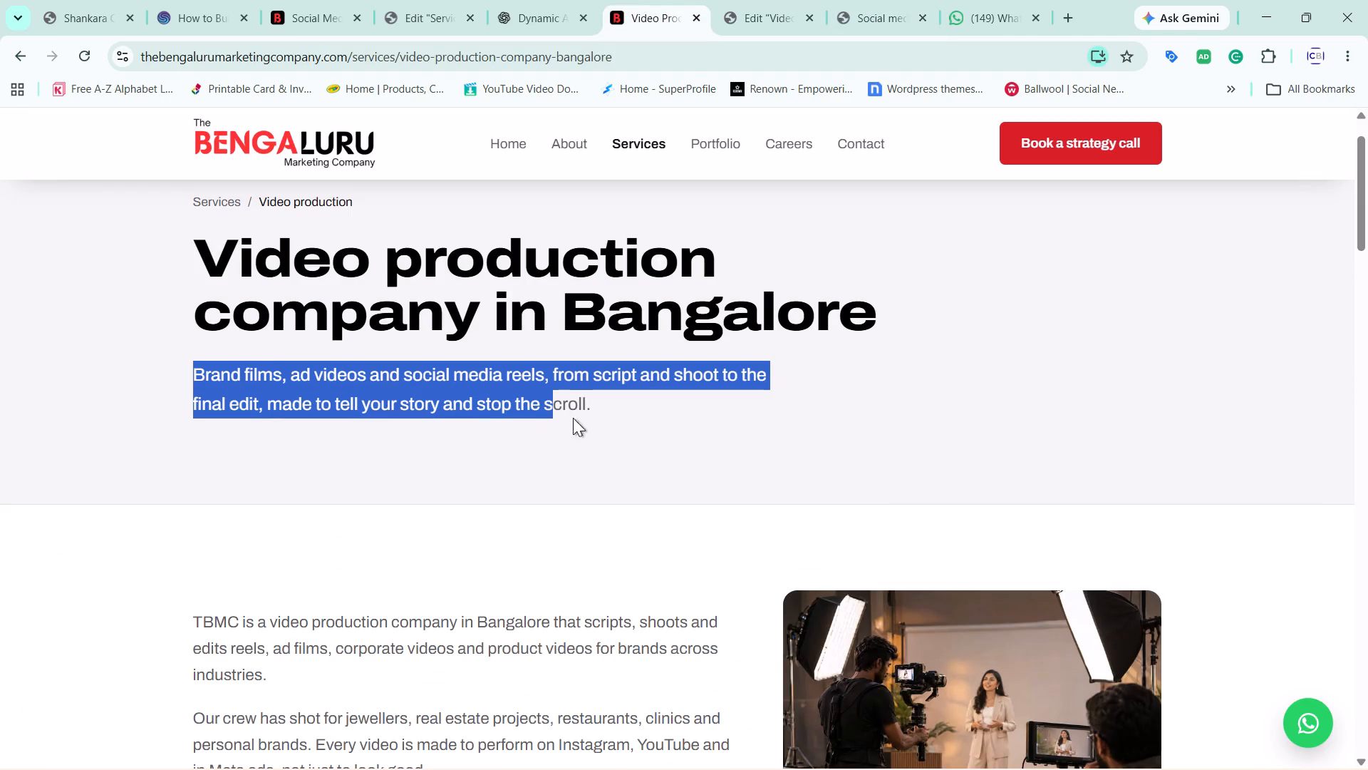
drag(573, 418, 632, 416)
key(ctrl+c)
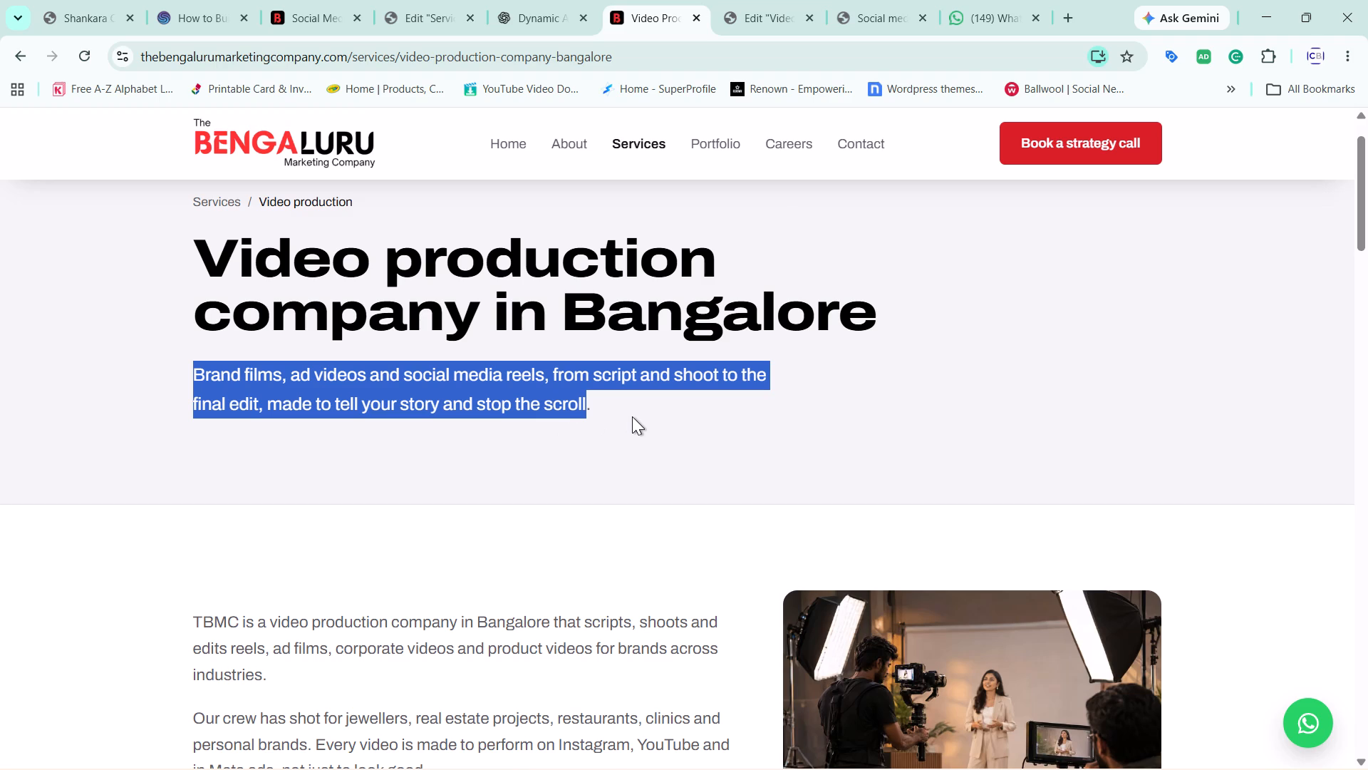
click(898, 12)
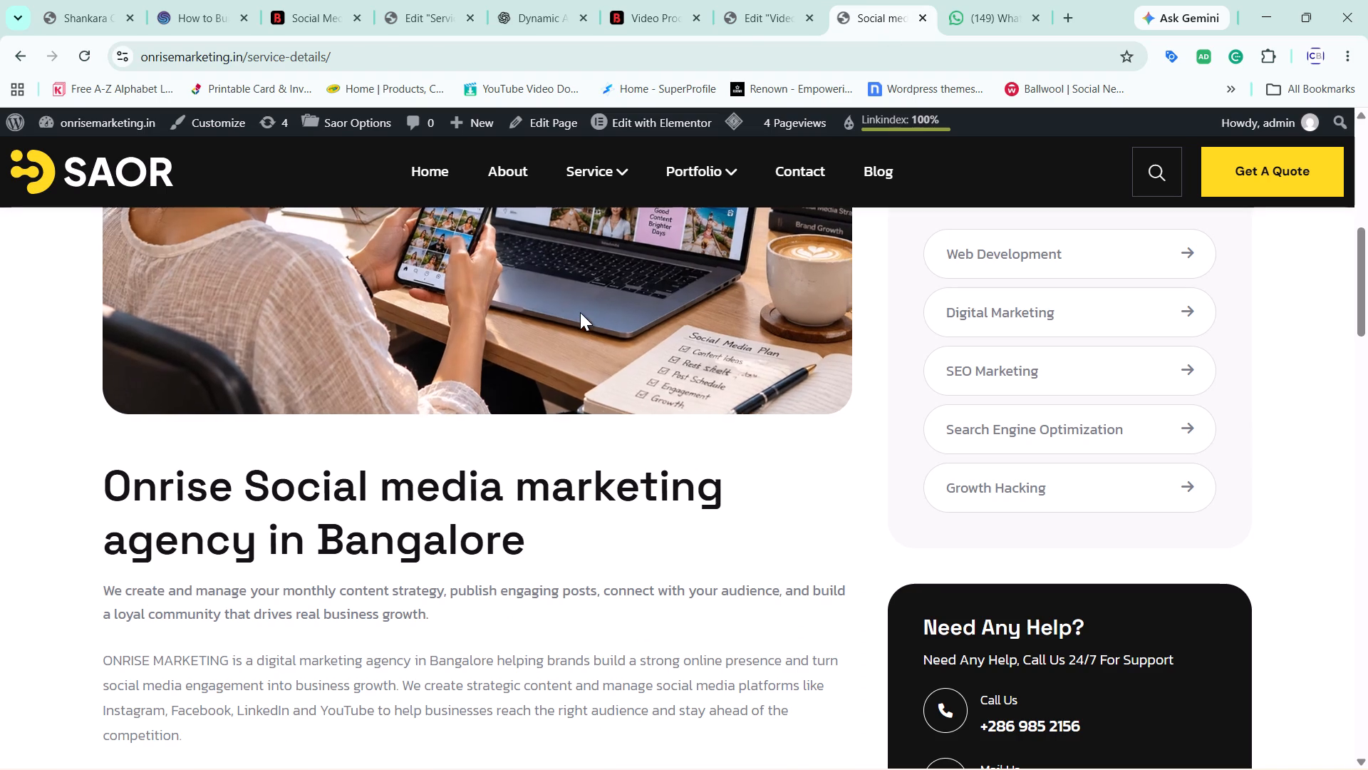
click(758, 23)
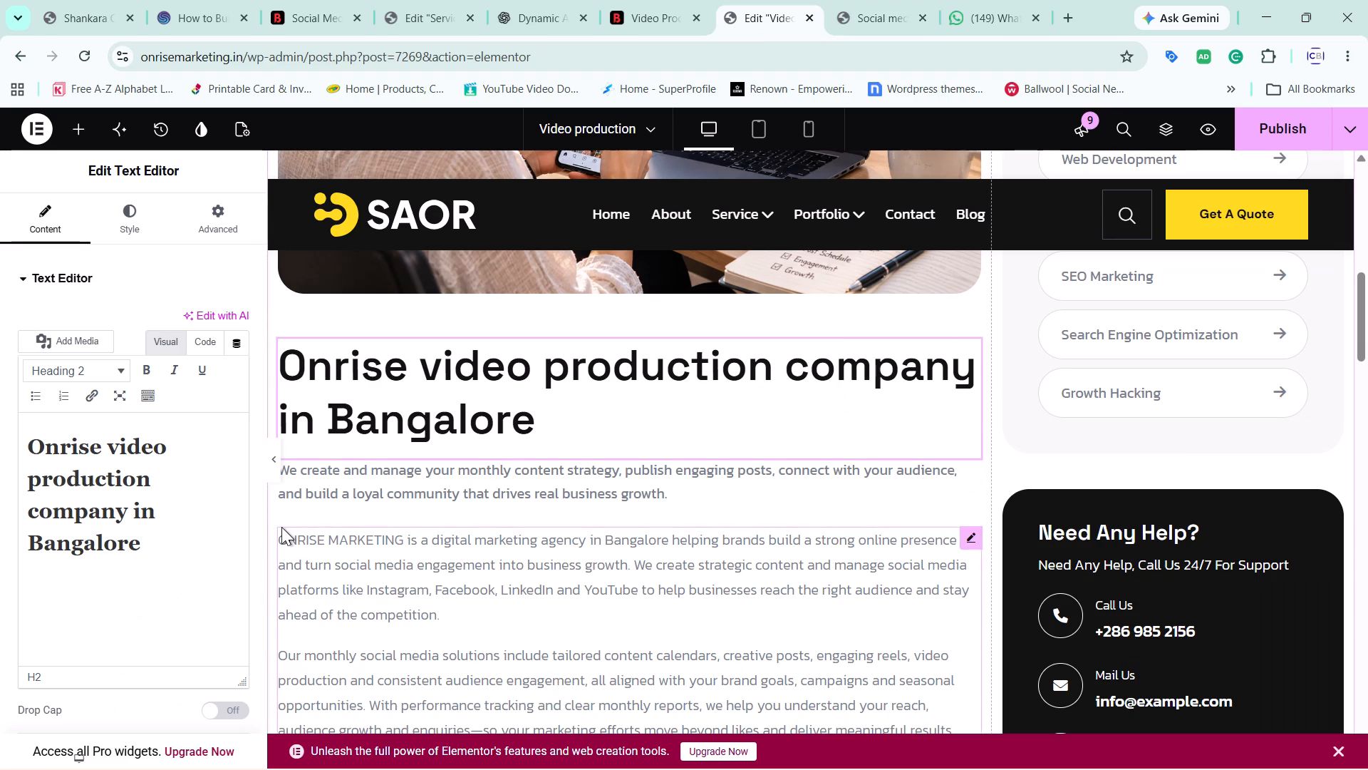
click(351, 497)
triple_click(94, 500)
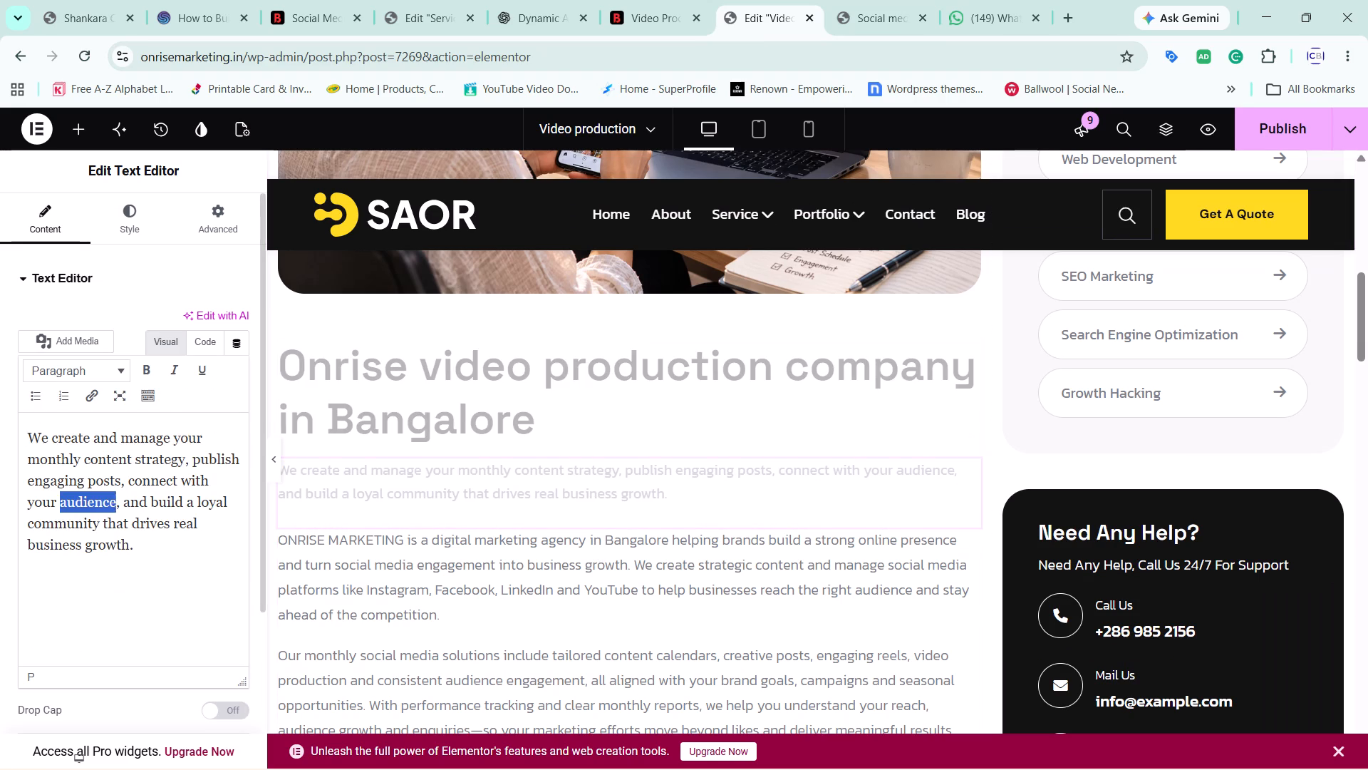
click(94, 500)
key(ctrl+v)
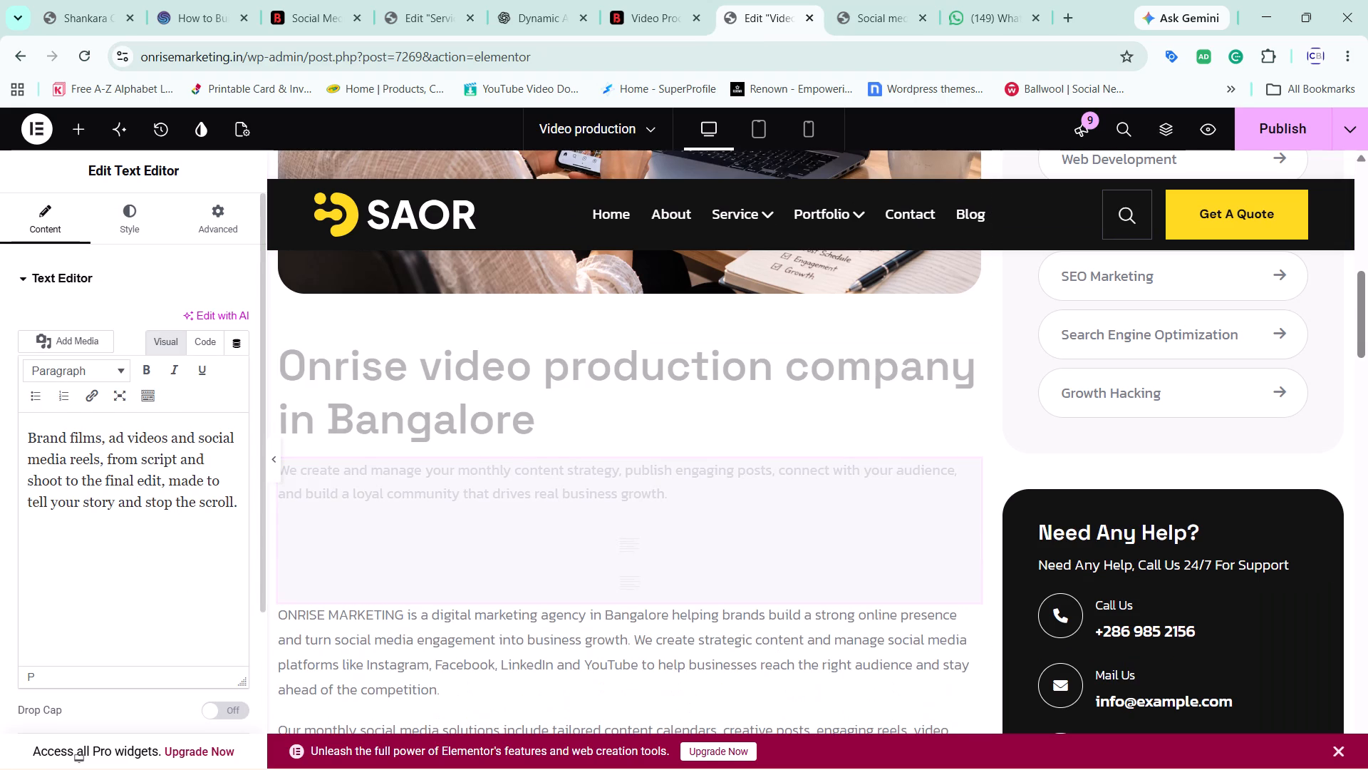
click(425, 627)
click(438, 540)
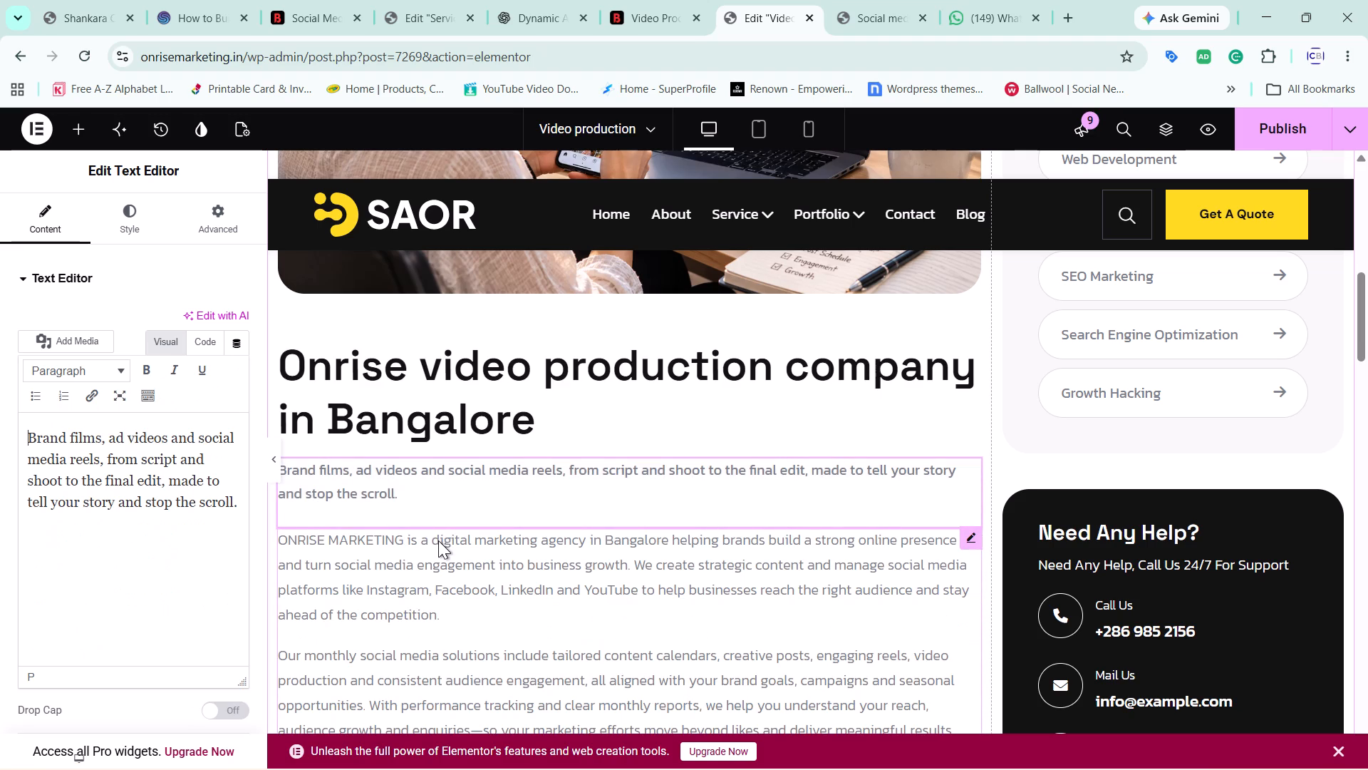
click(850, 0)
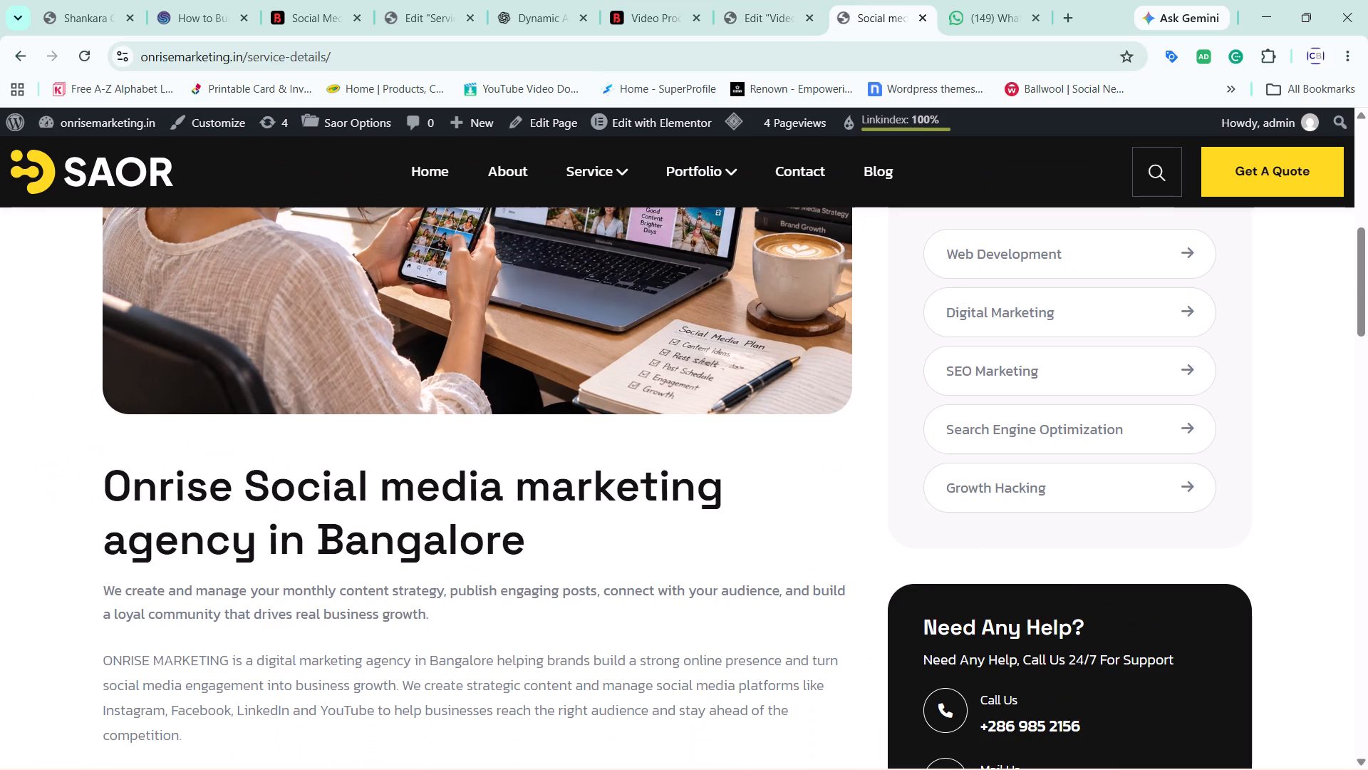
click(649, 0)
scroll(559, 328, down, 4)
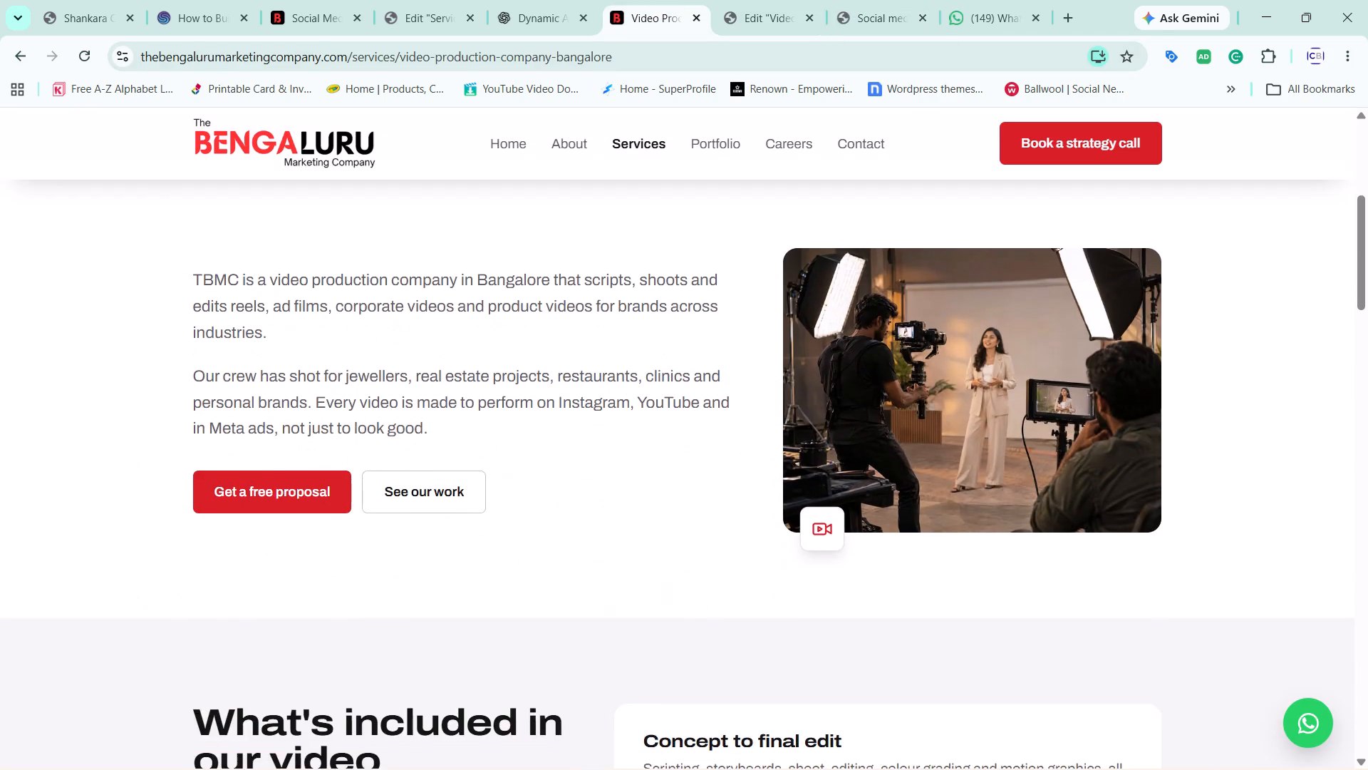
scroll(559, 328, up, 2)
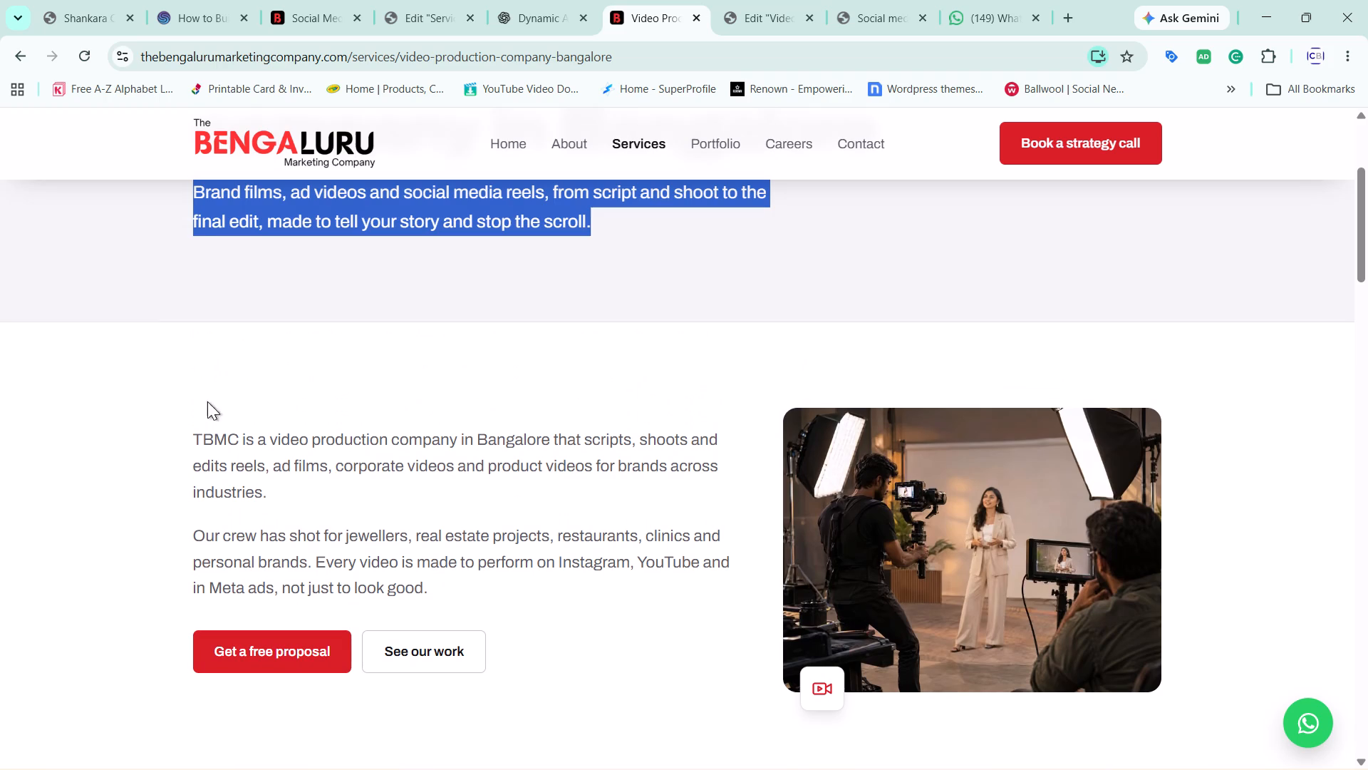
drag(182, 431, 546, 569)
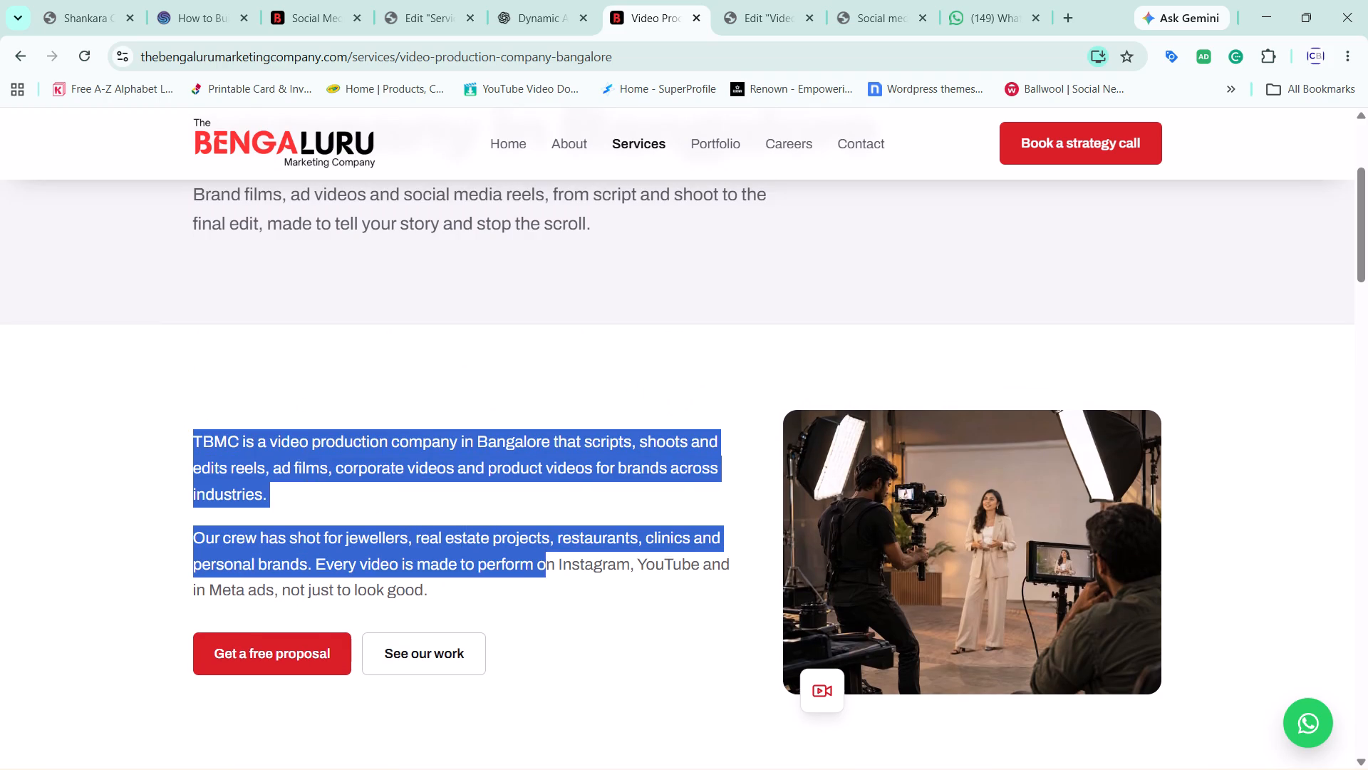
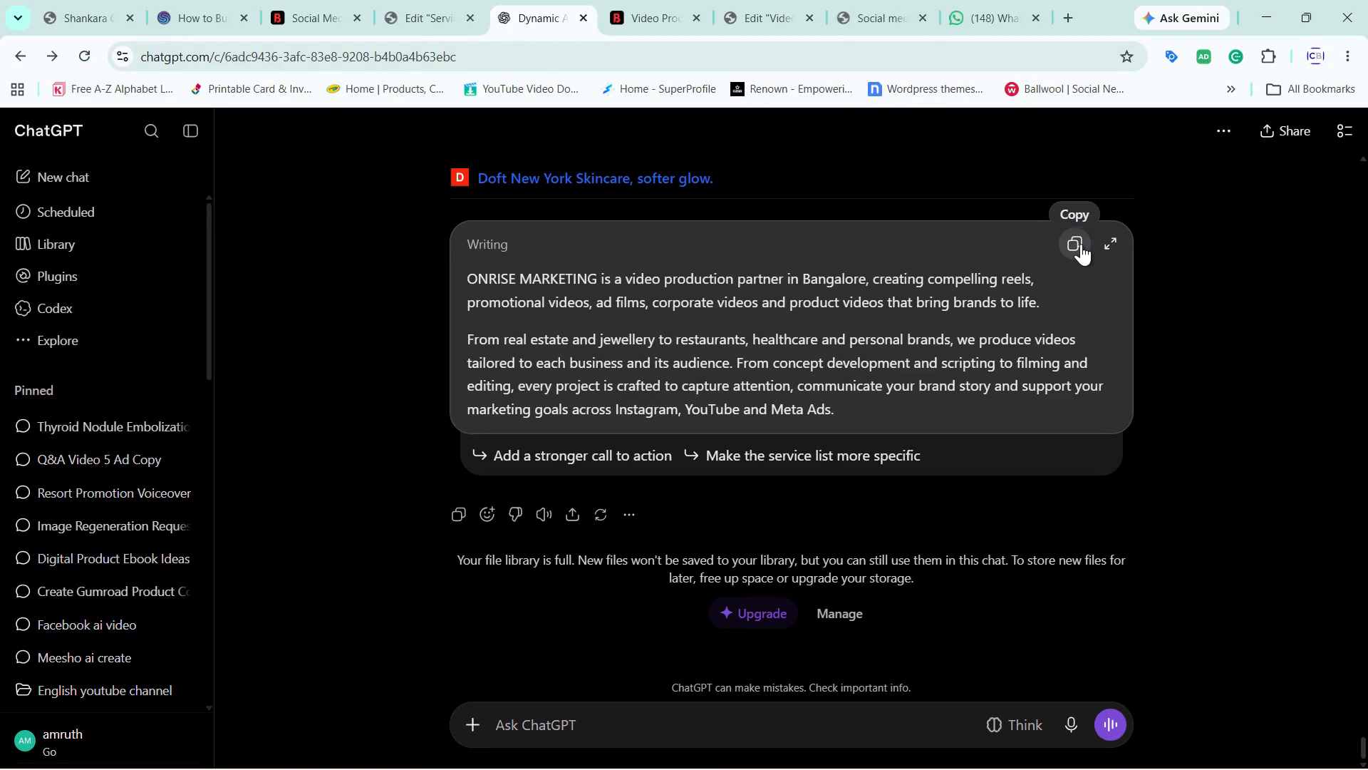
click(1081, 244)
click(864, 0)
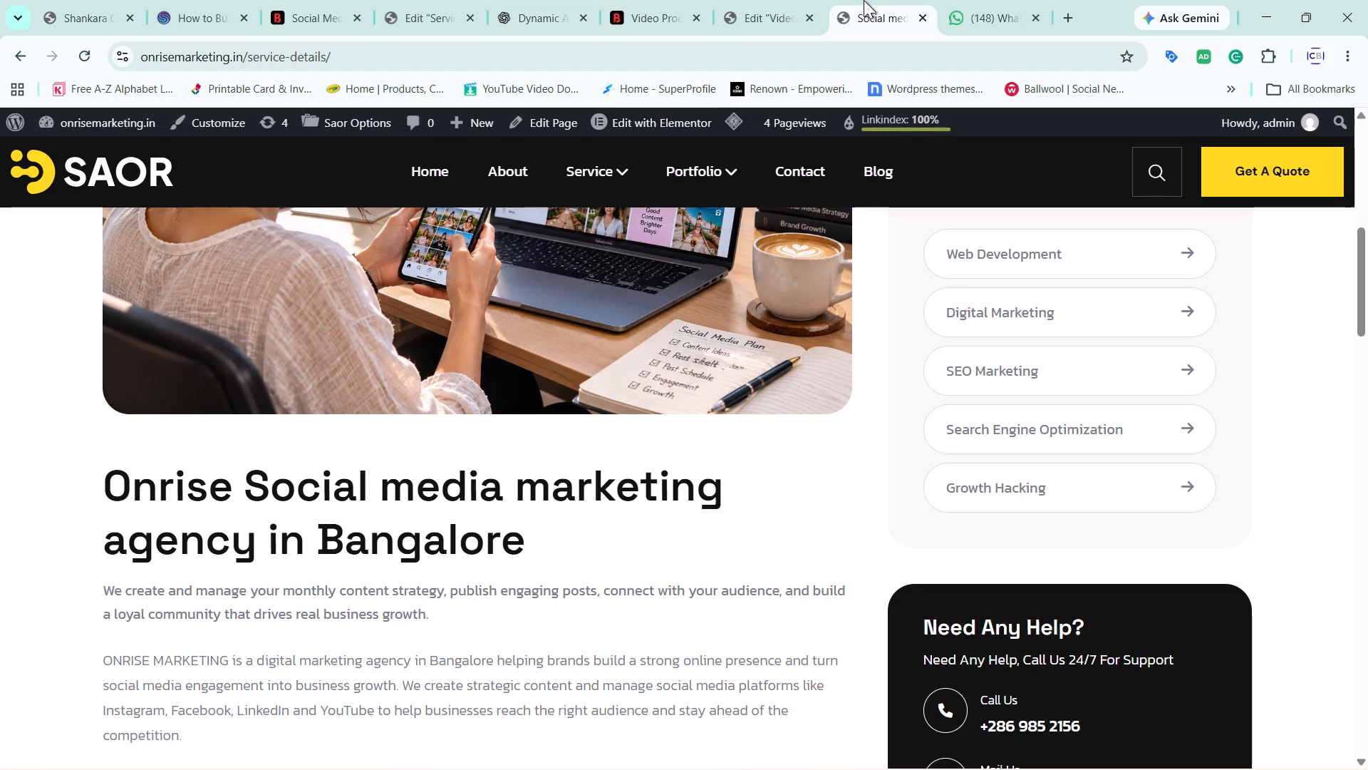
click(575, 0)
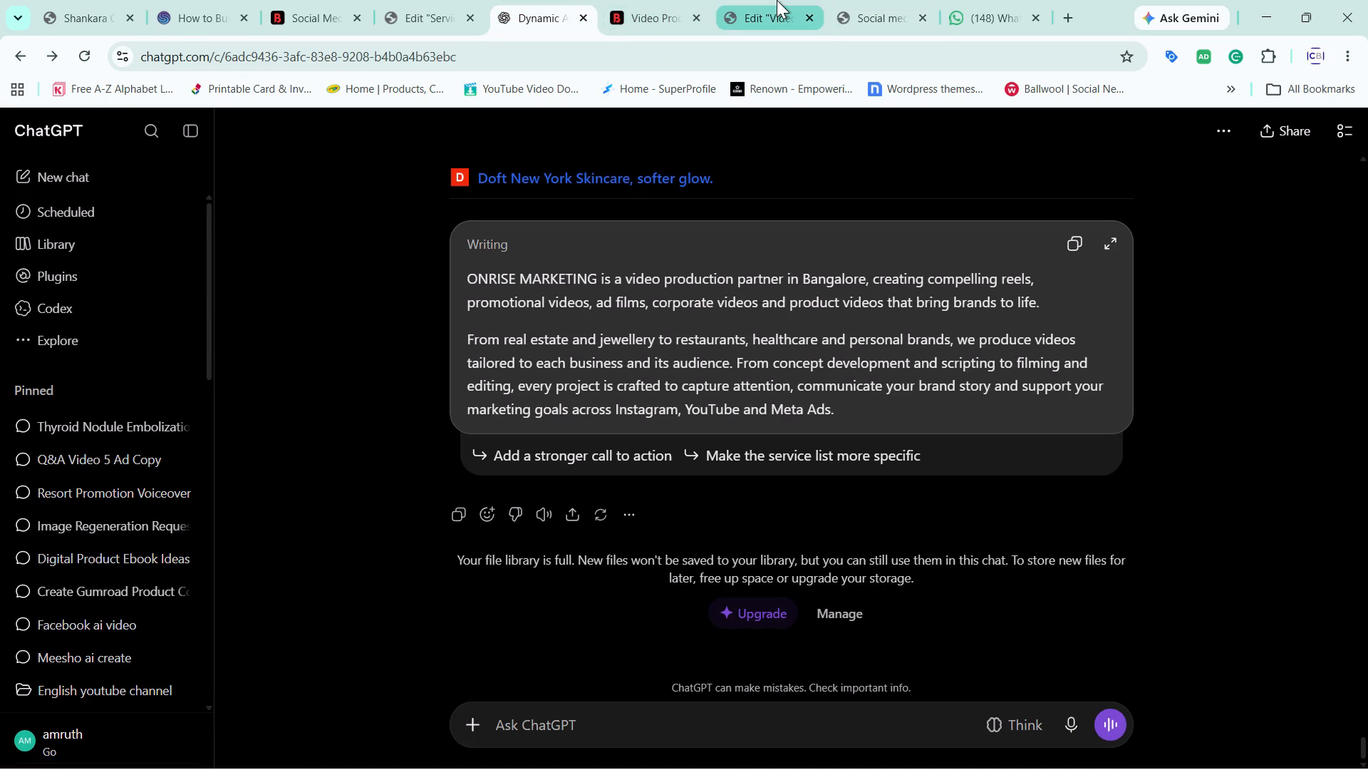
click(777, 0)
scroll(507, 525, down, 1)
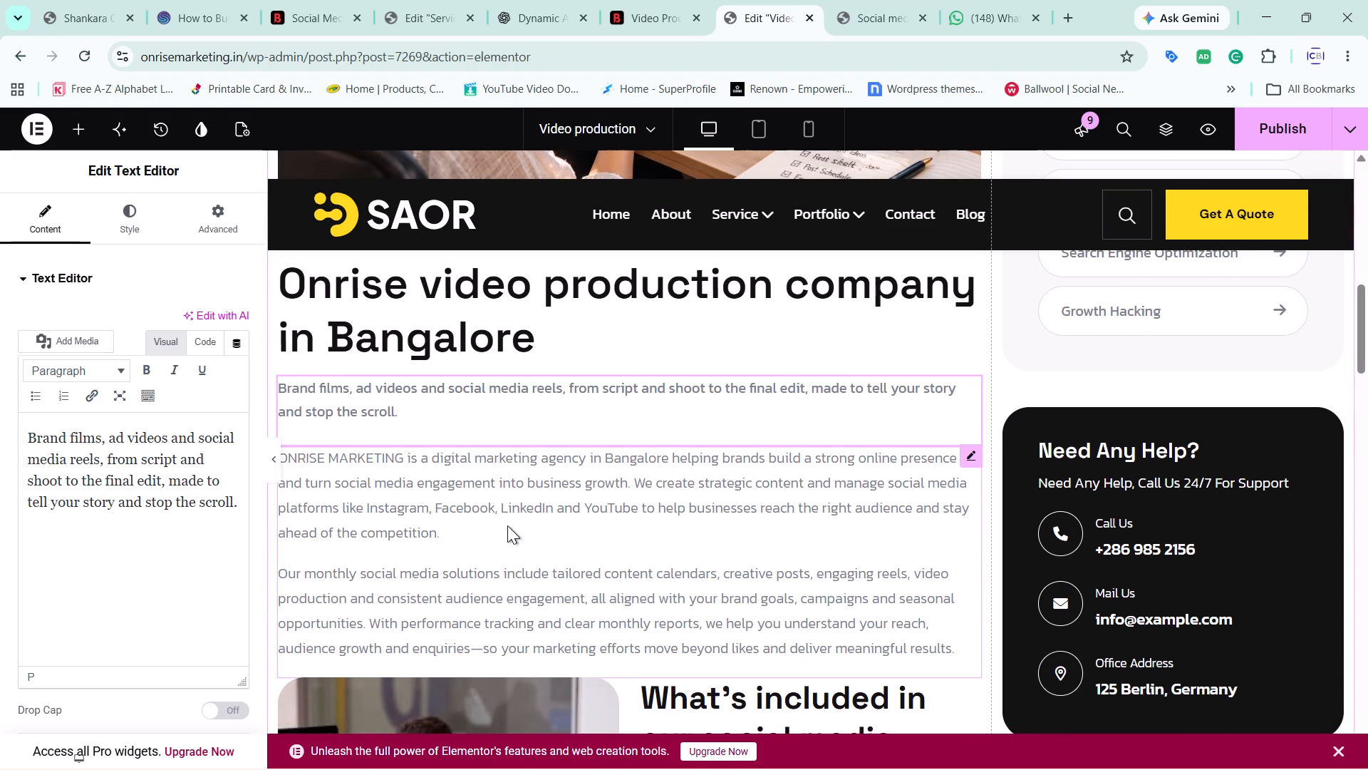
click(507, 525)
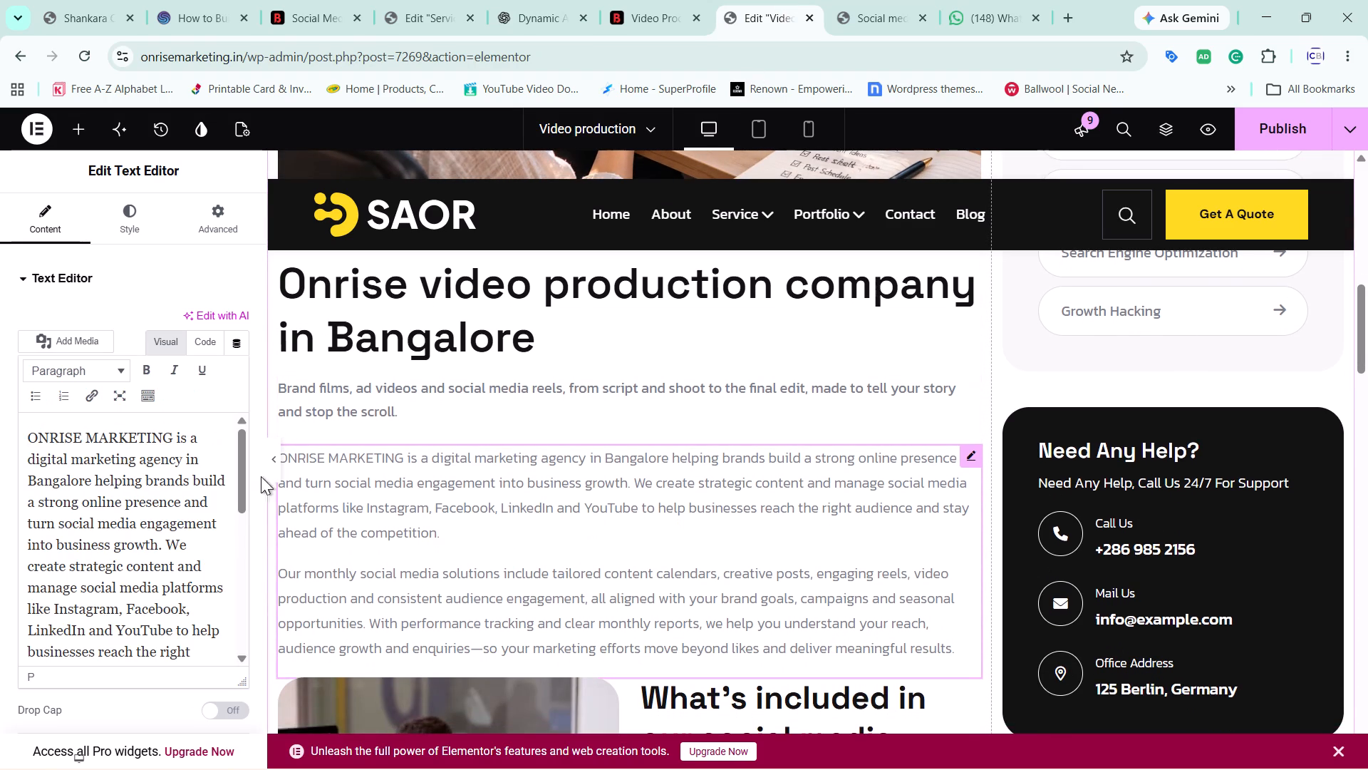
triple_click(130, 496)
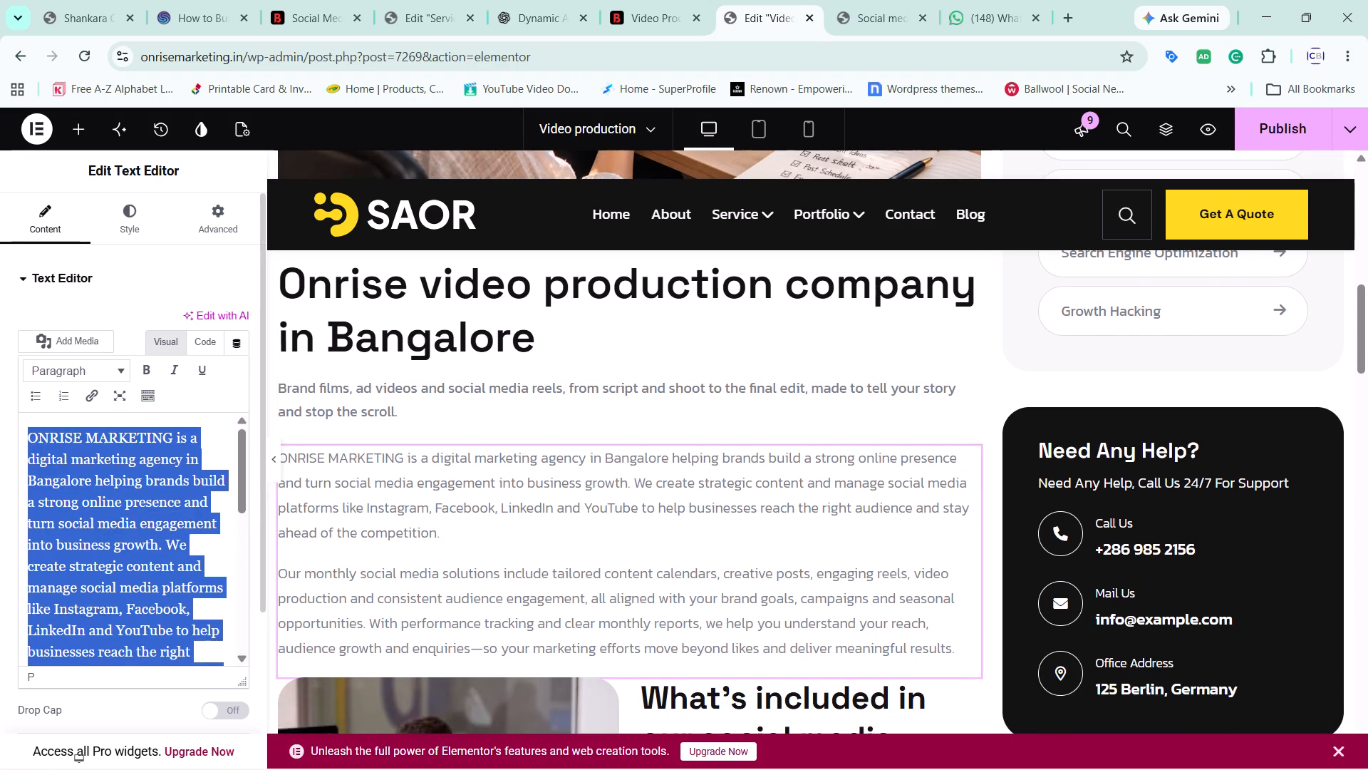
key(Delete)
triple_click(73, 507)
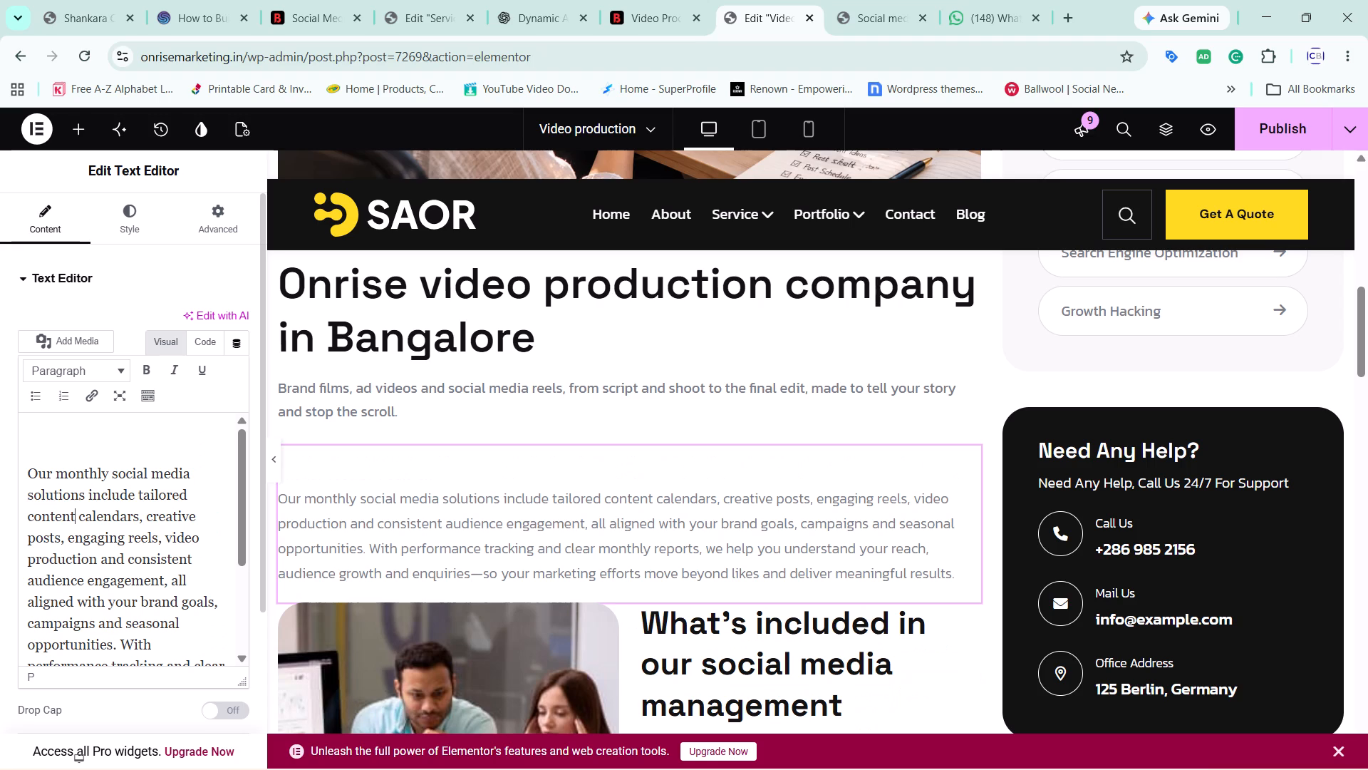
click(73, 507)
key(Delete)
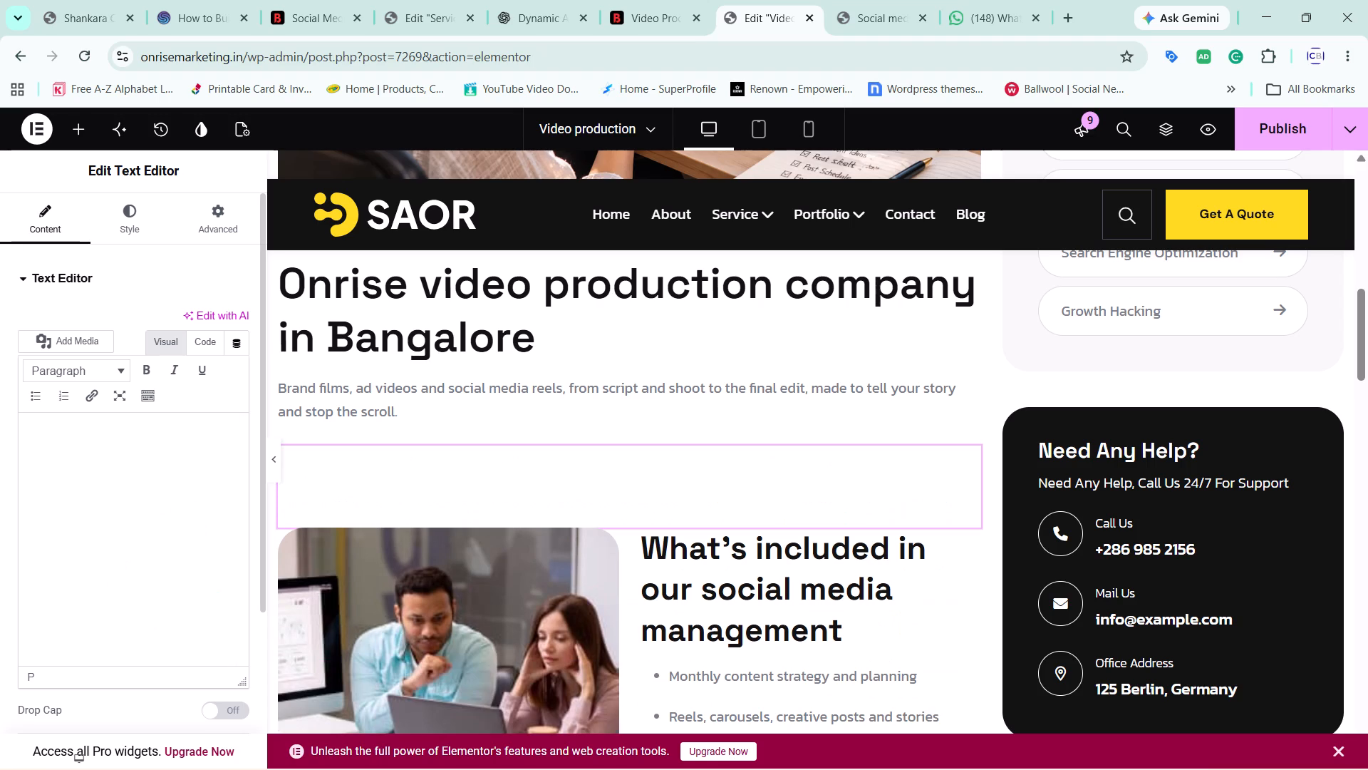
Paste ChatGPT's two paragraphs beginning "ONRISE MARKETING is a video production partner in Bangalore" into the empty text block below the tagline.
click(40, 426)
key(ctrl+v)
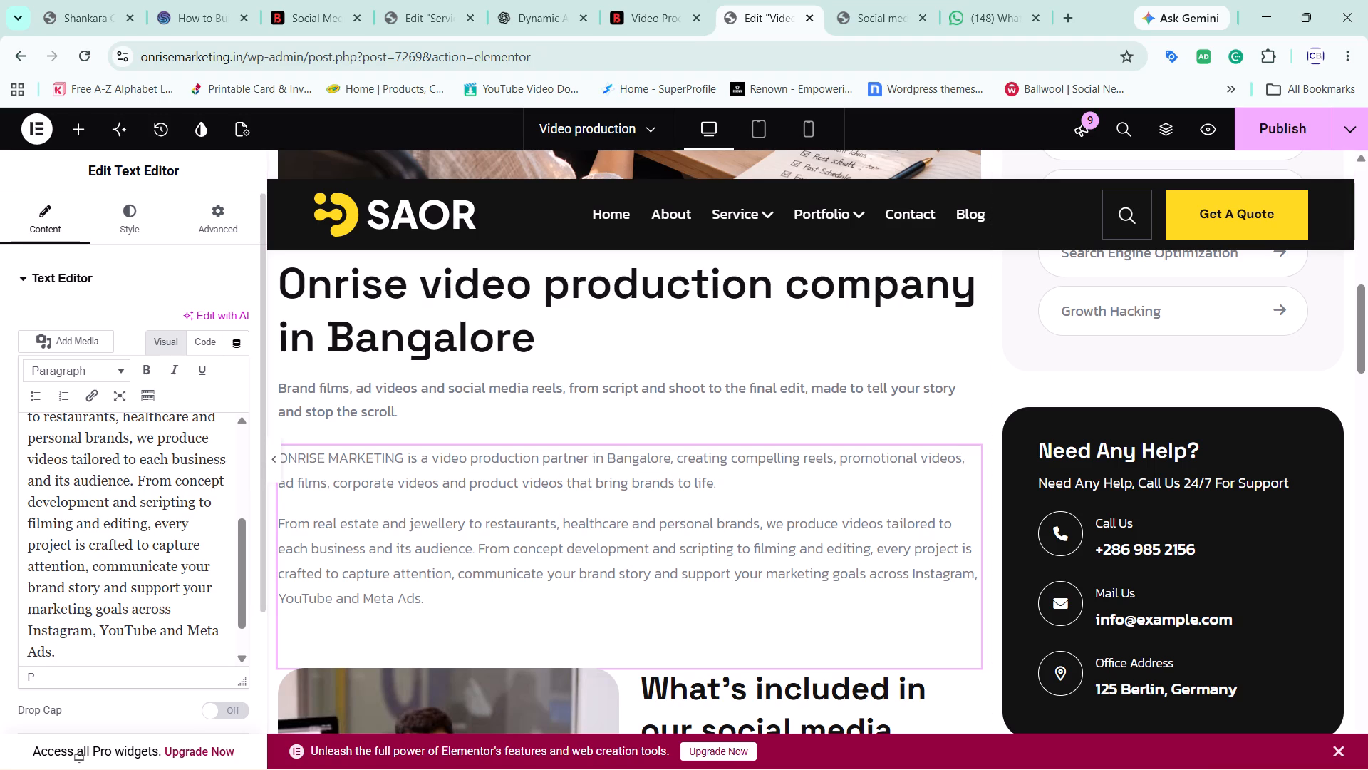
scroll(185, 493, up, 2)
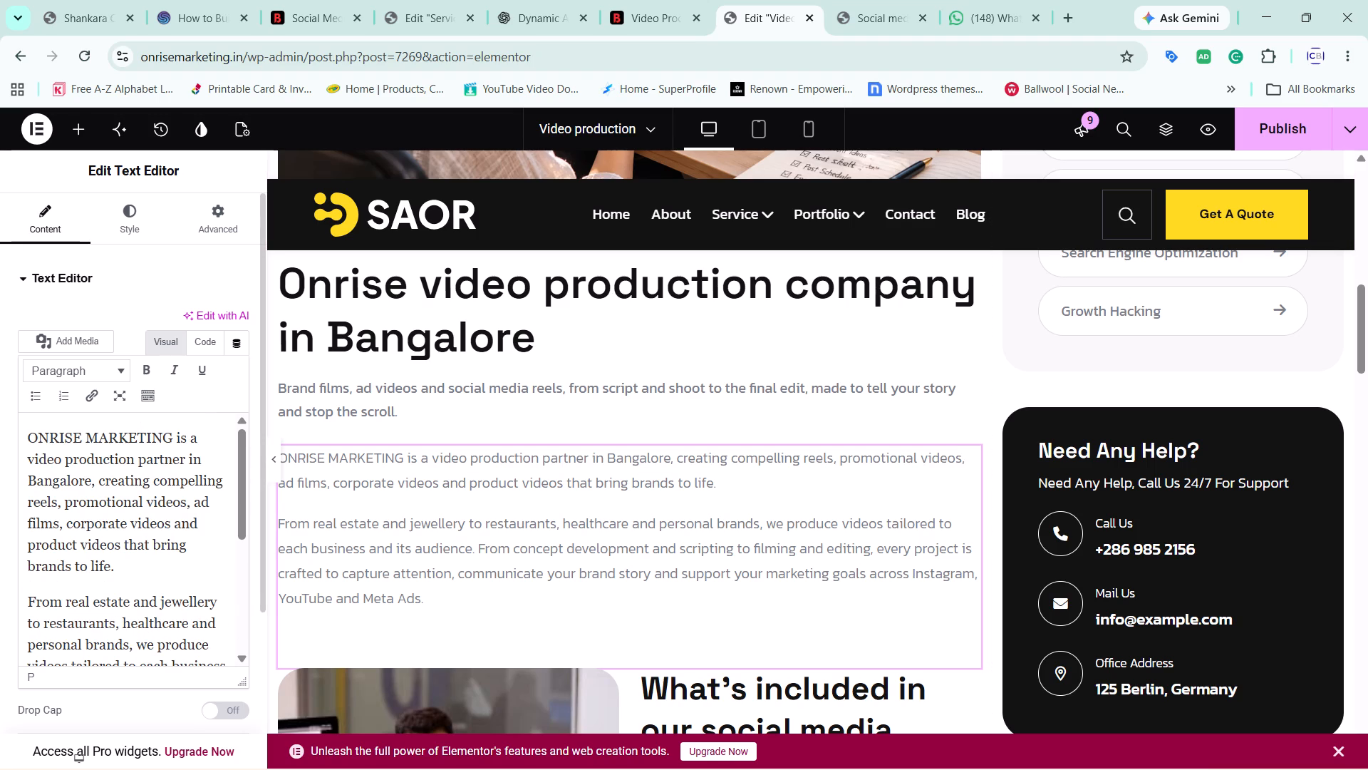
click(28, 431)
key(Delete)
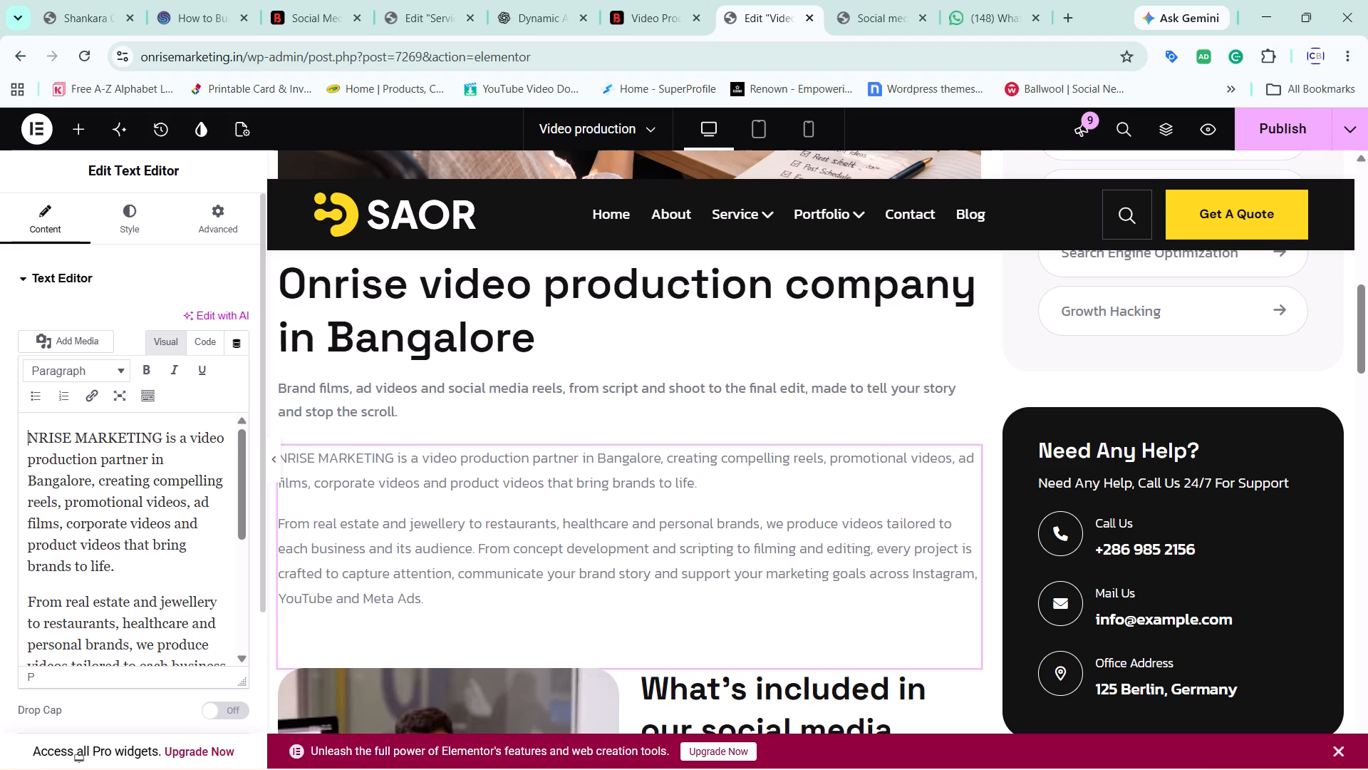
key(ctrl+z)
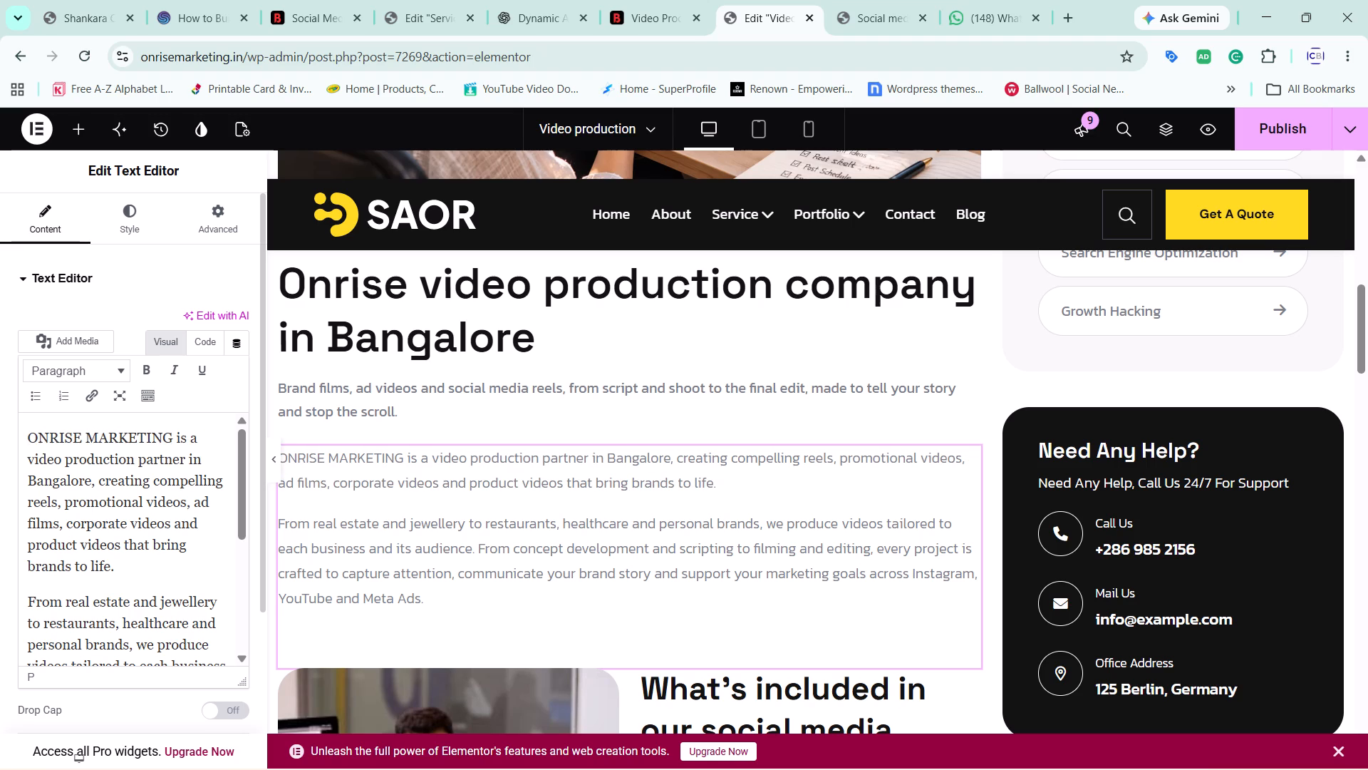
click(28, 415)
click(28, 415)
Examine the "What's included in our social media management" section and its bullet list below the pasted paragraphs.
scroll(726, 440, down, 3)
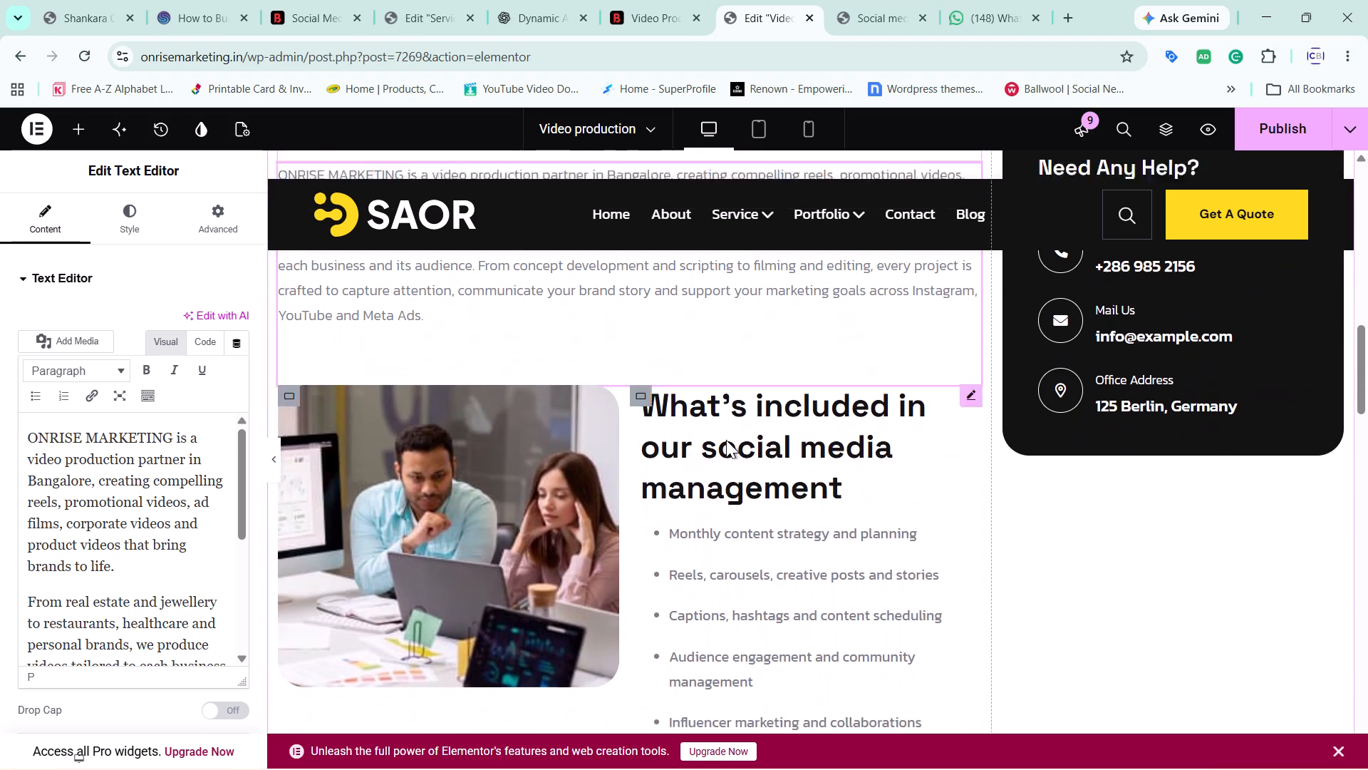
scroll(726, 440, down, 1)
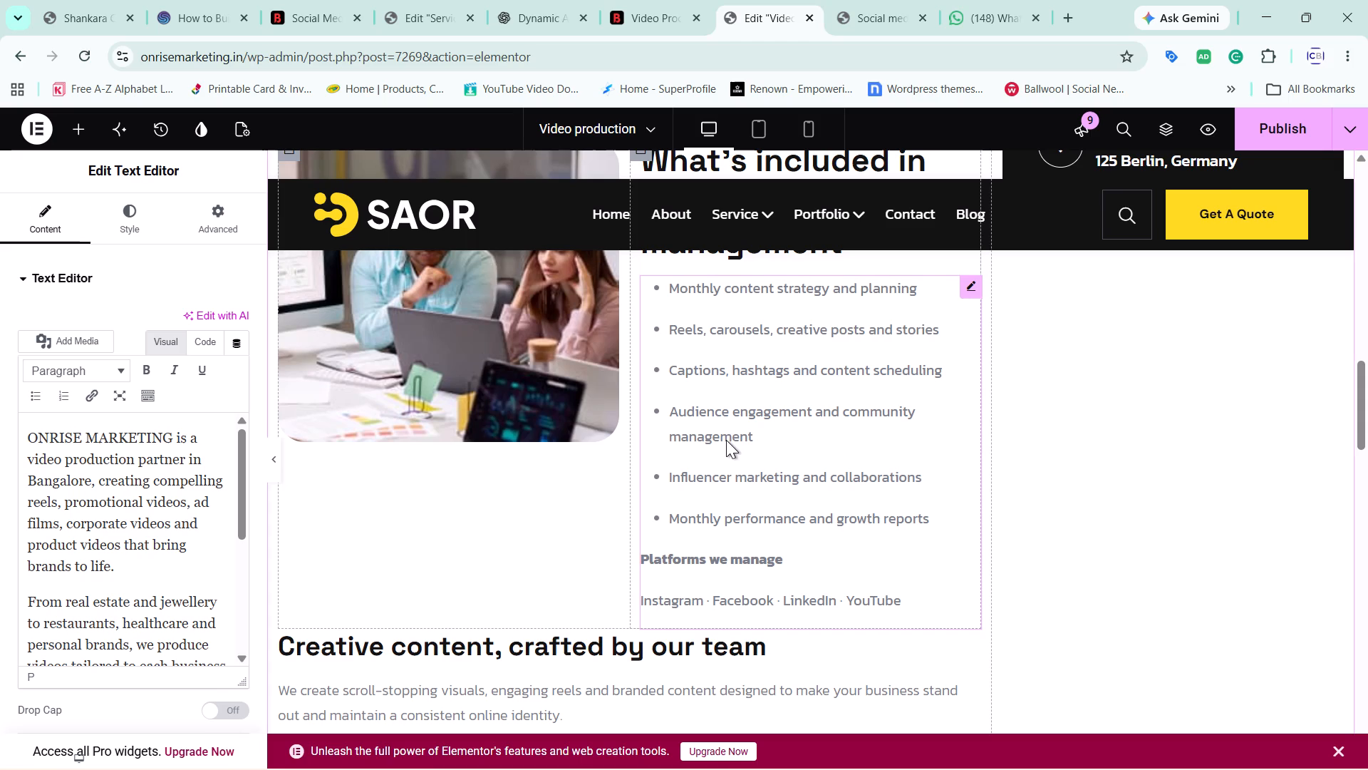
Publish the updated Video production page.
click(1273, 125)
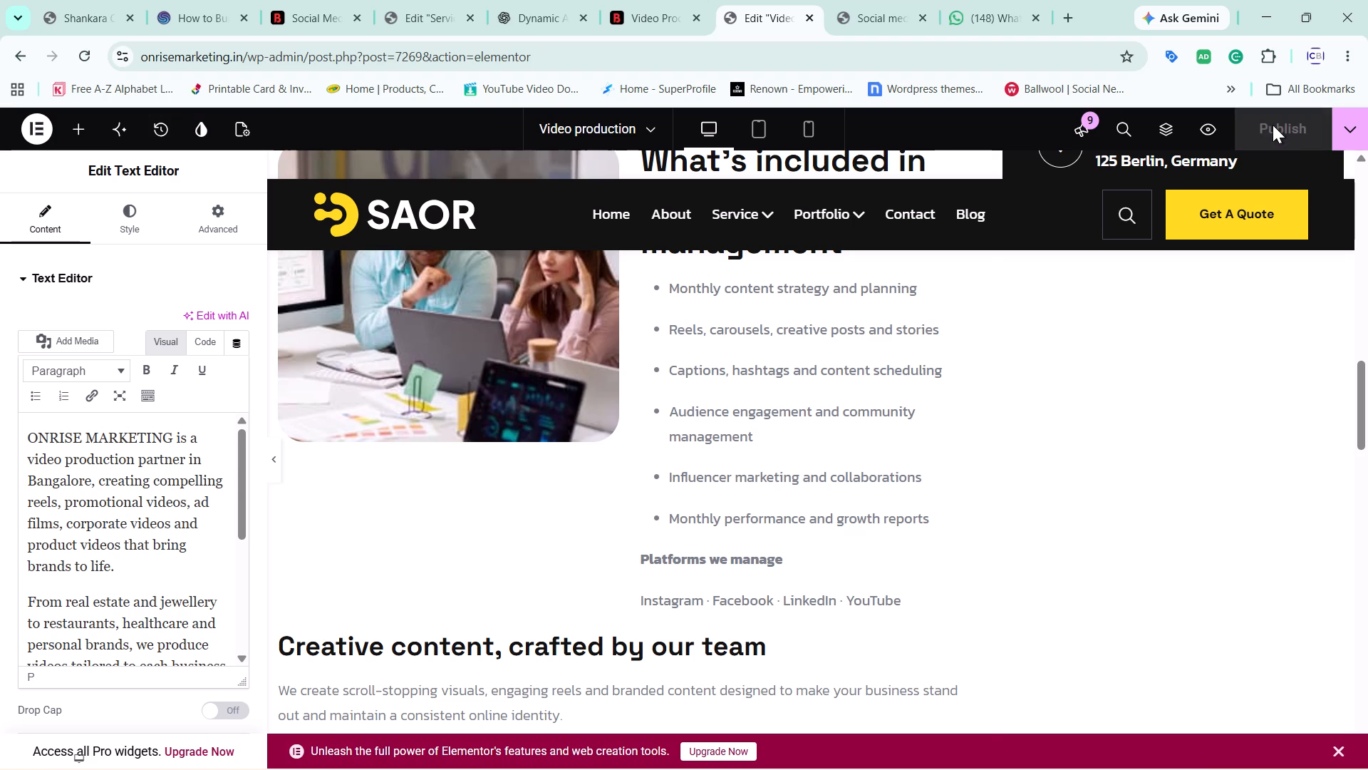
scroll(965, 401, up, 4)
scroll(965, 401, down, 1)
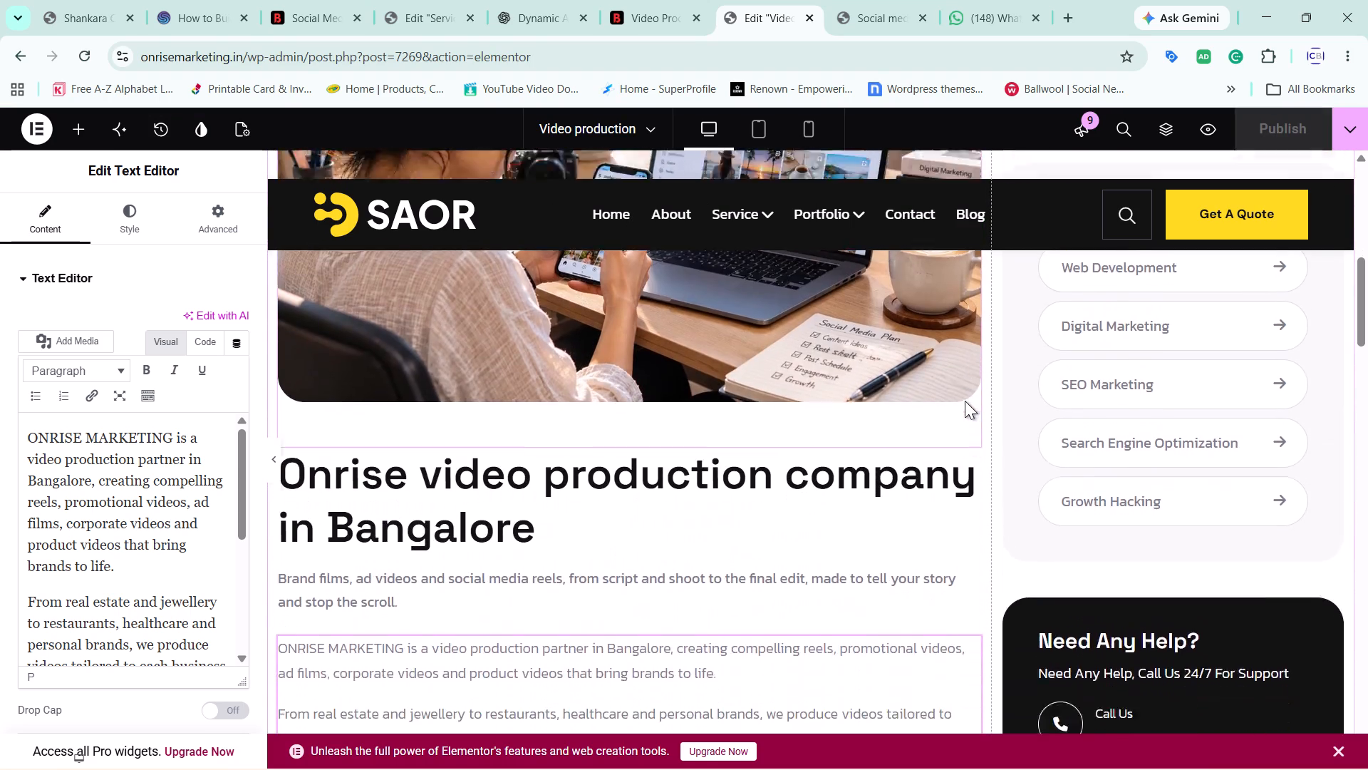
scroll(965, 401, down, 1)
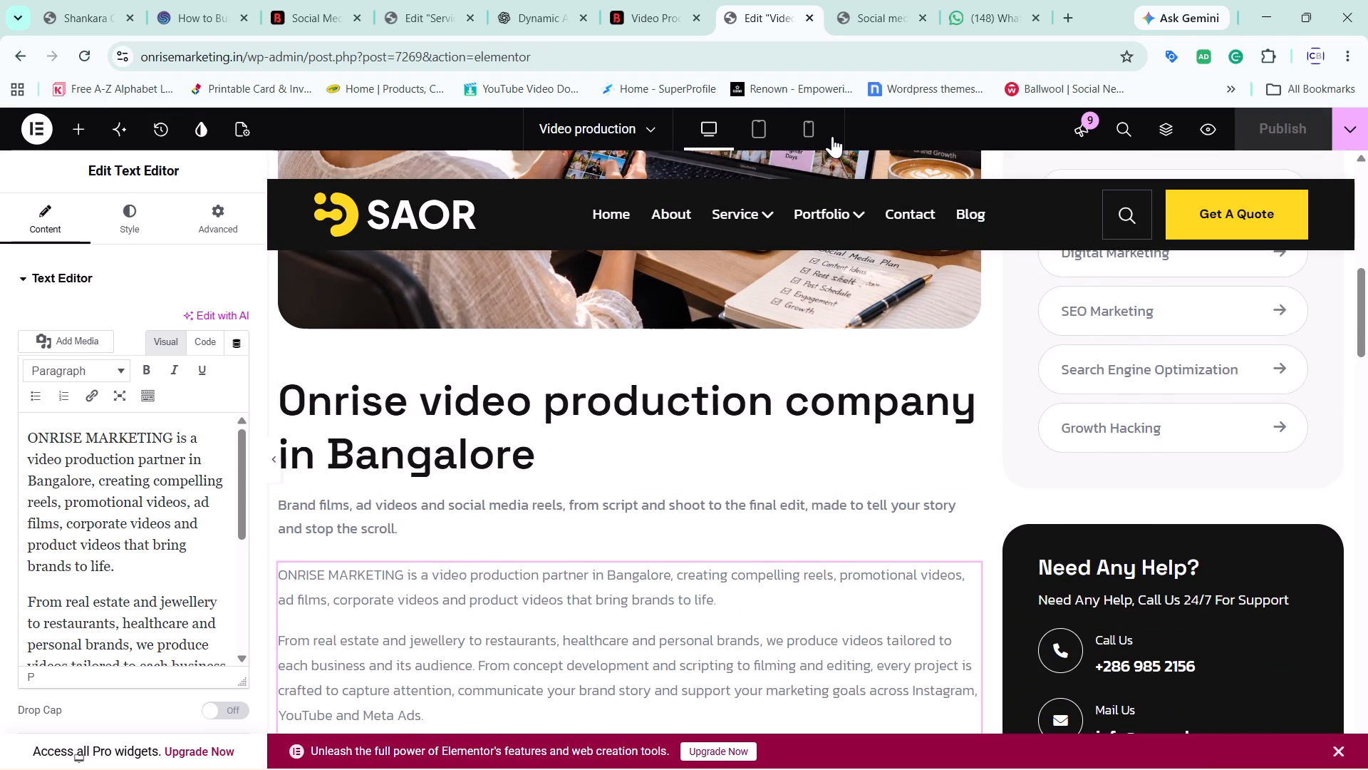